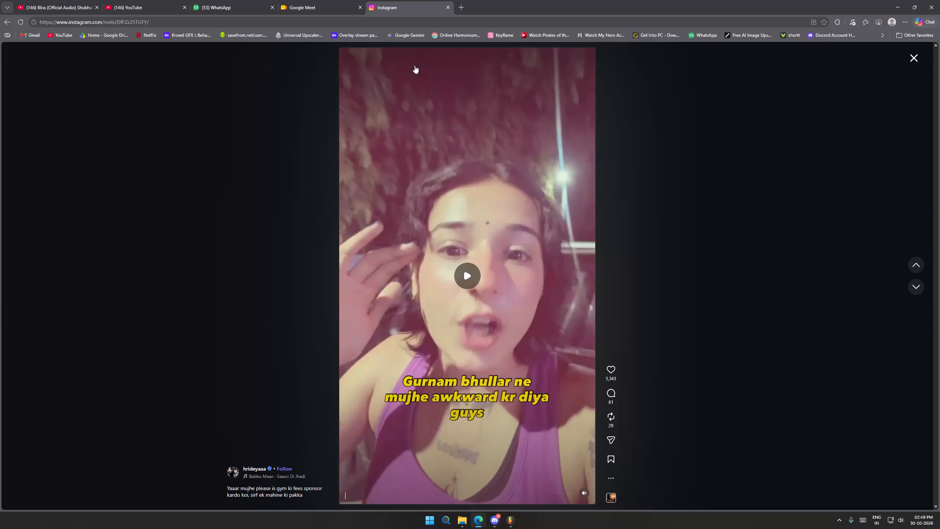
Search the web for "bpm finder" in a new tab and open Tunebat's Song Key & BPM Finder.
{"action": "left_click", "coordinate": [462, 12]}
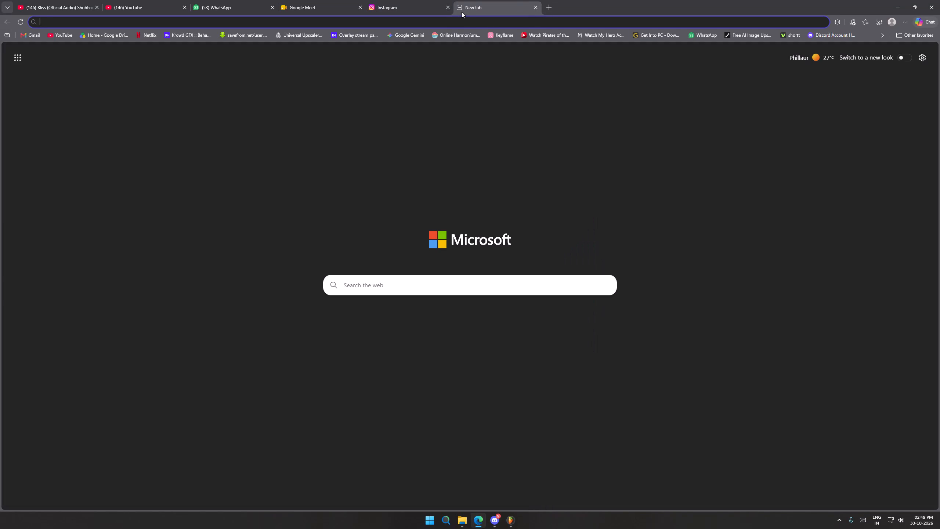
{"action": "type", "text": "bpm finder"}
{"action": "key", "text": "Return"}
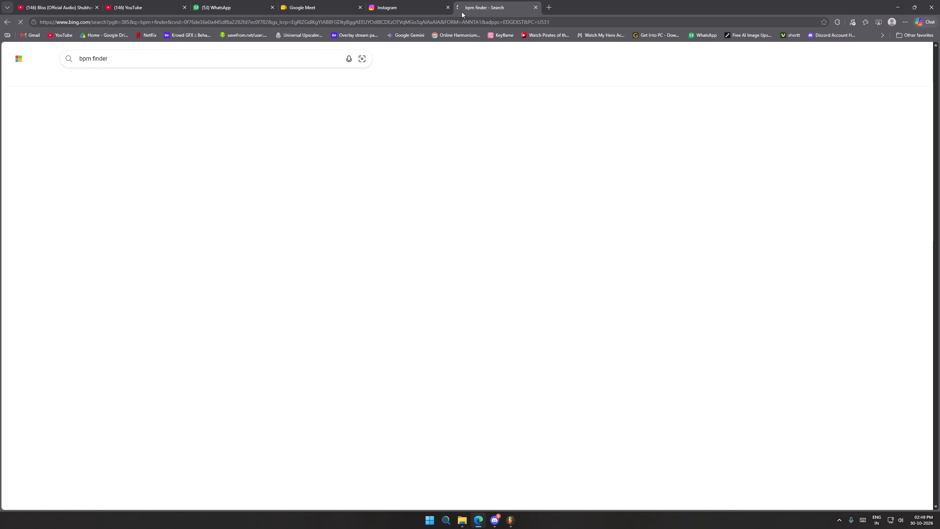
{"action": "left_click", "coordinate": [111, 134]}
{"action": "left_click", "coordinate": [163, 174]}
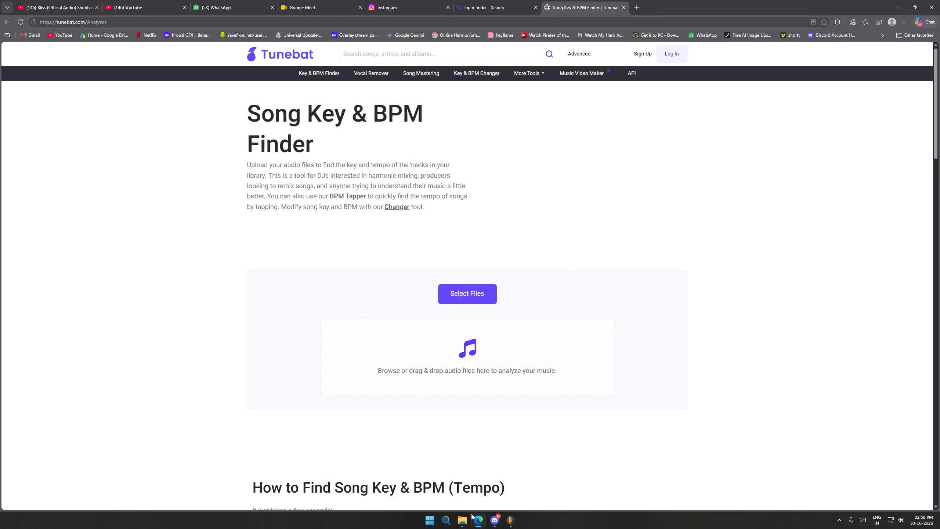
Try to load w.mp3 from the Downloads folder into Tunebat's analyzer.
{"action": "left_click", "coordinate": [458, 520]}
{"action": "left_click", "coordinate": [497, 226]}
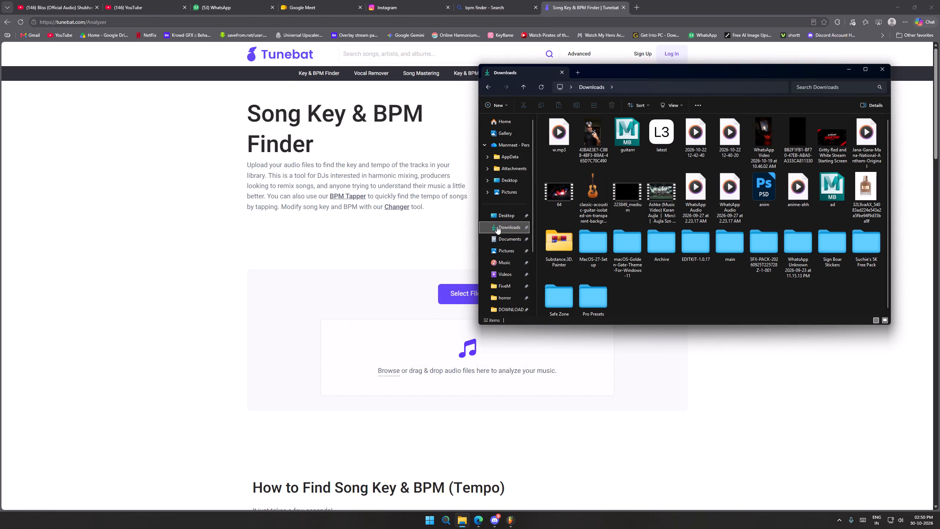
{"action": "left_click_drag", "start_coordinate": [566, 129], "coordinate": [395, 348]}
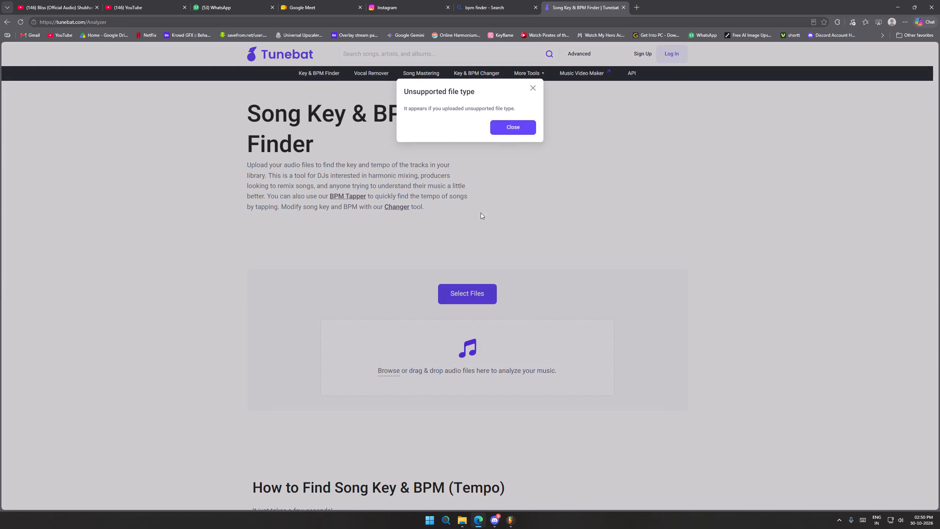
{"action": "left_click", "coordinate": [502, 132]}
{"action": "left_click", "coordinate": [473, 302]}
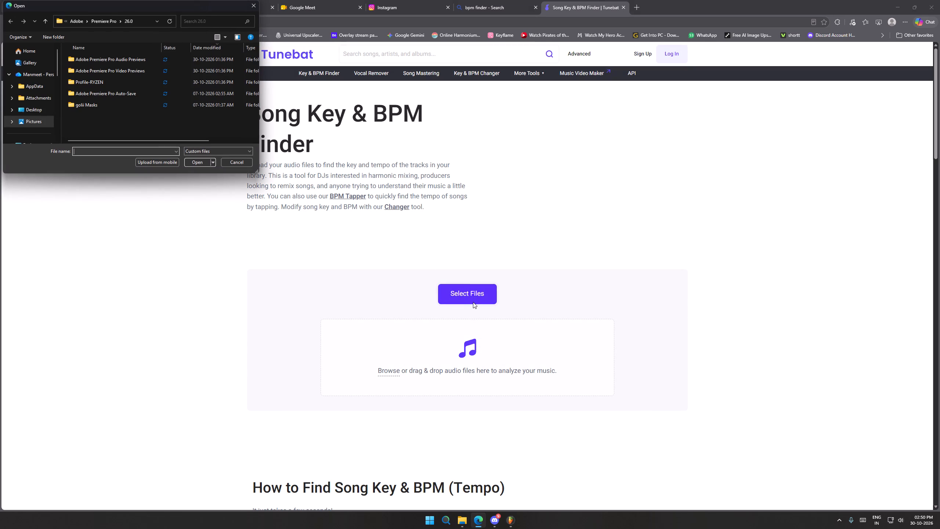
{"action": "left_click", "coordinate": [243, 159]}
Search the web for "mp3 converter" from the search results tab and open FreeConvert's MP3 Converter.
{"action": "left_click", "coordinate": [473, 8]}
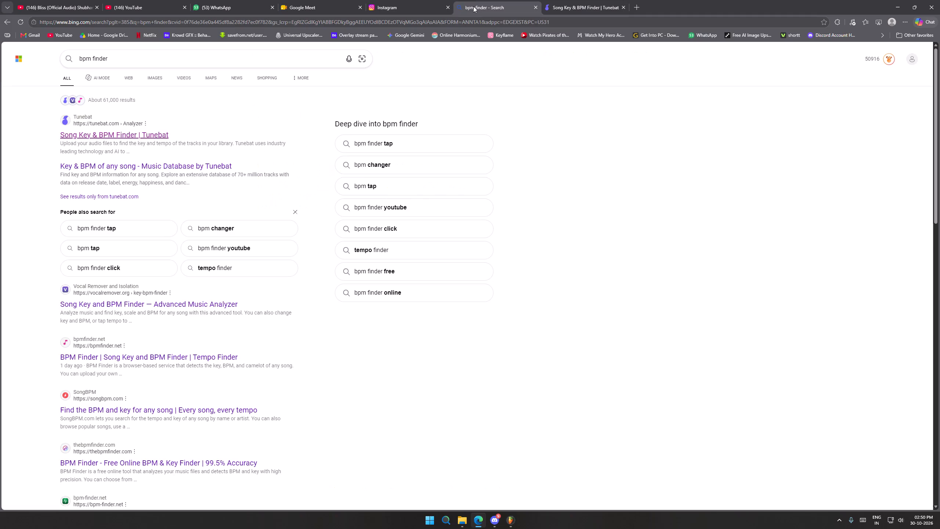
{"action": "left_click", "coordinate": [476, 27]}
{"action": "type", "text": "mp3"}
{"action": "key", "text": "space"}
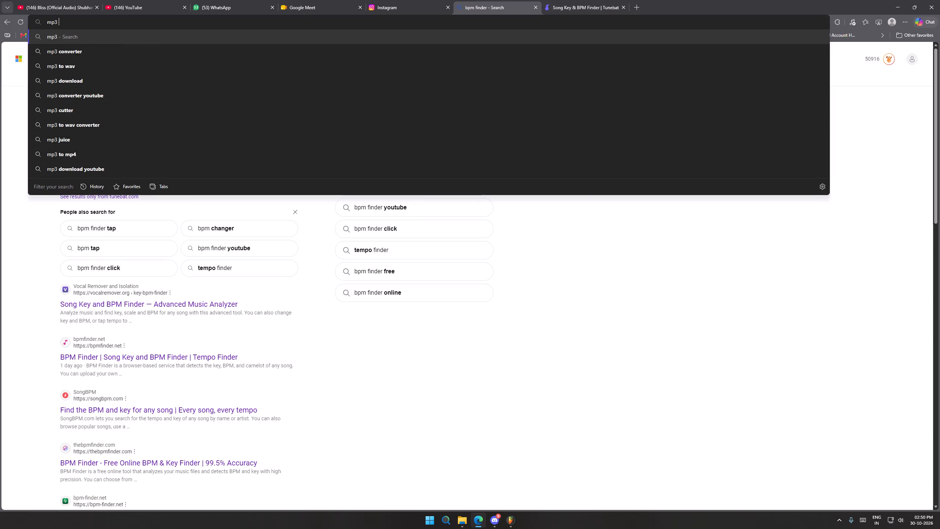
{"action": "right_click_drag", "start_coordinate": [476, 27], "coordinate": [476, 24]}
{"action": "left_click", "coordinate": [200, 58]}
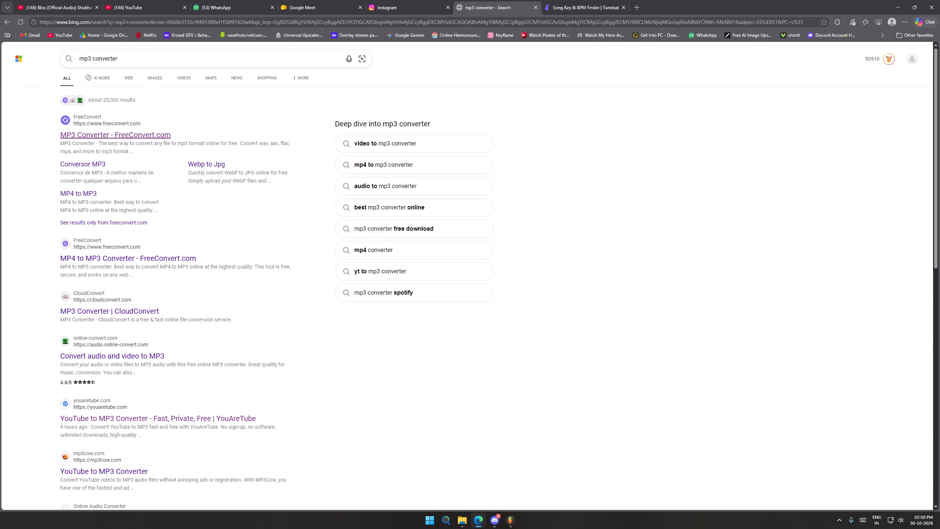
{"action": "left_click", "coordinate": [91, 134]}
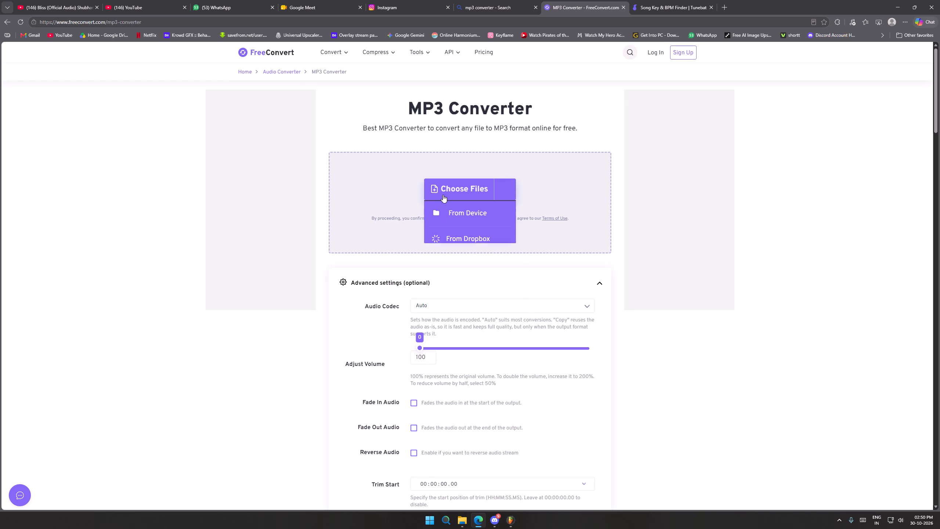
Upload w.mp3 from the Downloads folder to FreeConvert and start its conversion with WAV as the output format.
{"action": "left_click", "coordinate": [443, 195]}
{"action": "scroll", "coordinate": [78, 76], "scroll_direction": "up", "scroll_amount": 1}
{"action": "scroll", "coordinate": [12, 103], "scroll_direction": "down", "scroll_amount": 1}
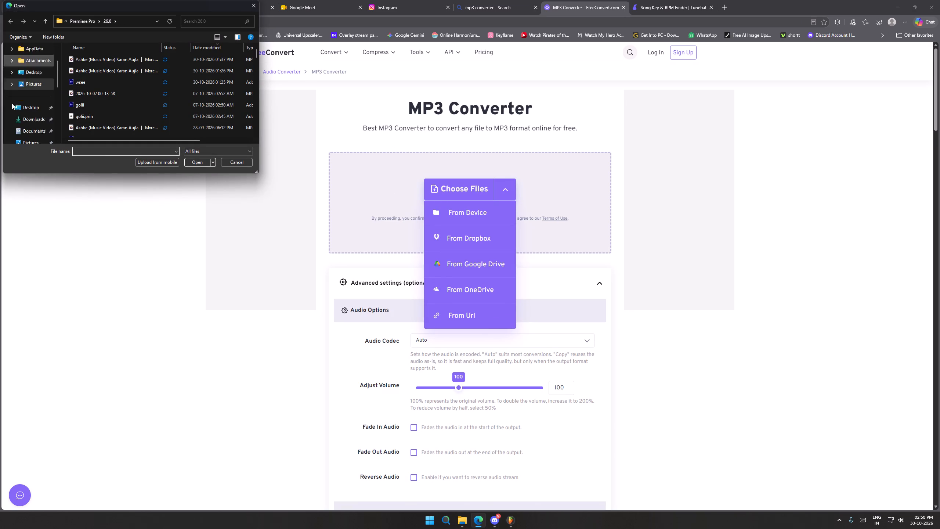
{"action": "scroll", "coordinate": [12, 103], "scroll_direction": "down", "scroll_amount": 1}
{"action": "left_click", "coordinate": [32, 86]}
{"action": "left_click", "coordinate": [75, 83]}
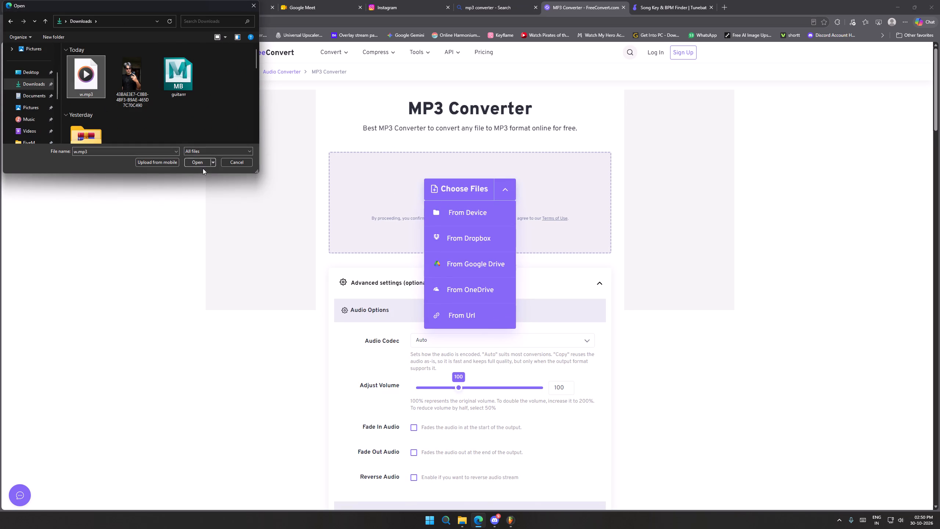
{"action": "left_click", "coordinate": [199, 161]}
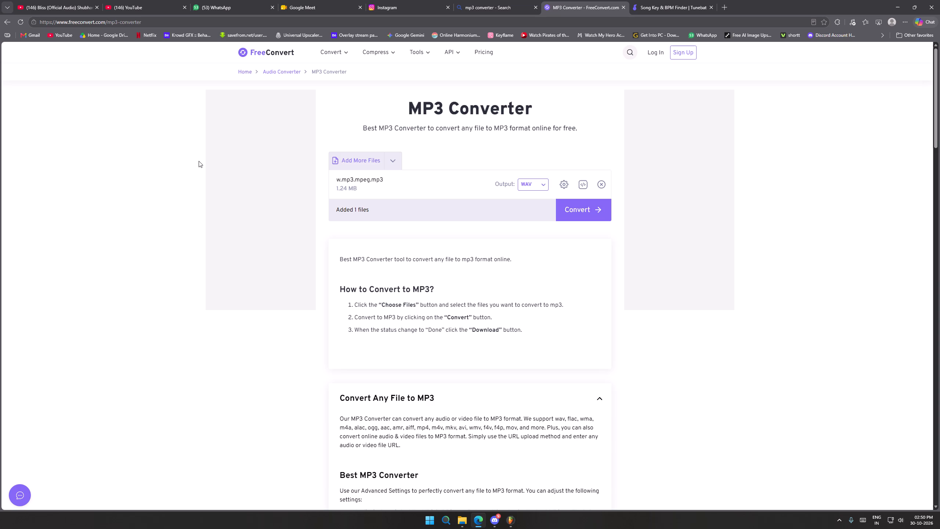
{"action": "left_click", "coordinate": [611, 208]}
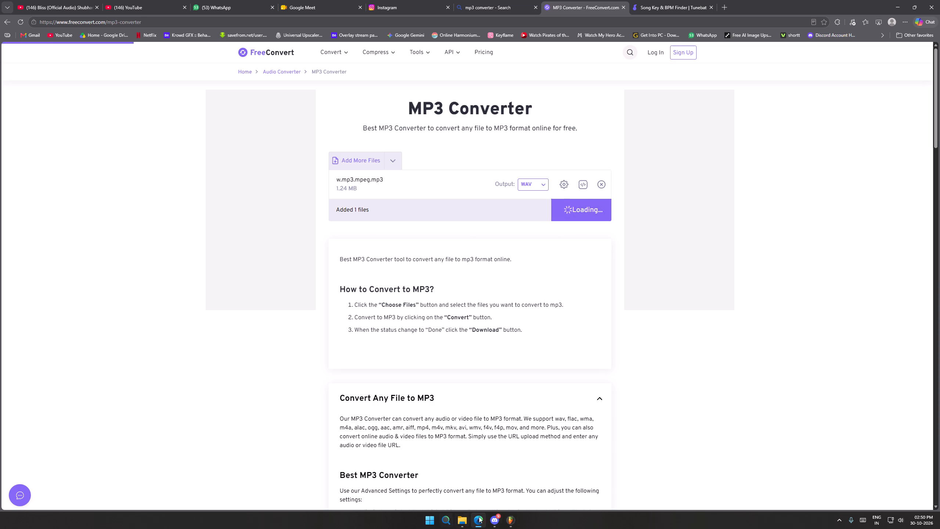
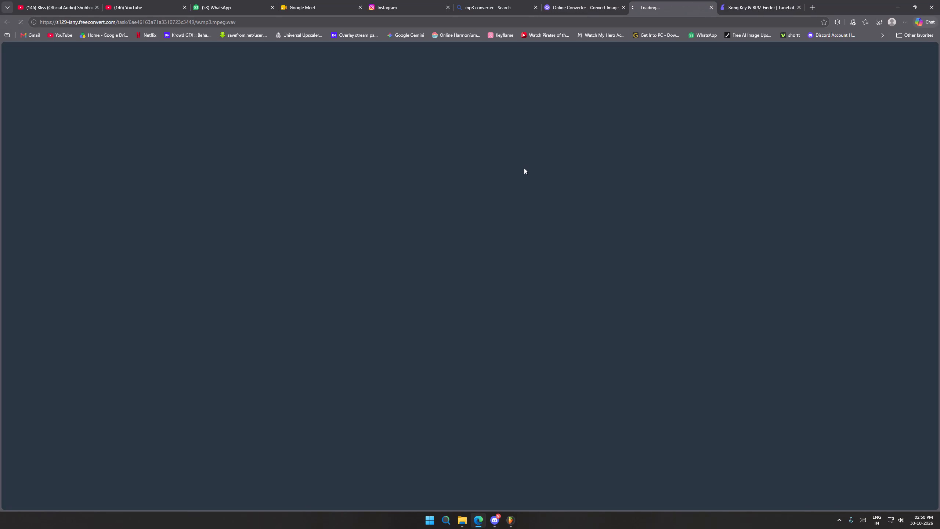
Load the converted WAV file w.mp3.mpeg from Downloads into Tunebat's Key & BPM Finder for analysis.
{"action": "left_click", "coordinate": [658, 2]}
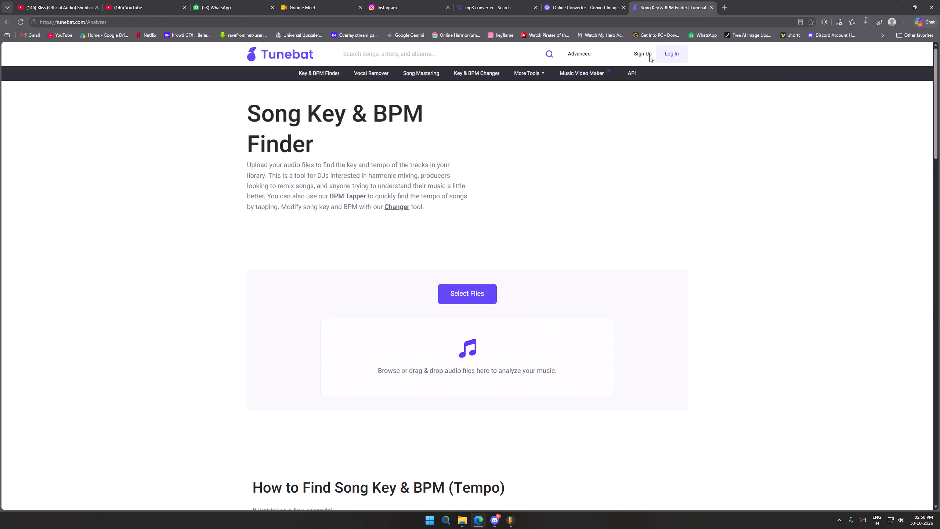
{"action": "left_click", "coordinate": [476, 298]}
{"action": "left_click", "coordinate": [104, 79]}
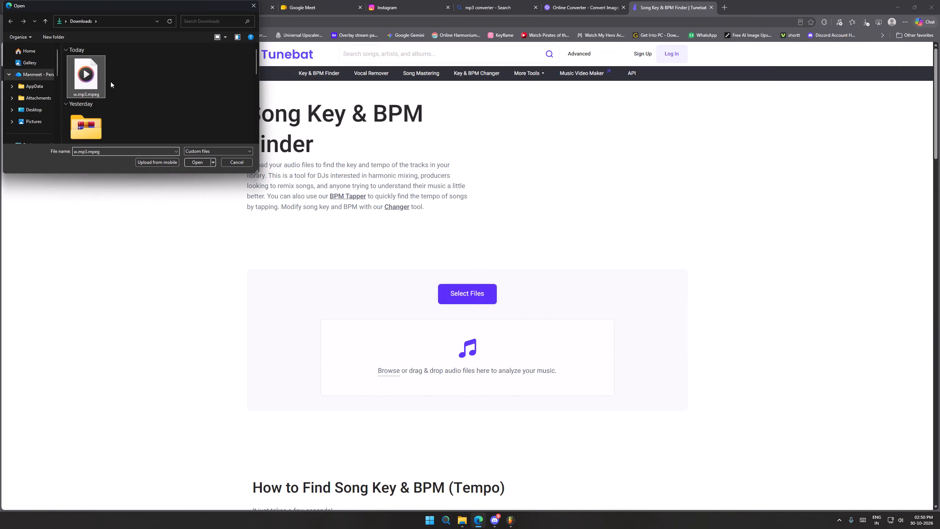
{"action": "left_click", "coordinate": [201, 161]}
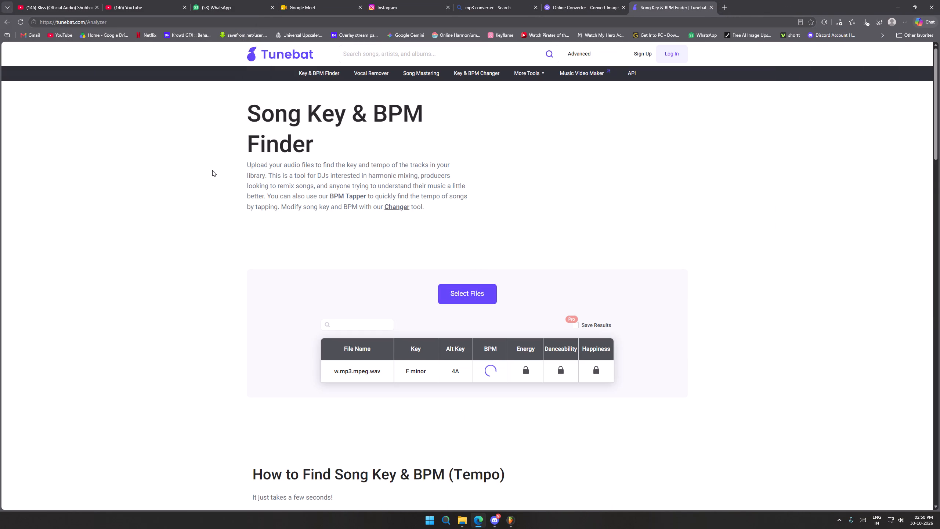
Switch to FL Studio and start a new project from the Basic with limiter template.
{"action": "left_click", "coordinate": [507, 519]}
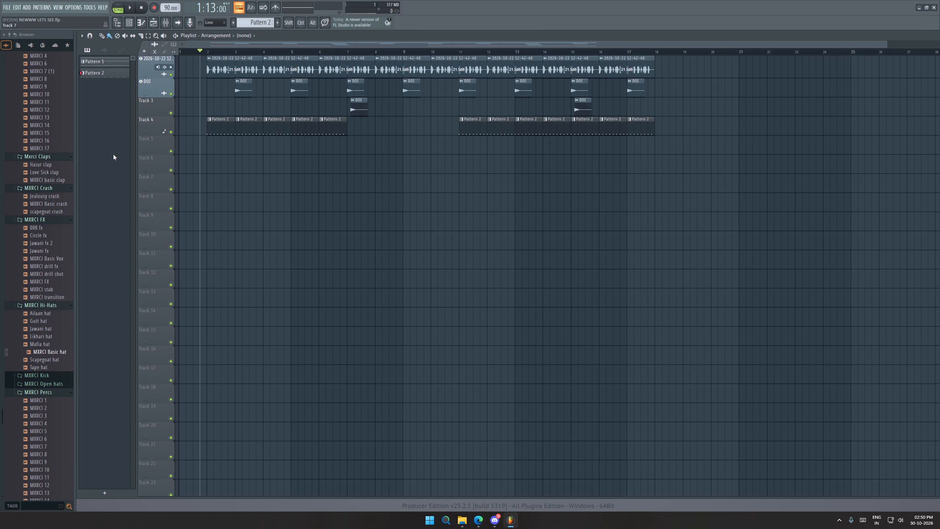
{"action": "left_click", "coordinate": [2, 10]}
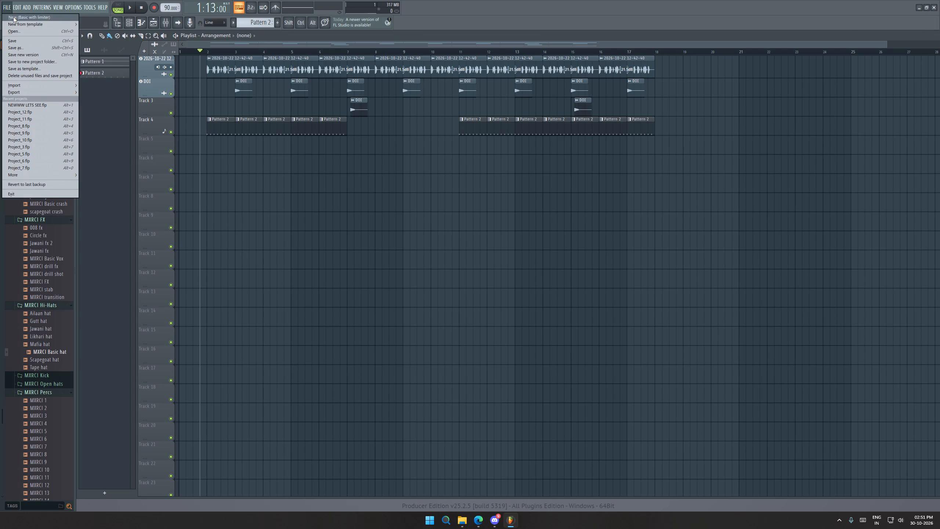
{"action": "left_click", "coordinate": [13, 17]}
{"action": "left_click", "coordinate": [465, 279]}
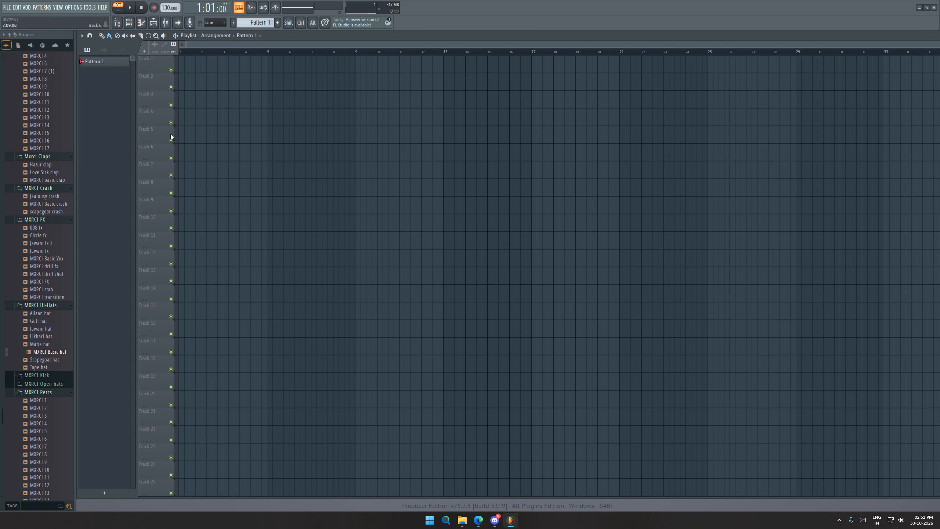
Set the new project's tempo to 76 BPM.
{"action": "left_click_drag", "start_coordinate": [169, 8], "coordinate": [163, 52]}
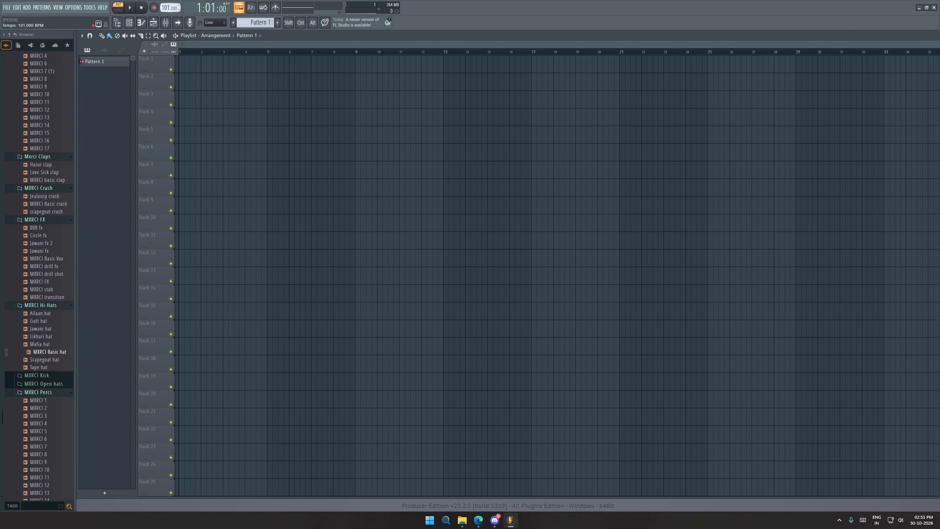
{"action": "left_click_drag", "start_coordinate": [163, 52], "coordinate": [159, 77]}
{"action": "left_click_drag", "start_coordinate": [159, 77], "coordinate": [158, 86]}
{"action": "left_click_drag", "start_coordinate": [158, 86], "coordinate": [158, 87]}
{"action": "left_click_drag", "start_coordinate": [158, 87], "coordinate": [158, 88]}
Import the converted w.mp3.mpeg file from the Downloads folder onto Track 1 at the start of the playlist.
{"action": "left_click", "coordinate": [467, 526]}
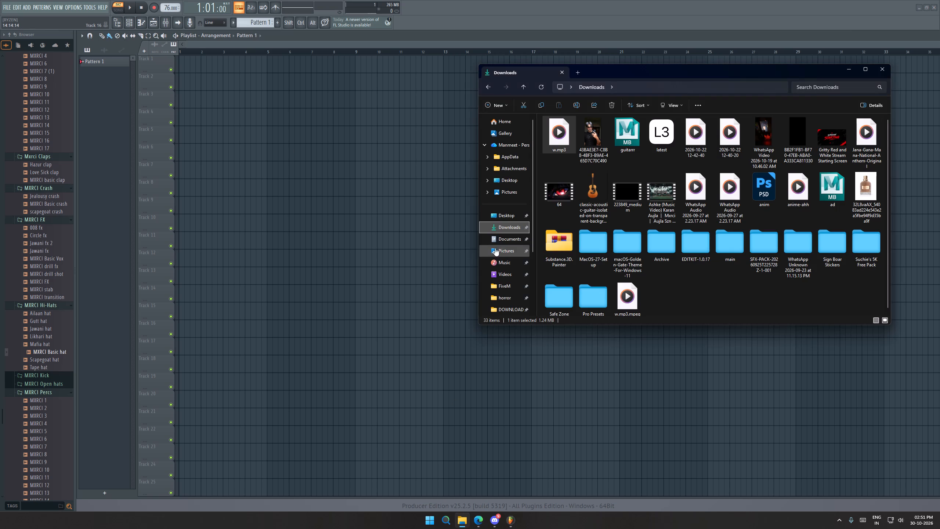
{"action": "left_click", "coordinate": [506, 230]}
{"action": "left_click", "coordinate": [564, 141]}
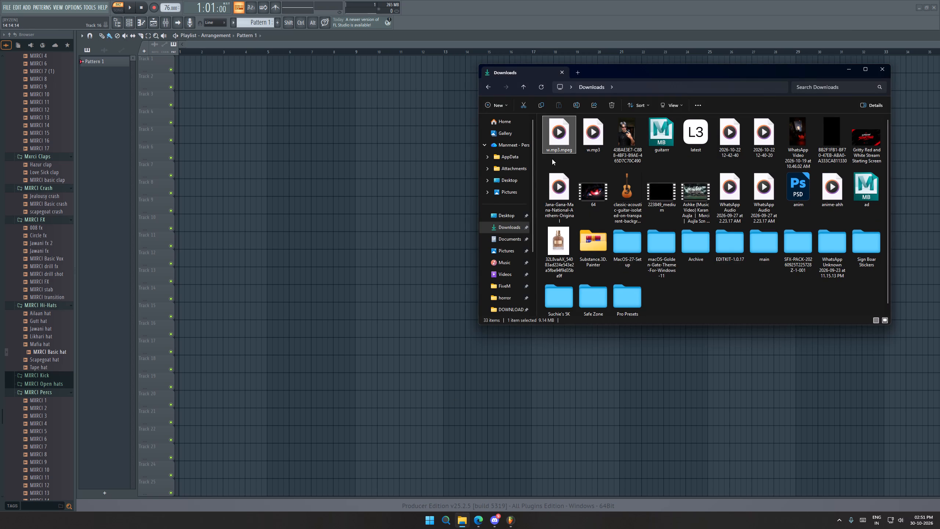
{"action": "left_click_drag", "start_coordinate": [558, 144], "coordinate": [156, 65]}
{"action": "left_click", "coordinate": [454, 279]}
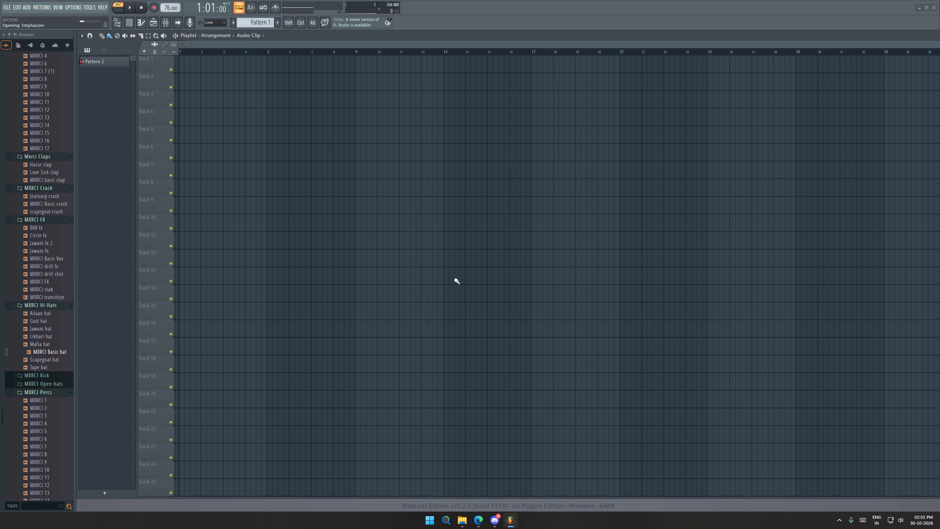
Play the imported audio clip from near its start in bar 1, and stop playback after a short listen.
{"action": "key", "text": "space"}
{"action": "left_click", "coordinate": [185, 53]}
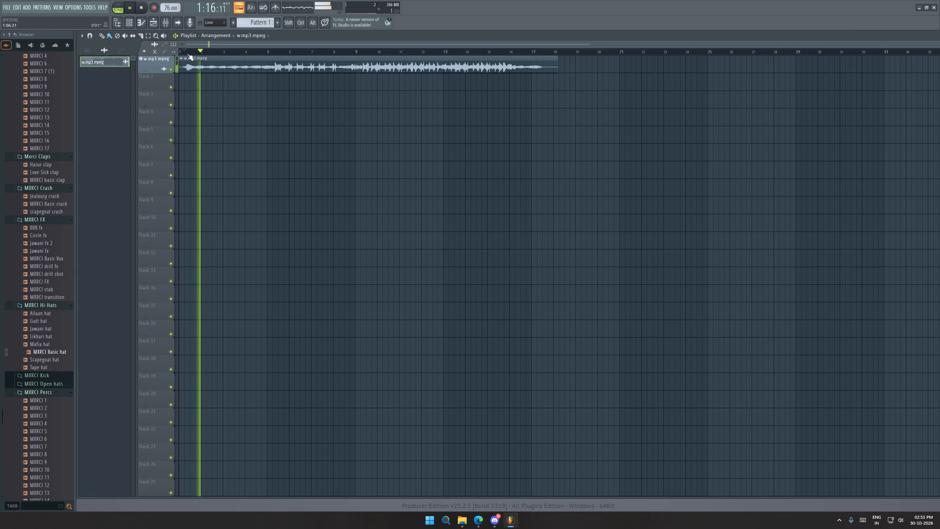
{"action": "key", "text": "space"}
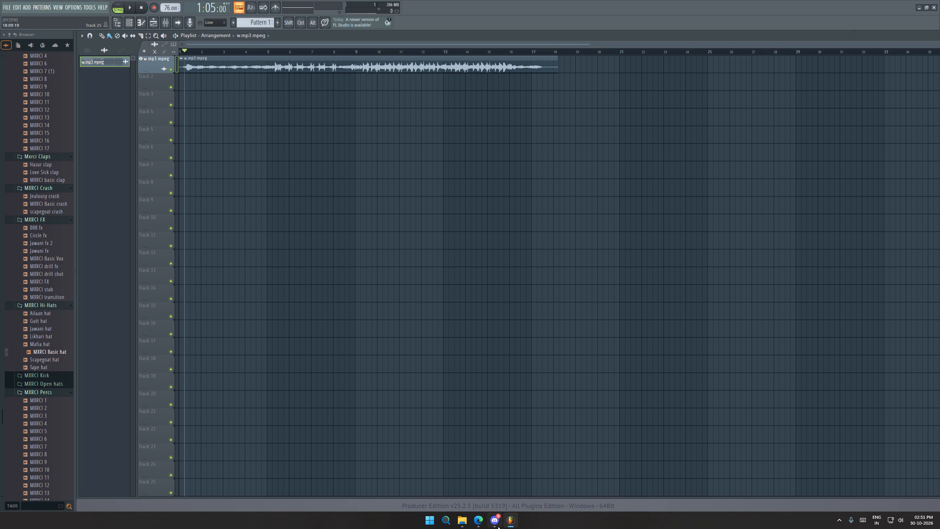
Switch back to Tunebat's analysis results in Microsoft Edge.
{"action": "left_click", "coordinate": [483, 526]}
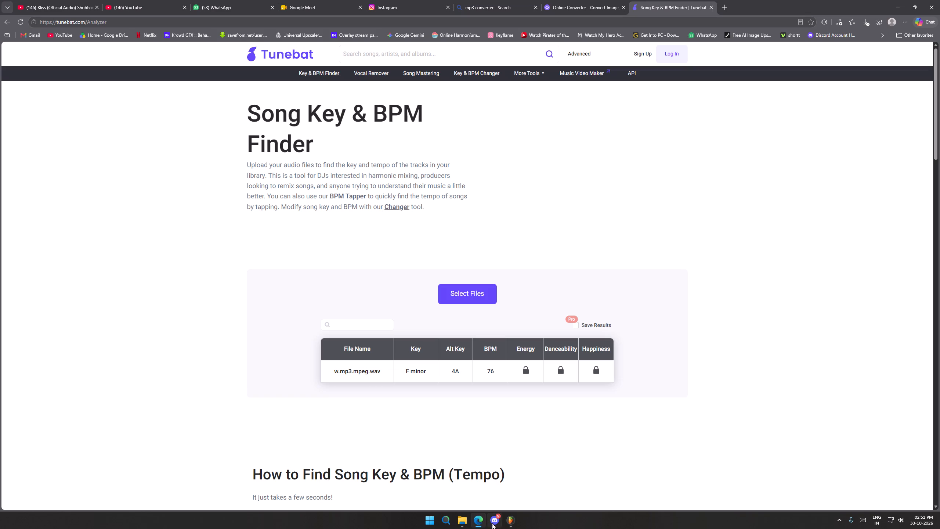
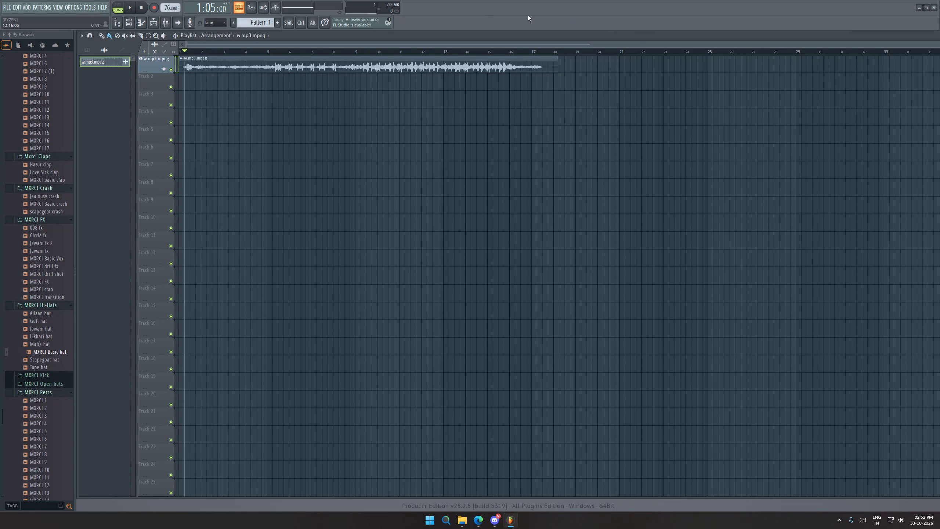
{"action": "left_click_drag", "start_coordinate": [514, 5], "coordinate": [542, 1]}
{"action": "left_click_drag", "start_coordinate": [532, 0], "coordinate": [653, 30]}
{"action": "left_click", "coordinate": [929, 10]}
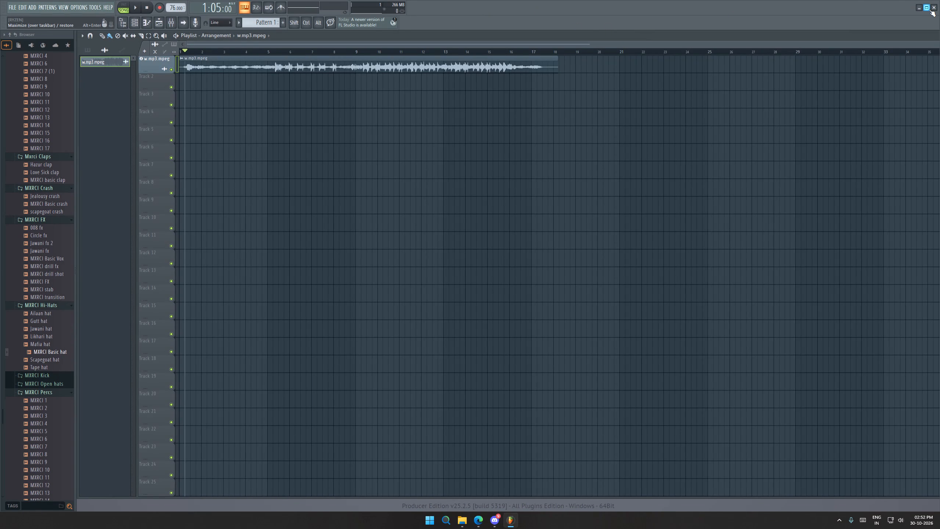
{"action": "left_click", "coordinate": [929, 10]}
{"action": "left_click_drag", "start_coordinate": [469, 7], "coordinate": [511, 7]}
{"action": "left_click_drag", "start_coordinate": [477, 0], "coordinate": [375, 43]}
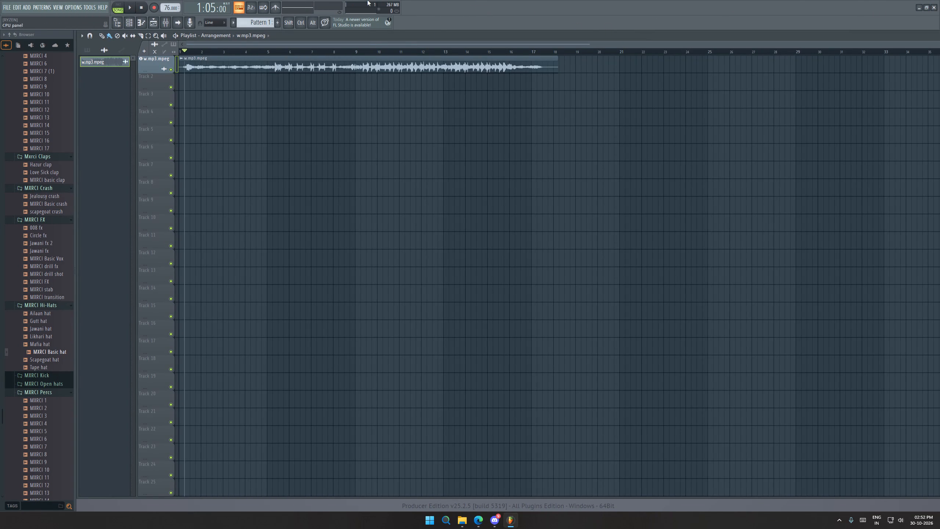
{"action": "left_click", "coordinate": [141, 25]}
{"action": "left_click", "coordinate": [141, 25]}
Add an FL Keys instrument channel to Pattern 1 and close its plugin window.
{"action": "left_click", "coordinate": [277, 21]}
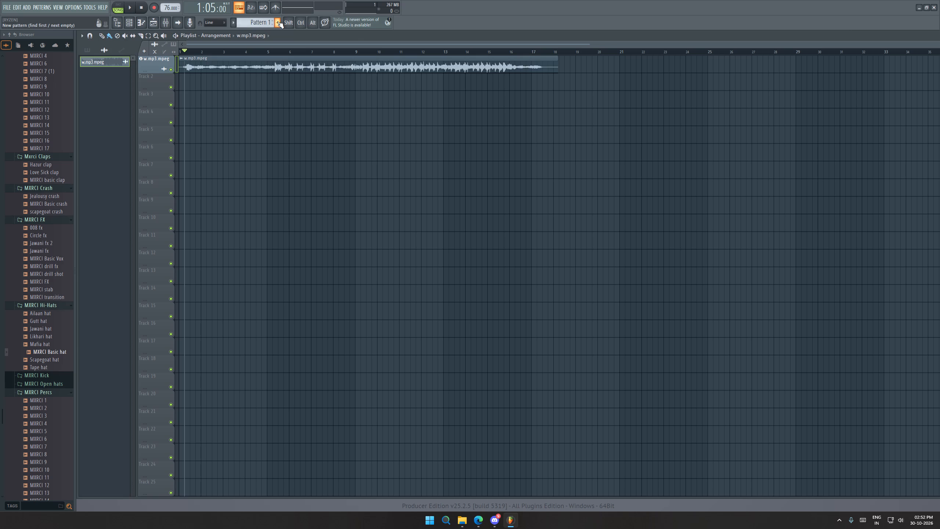
{"action": "left_click", "coordinate": [284, 34]}
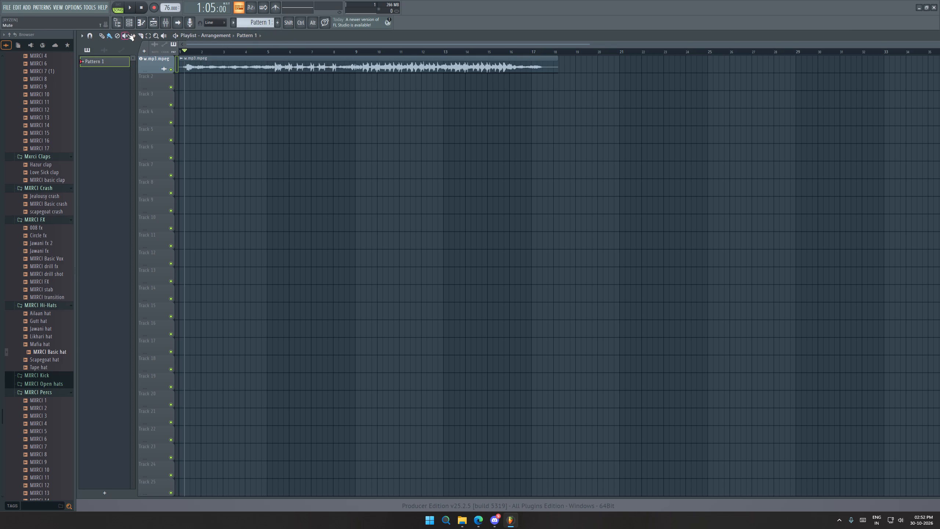
{"action": "left_click", "coordinate": [130, 22]}
{"action": "left_click", "coordinate": [298, 155]}
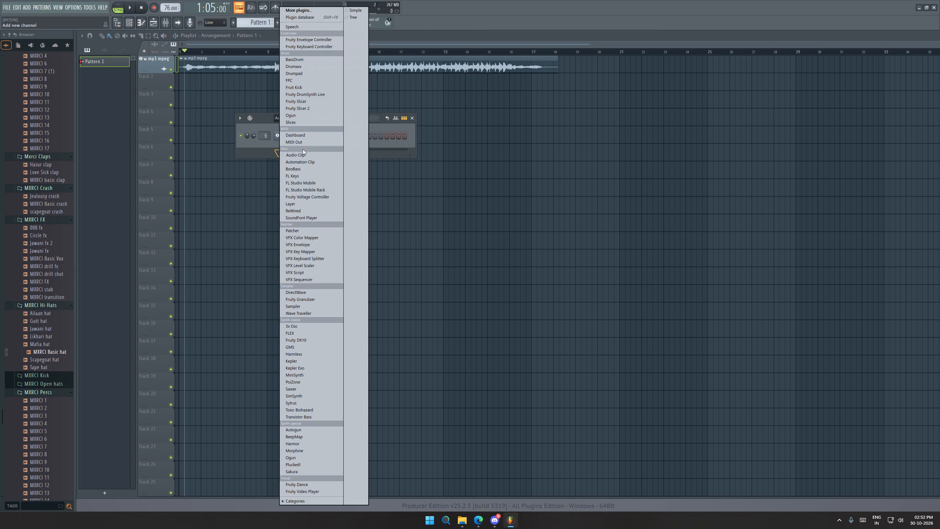
{"action": "left_click", "coordinate": [303, 179]}
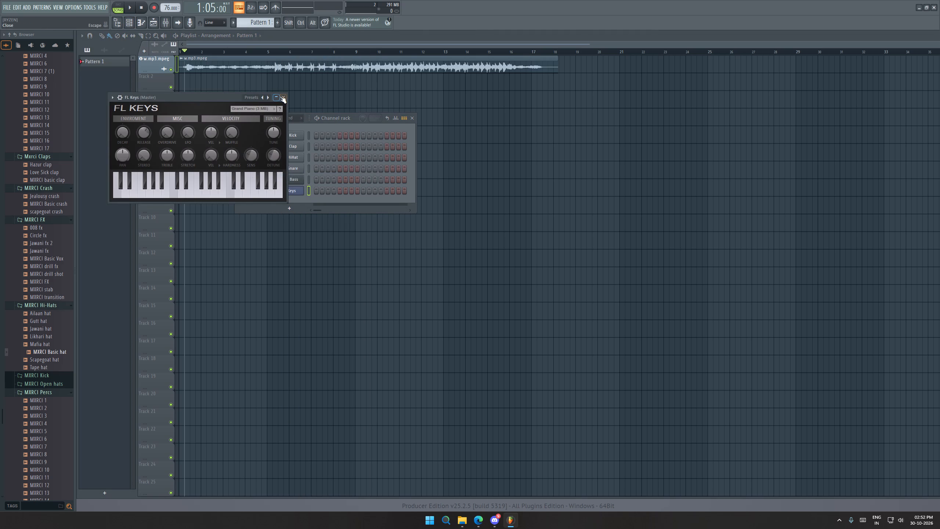
{"action": "left_click", "coordinate": [281, 97]}
Open the piano roll for the FL Keys channel.
{"action": "right_click", "coordinate": [297, 191]}
{"action": "left_click", "coordinate": [326, 191]}
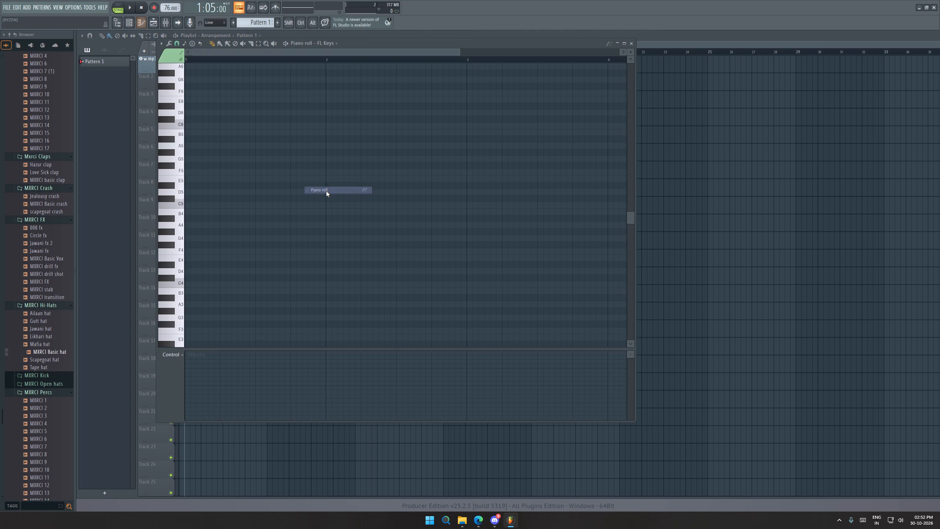
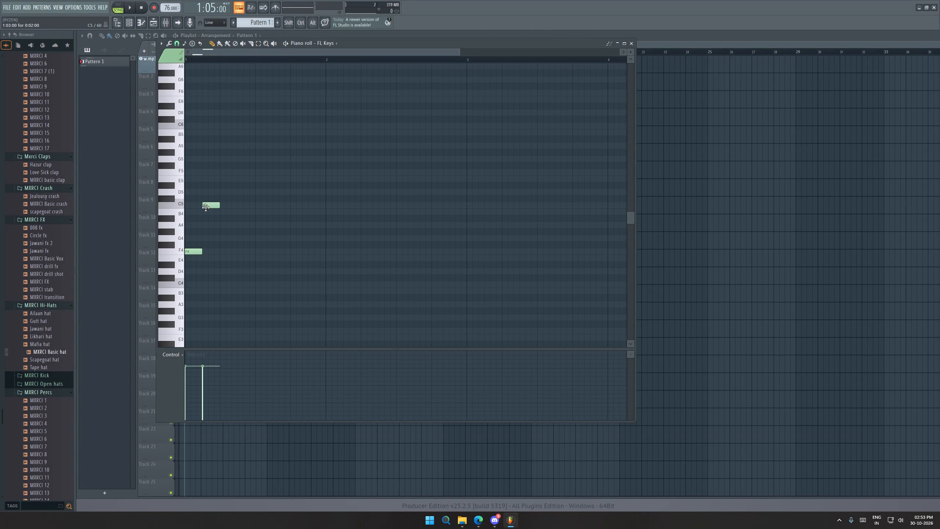
Add stacked F5 and G#5 notes of half a beat each on beat 2 of bar 1, directly after the C5 note.
{"action": "left_click", "coordinate": [217, 174]}
{"action": "left_click_drag", "start_coordinate": [215, 156], "coordinate": [221, 148]}
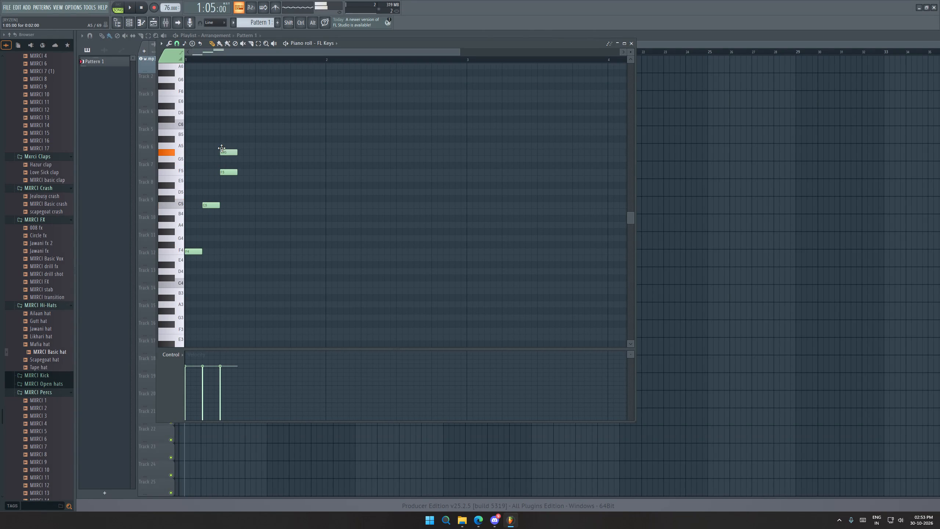
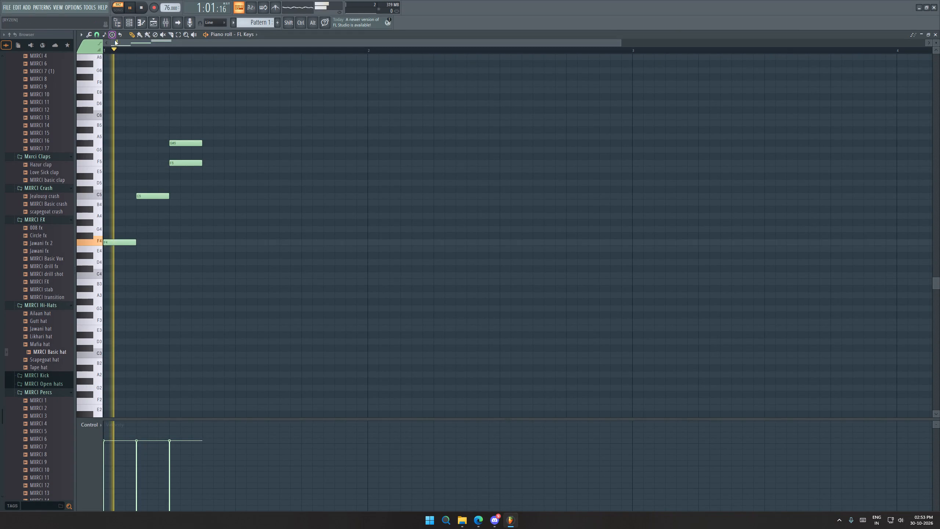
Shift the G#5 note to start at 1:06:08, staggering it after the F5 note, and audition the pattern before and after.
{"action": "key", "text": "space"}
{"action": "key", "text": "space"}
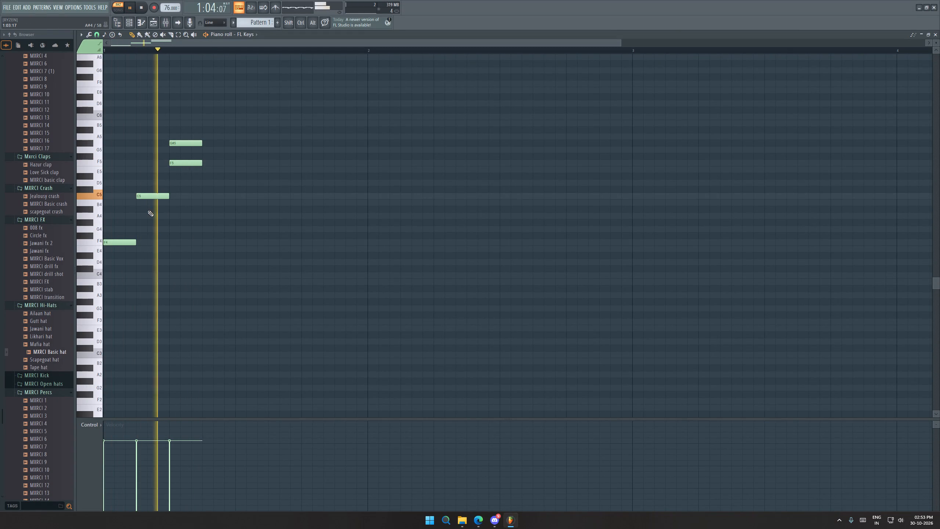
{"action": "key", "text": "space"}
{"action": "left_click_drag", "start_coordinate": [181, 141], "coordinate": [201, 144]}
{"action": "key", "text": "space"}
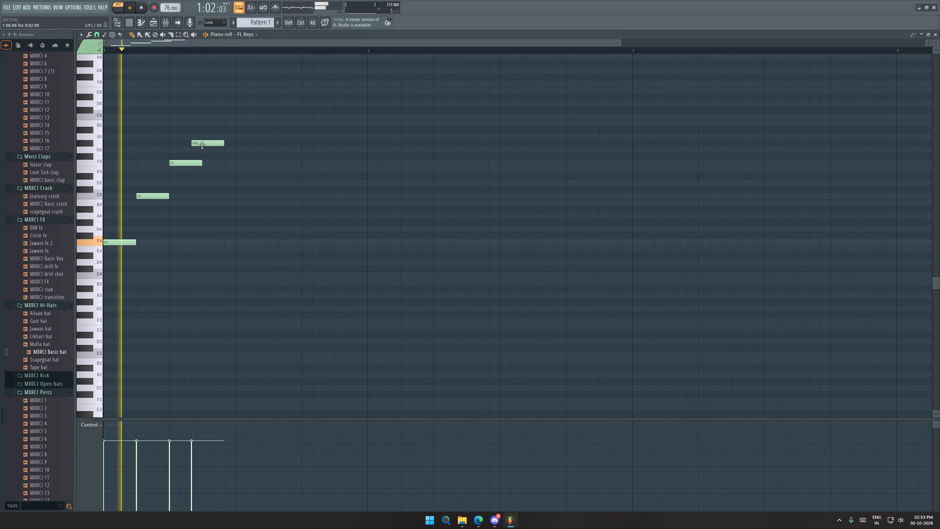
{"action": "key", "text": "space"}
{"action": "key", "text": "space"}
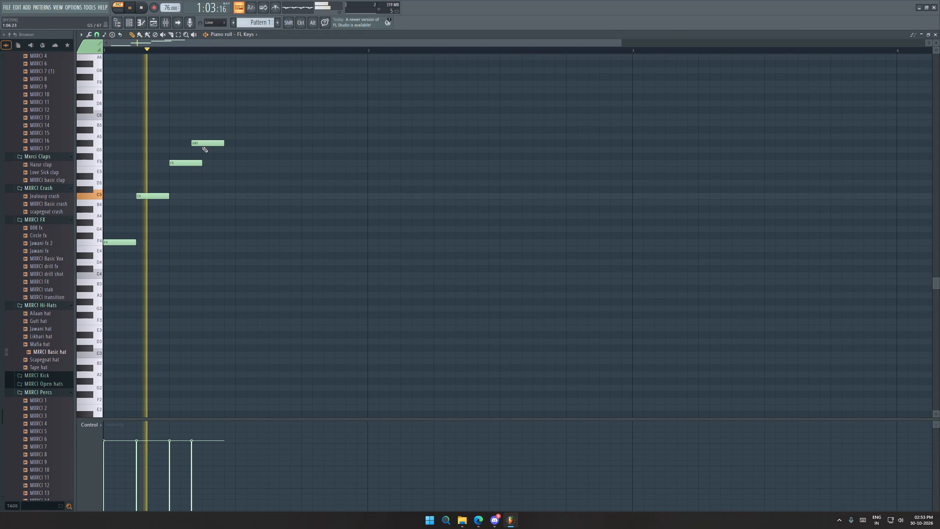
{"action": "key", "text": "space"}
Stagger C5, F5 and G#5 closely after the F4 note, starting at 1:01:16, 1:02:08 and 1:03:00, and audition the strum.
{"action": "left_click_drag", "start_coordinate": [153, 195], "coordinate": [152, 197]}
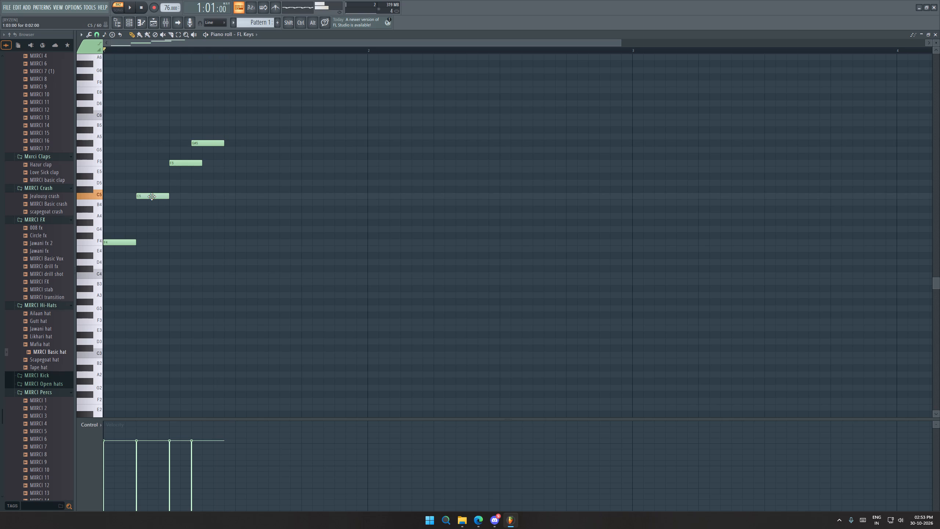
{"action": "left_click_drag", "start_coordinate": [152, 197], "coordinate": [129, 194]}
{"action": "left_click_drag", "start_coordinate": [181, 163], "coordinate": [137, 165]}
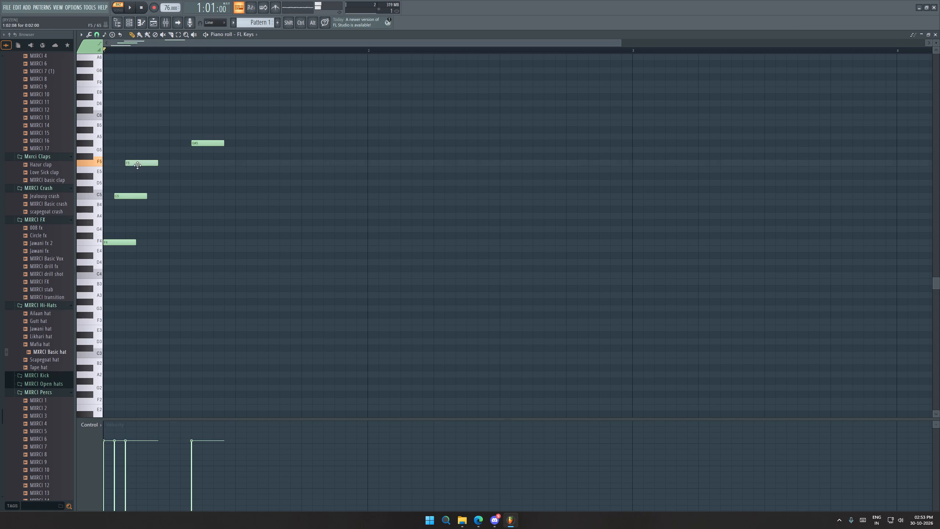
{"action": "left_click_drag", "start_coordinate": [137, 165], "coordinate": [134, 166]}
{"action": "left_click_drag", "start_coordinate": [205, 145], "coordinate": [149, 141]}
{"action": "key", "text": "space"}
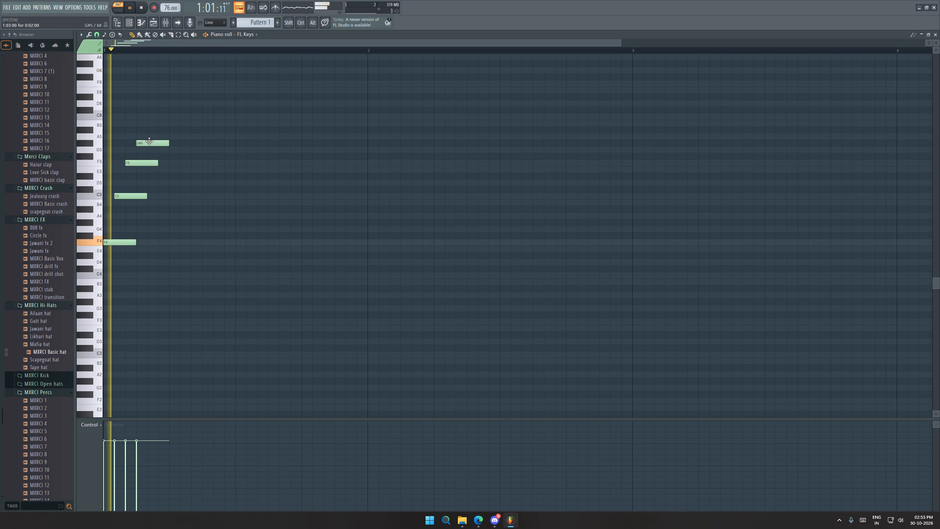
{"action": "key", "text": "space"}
Widen the stagger by moving C5 to 1:02:08, F5 to 1:03:16 and G#5 to 1:05:00, auditioning the pattern.
{"action": "left_click_drag", "start_coordinate": [128, 196], "coordinate": [139, 196]}
{"action": "key", "text": "space"}
{"action": "key", "text": "space"}
{"action": "left_click_drag", "start_coordinate": [148, 161], "coordinate": [167, 163]}
{"action": "key", "text": "space"}
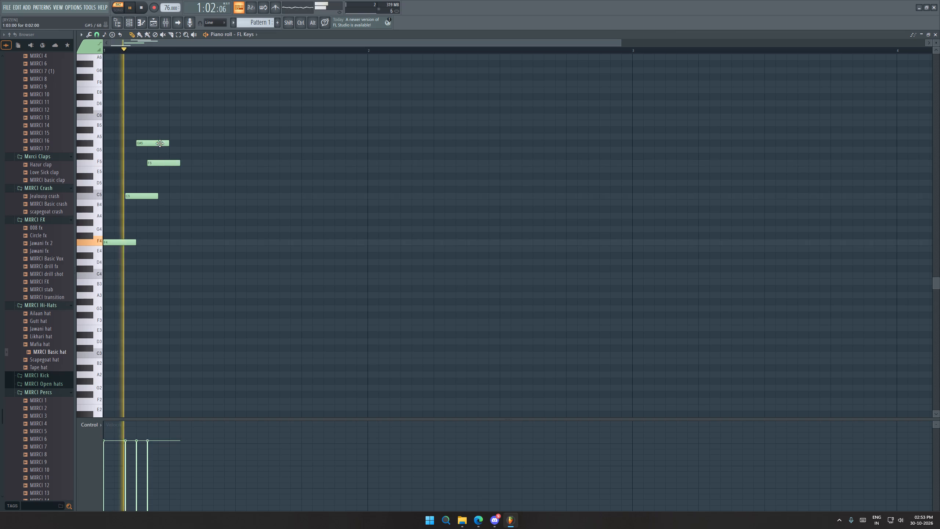
{"action": "left_click_drag", "start_coordinate": [159, 143], "coordinate": [187, 147]}
{"action": "key", "text": "space"}
{"action": "key", "text": "space"}
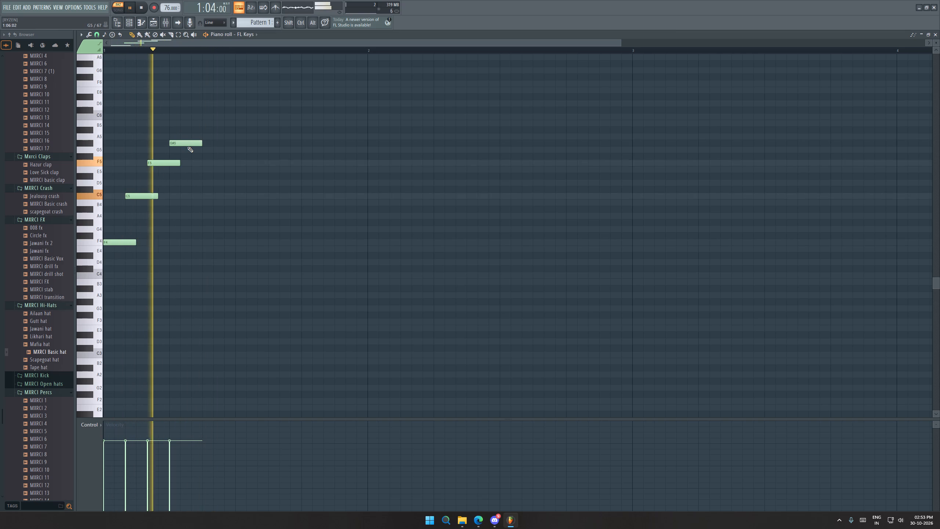
{"action": "key", "text": "space"}
{"action": "key", "text": "space"}
{"action": "key", "text": "space"}
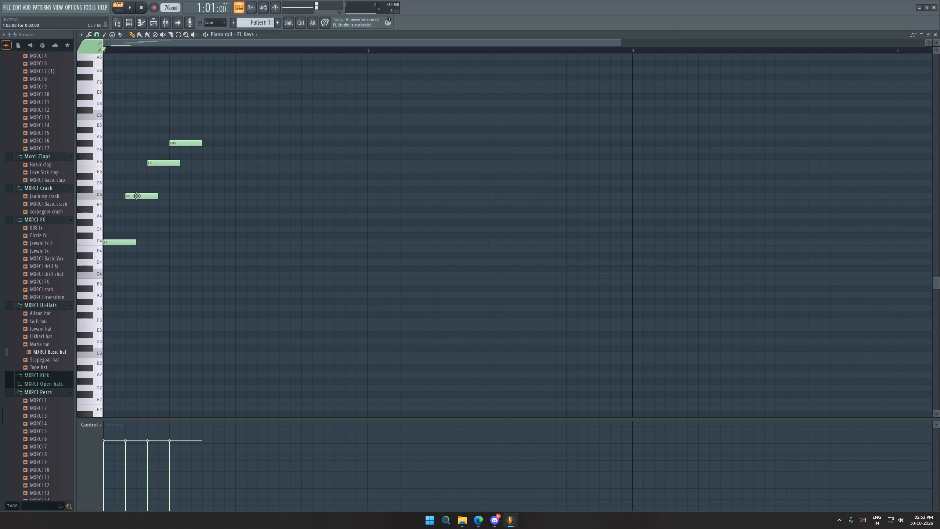
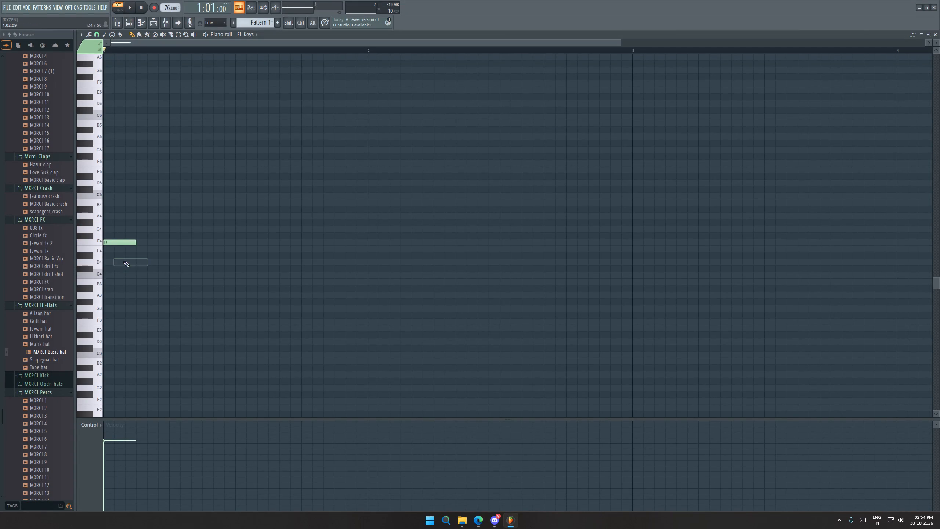
Add C5, F5 and G#5 notes staggered after F4, starting at 1:01:16, 1:02:08 and 1:03:00, and audition the pattern.
{"action": "left_click", "coordinate": [119, 196]}
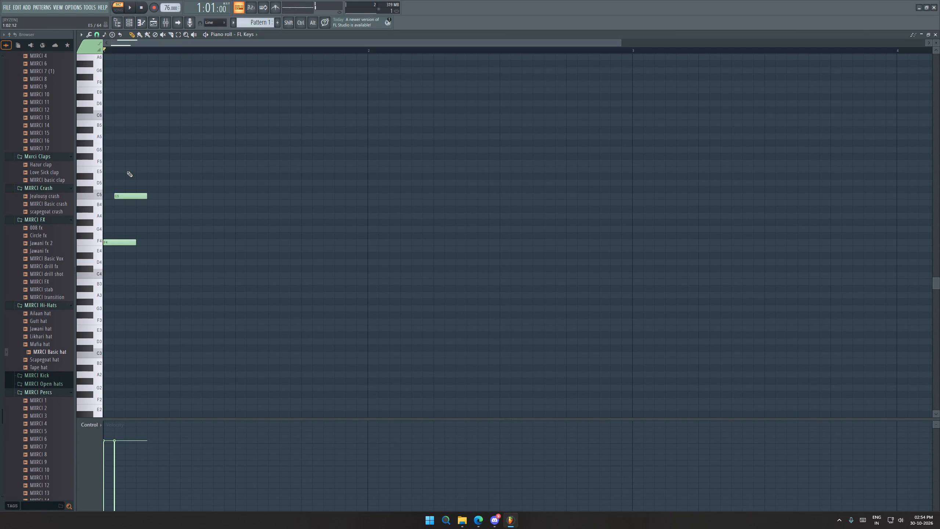
{"action": "left_click_drag", "start_coordinate": [129, 168], "coordinate": [129, 158]}
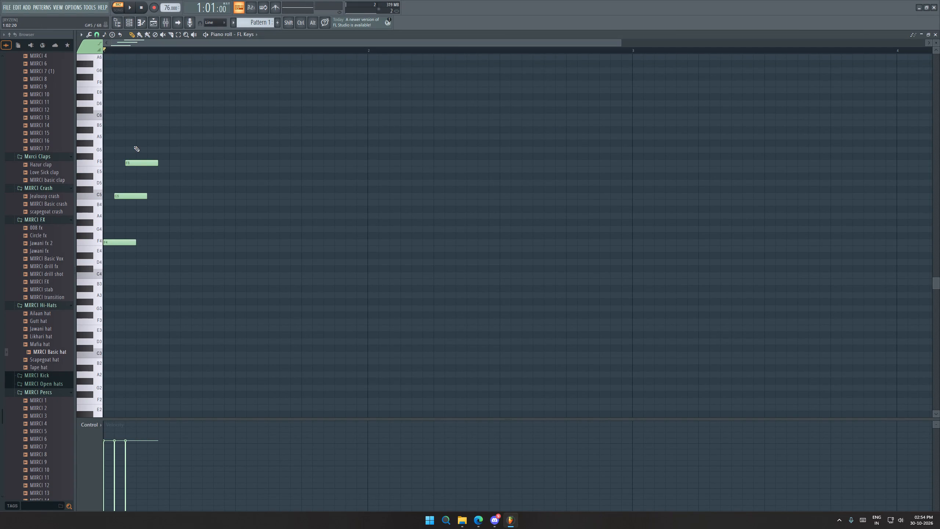
{"action": "left_click", "coordinate": [135, 144]}
{"action": "key", "text": "space"}
{"action": "key", "text": "space"}
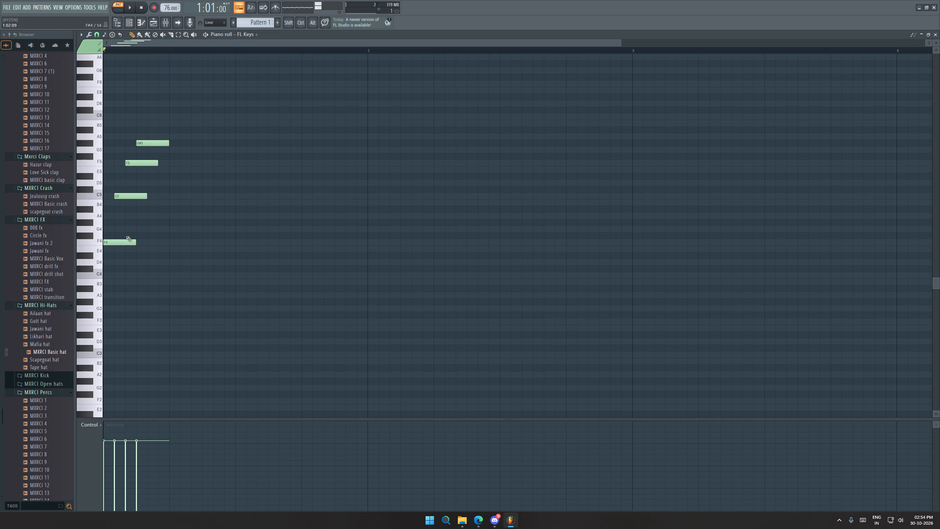
Widen the stagger by moving C5 to 1:02:08, F5 to 1:03:16 and G#5 to 1:05:00, auditioning the arpeggio.
{"action": "left_click_drag", "start_coordinate": [131, 195], "coordinate": [147, 197]}
{"action": "key", "text": "space"}
{"action": "key", "text": "space"}
{"action": "left_click_drag", "start_coordinate": [138, 163], "coordinate": [165, 169]}
{"action": "left_click_drag", "start_coordinate": [162, 144], "coordinate": [193, 150]}
{"action": "key", "text": "space"}
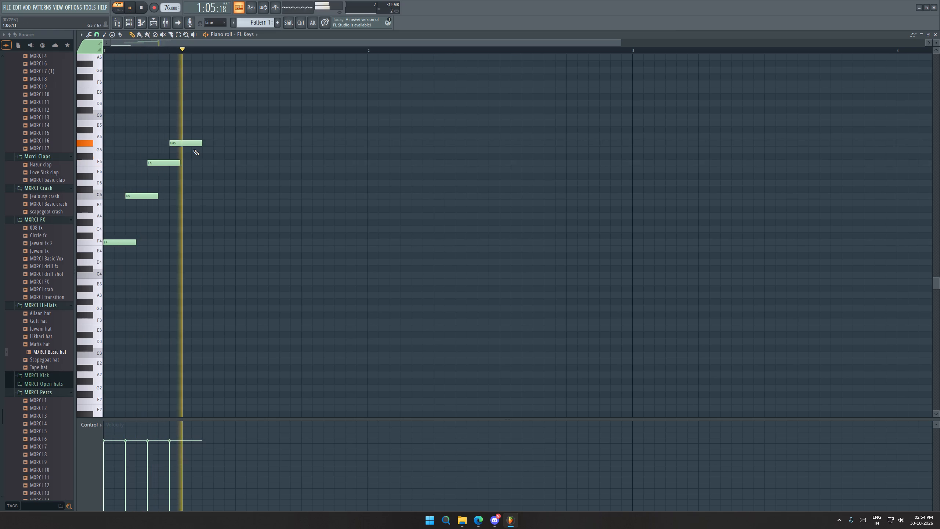
{"action": "key", "text": "space"}
{"action": "key", "text": "space"}
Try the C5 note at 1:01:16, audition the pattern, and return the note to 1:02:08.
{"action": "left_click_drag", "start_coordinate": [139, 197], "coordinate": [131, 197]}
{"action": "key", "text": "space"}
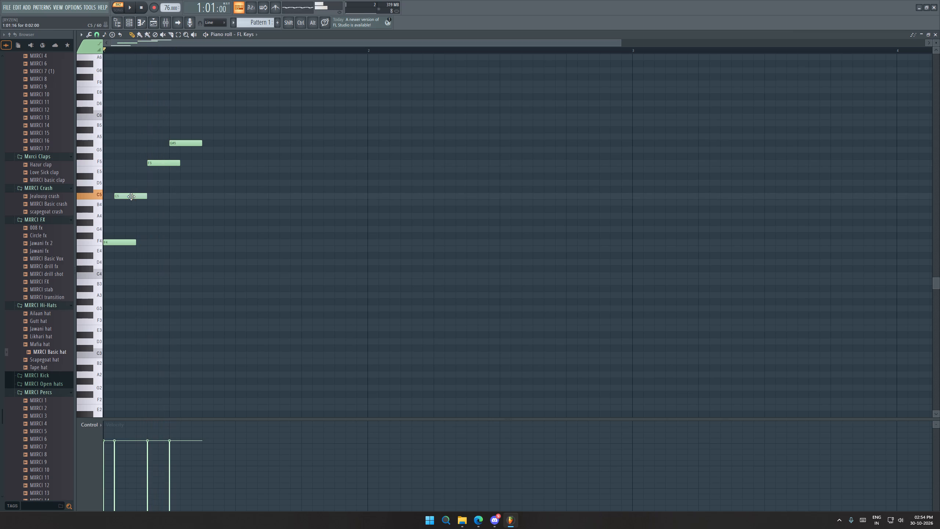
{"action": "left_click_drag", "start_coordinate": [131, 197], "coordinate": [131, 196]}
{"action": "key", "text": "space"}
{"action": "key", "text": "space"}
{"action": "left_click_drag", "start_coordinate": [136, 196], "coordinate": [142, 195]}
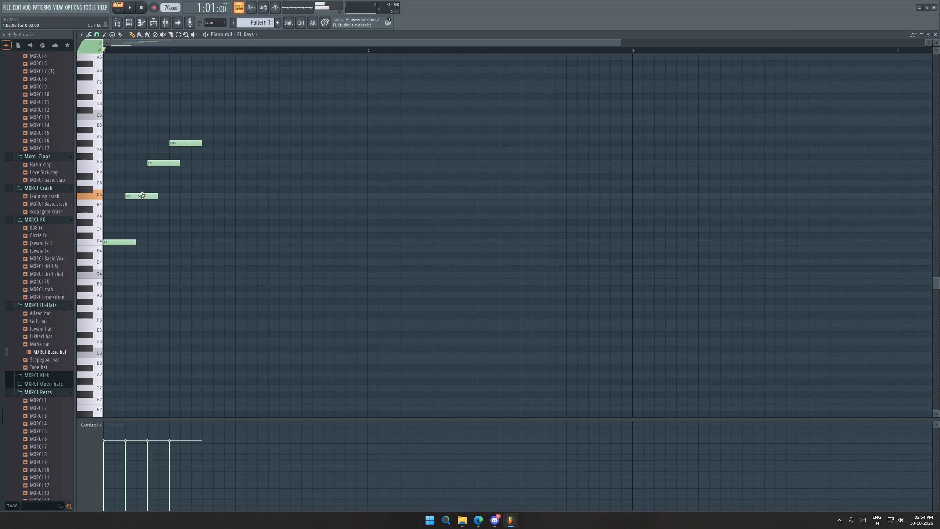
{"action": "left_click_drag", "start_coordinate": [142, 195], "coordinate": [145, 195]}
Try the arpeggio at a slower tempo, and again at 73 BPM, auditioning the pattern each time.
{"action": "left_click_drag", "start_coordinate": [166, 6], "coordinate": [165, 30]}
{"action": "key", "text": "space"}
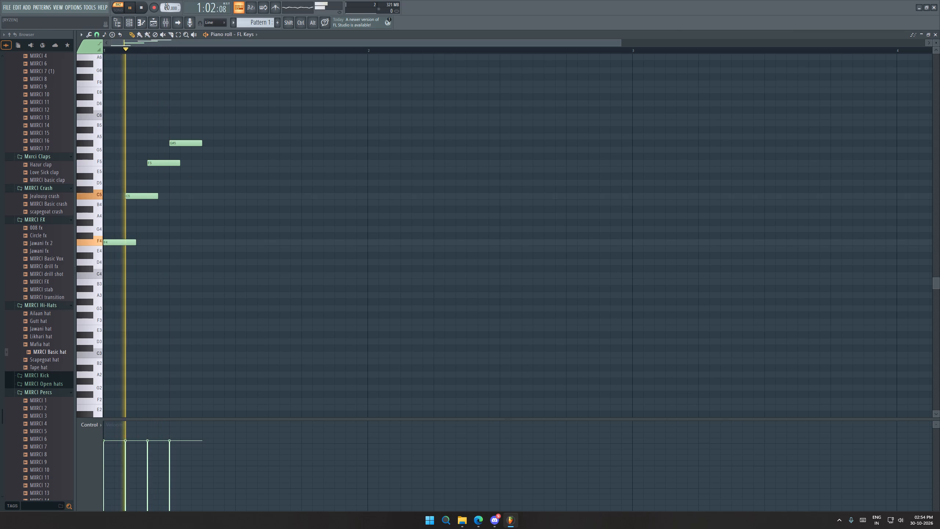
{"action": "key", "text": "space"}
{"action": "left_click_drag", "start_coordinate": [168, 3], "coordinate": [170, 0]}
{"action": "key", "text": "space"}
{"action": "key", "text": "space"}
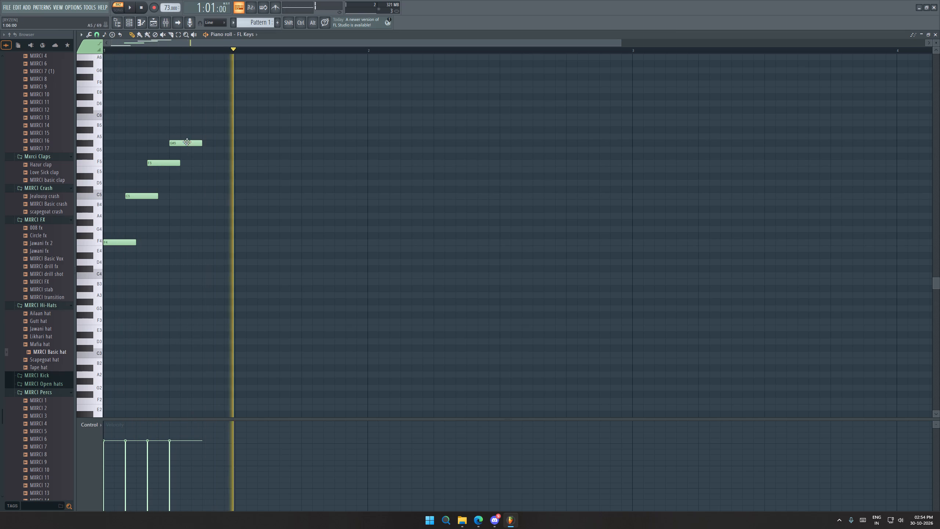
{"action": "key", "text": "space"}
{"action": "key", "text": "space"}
Leave the piano roll for the playlist, switch to song mode, audition the w.mp3 clip and close the channel rack.
{"action": "left_click", "coordinate": [936, 33]}
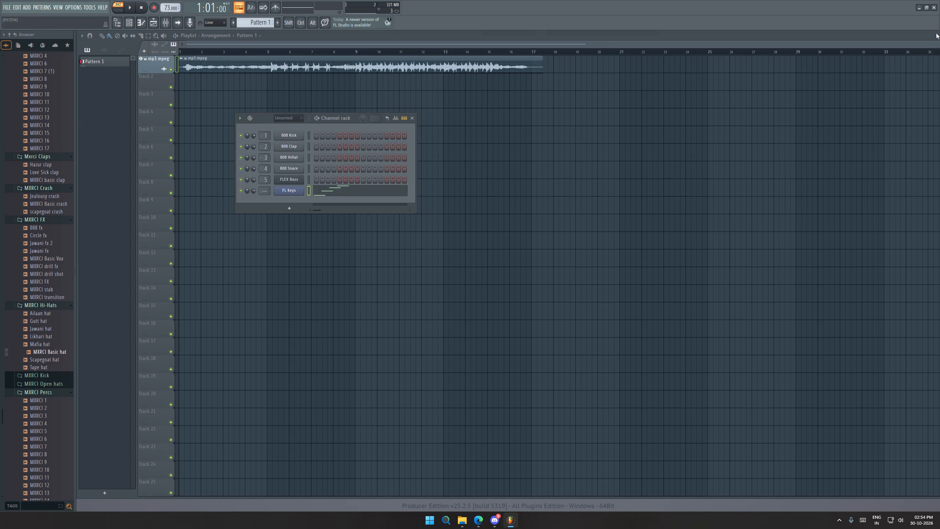
{"action": "left_click", "coordinate": [112, 8]}
{"action": "key", "text": "space"}
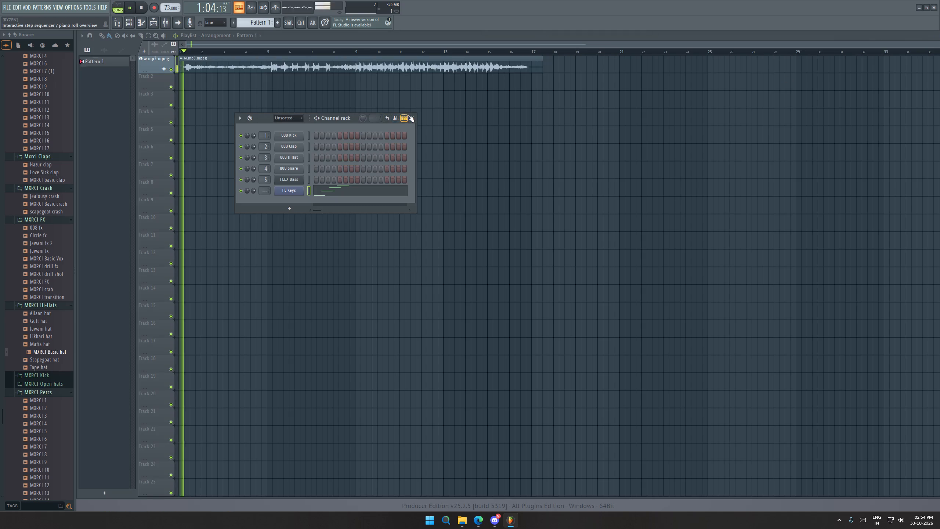
{"action": "left_click", "coordinate": [409, 116]}
{"action": "key", "text": "space"}
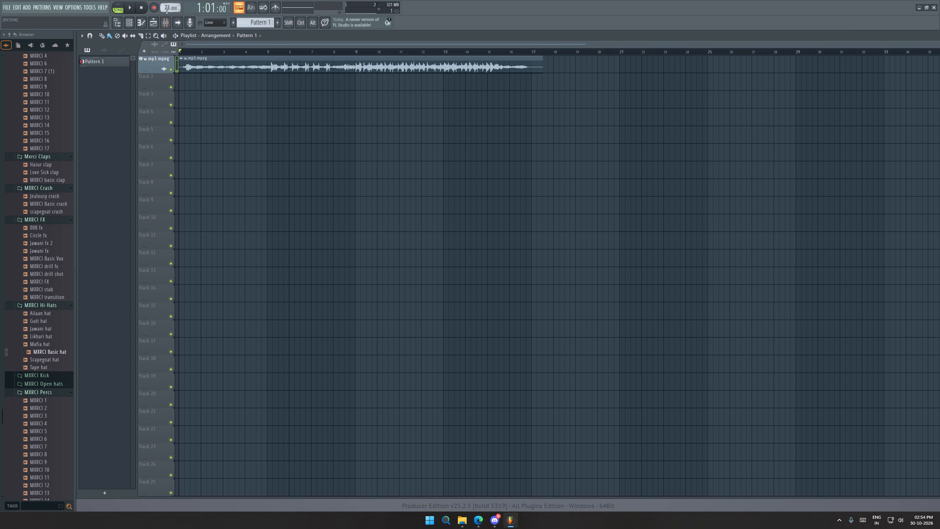
Set the project tempo to 76 BPM and play back the w.mp3 clip in the playlist.
{"action": "left_click_drag", "start_coordinate": [167, 10], "coordinate": [177, 514]}
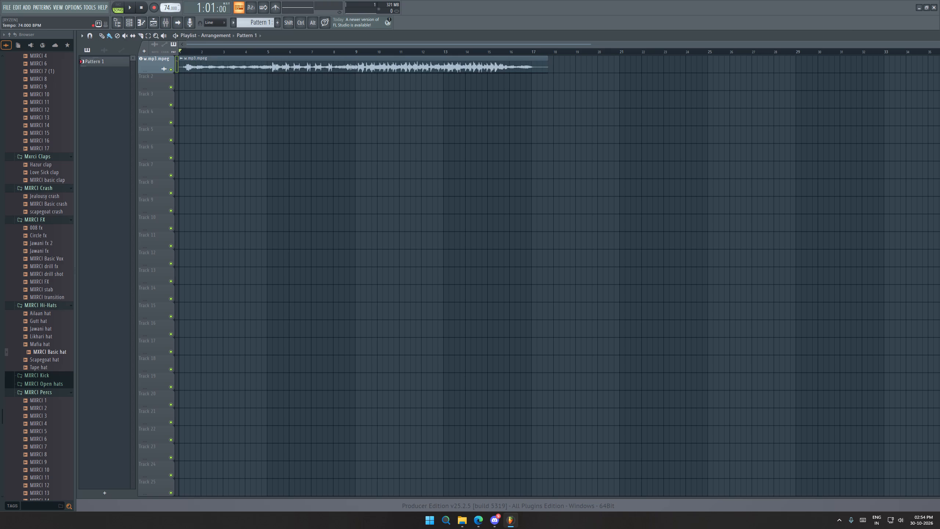
{"action": "left_click_drag", "start_coordinate": [177, 514], "coordinate": [177, 510]}
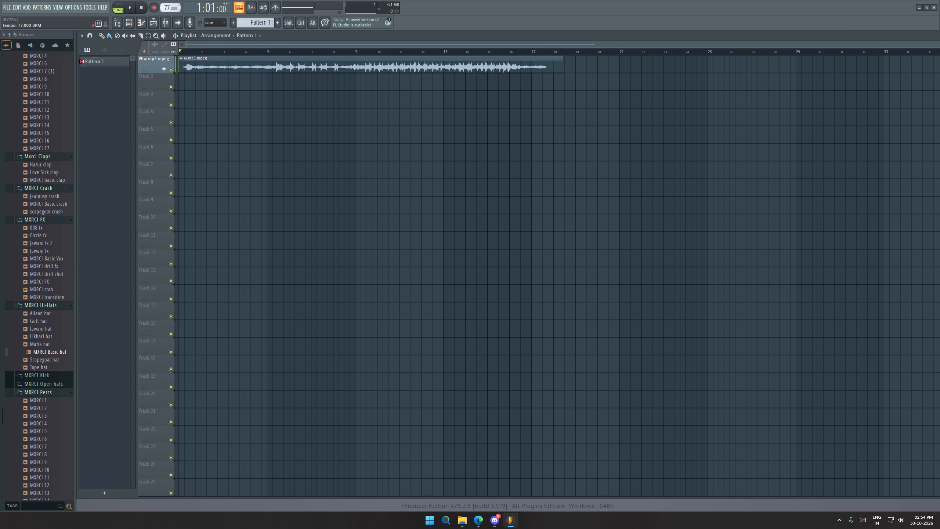
{"action": "left_click_drag", "start_coordinate": [177, 510], "coordinate": [177, 512]}
{"action": "key", "text": "space"}
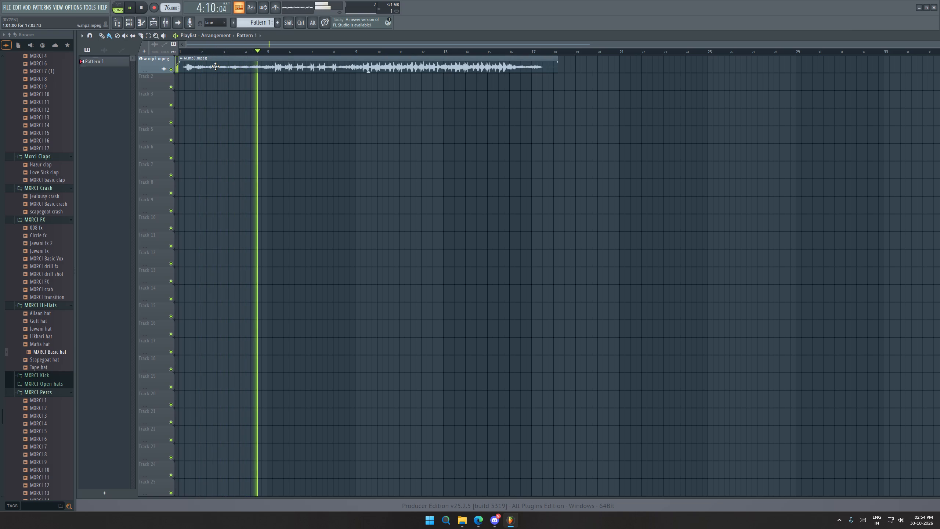
{"action": "key", "text": "space"}
Open the w.mp3 clip's sample in the Edison audio editor and move Edison clear of the channel settings.
{"action": "double_click", "coordinate": [215, 66]}
{"action": "right_click", "coordinate": [217, 208]}
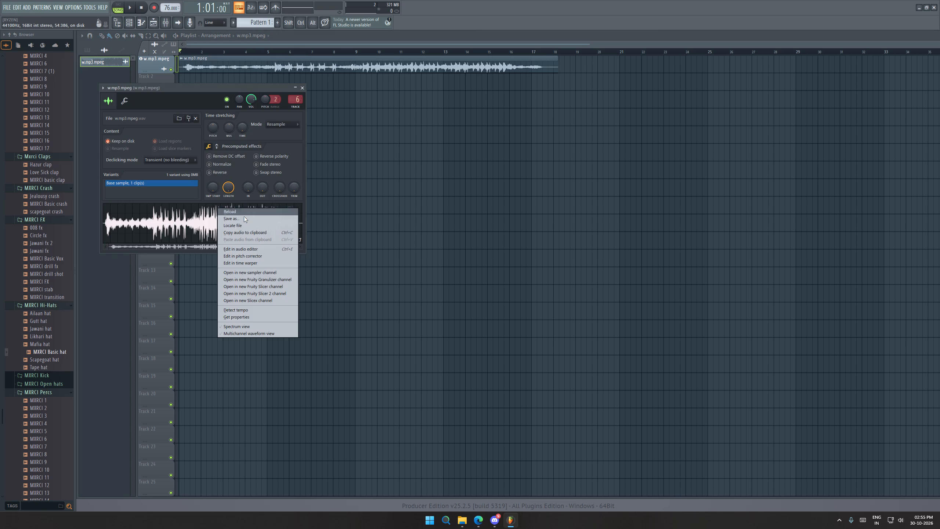
{"action": "left_click", "coordinate": [264, 251]}
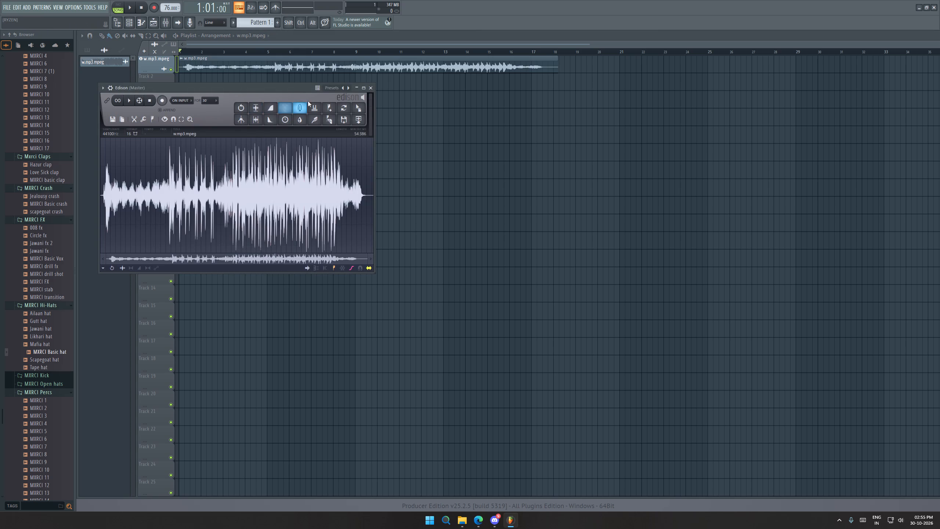
{"action": "left_click_drag", "start_coordinate": [287, 85], "coordinate": [517, 204]}
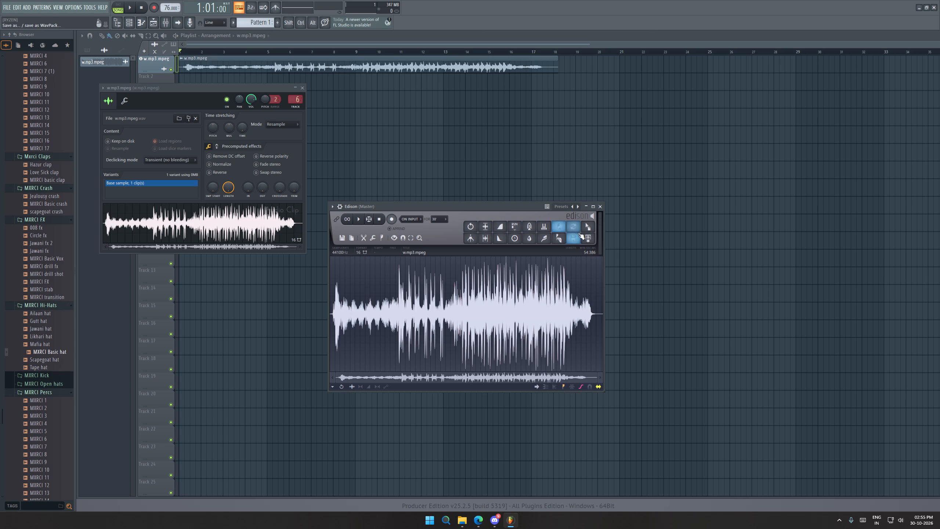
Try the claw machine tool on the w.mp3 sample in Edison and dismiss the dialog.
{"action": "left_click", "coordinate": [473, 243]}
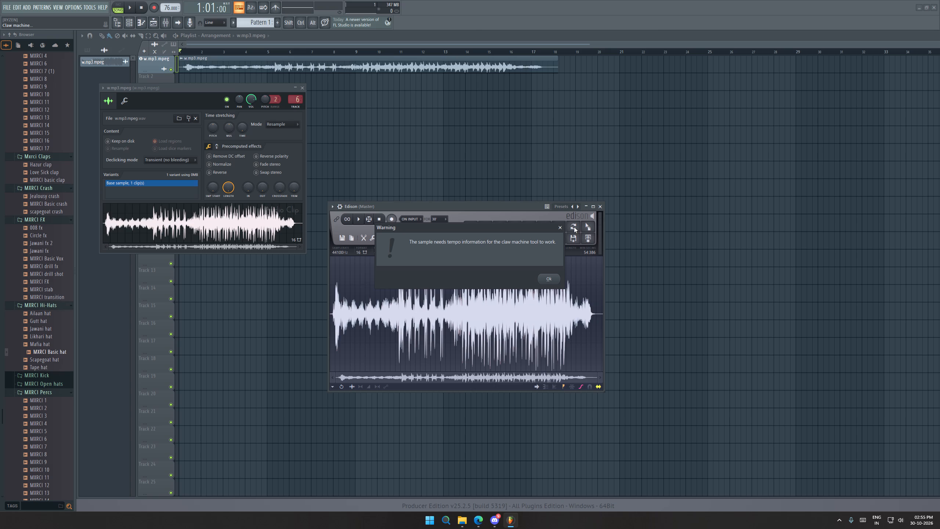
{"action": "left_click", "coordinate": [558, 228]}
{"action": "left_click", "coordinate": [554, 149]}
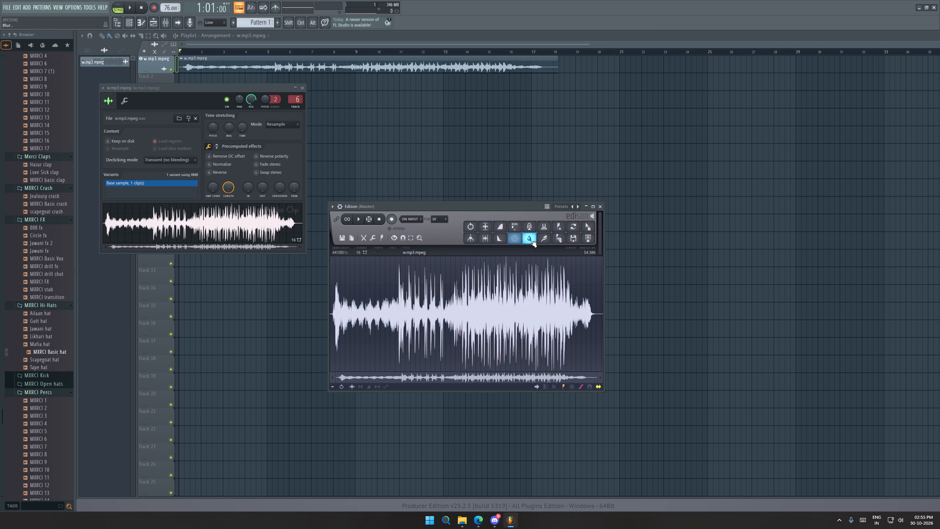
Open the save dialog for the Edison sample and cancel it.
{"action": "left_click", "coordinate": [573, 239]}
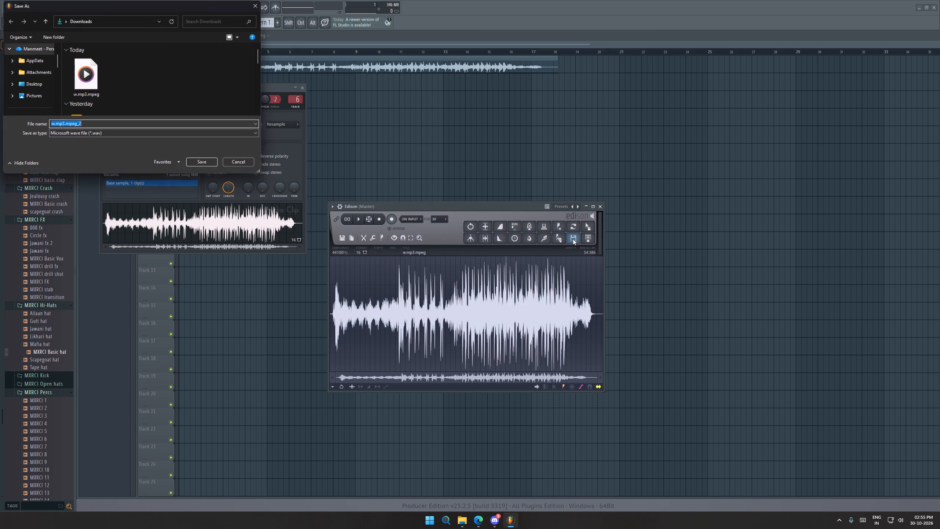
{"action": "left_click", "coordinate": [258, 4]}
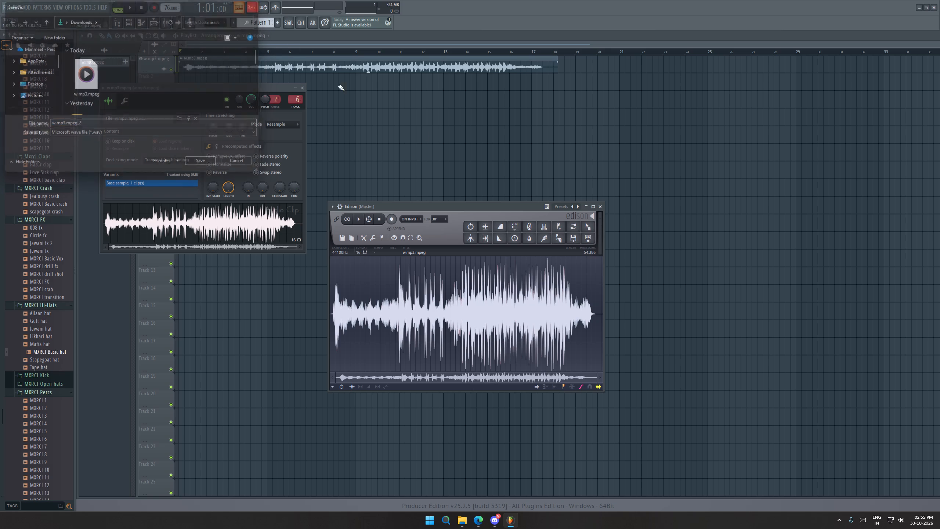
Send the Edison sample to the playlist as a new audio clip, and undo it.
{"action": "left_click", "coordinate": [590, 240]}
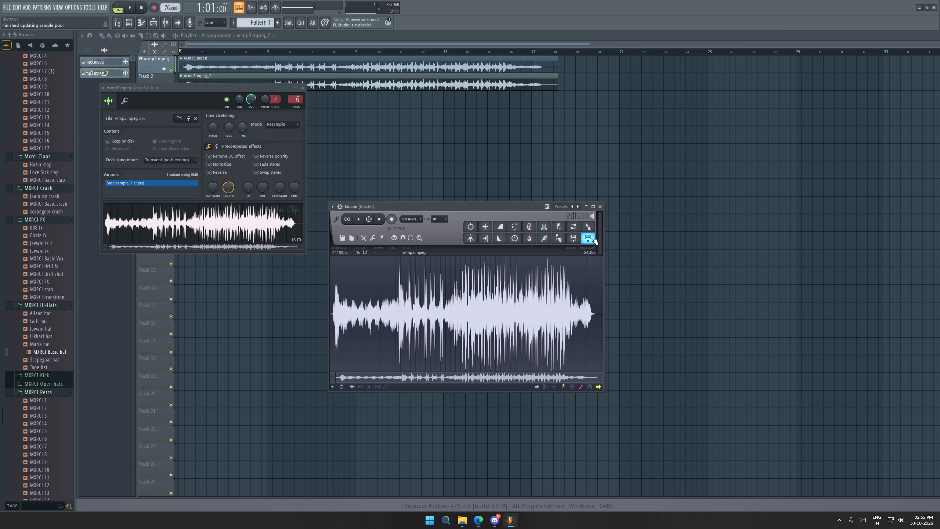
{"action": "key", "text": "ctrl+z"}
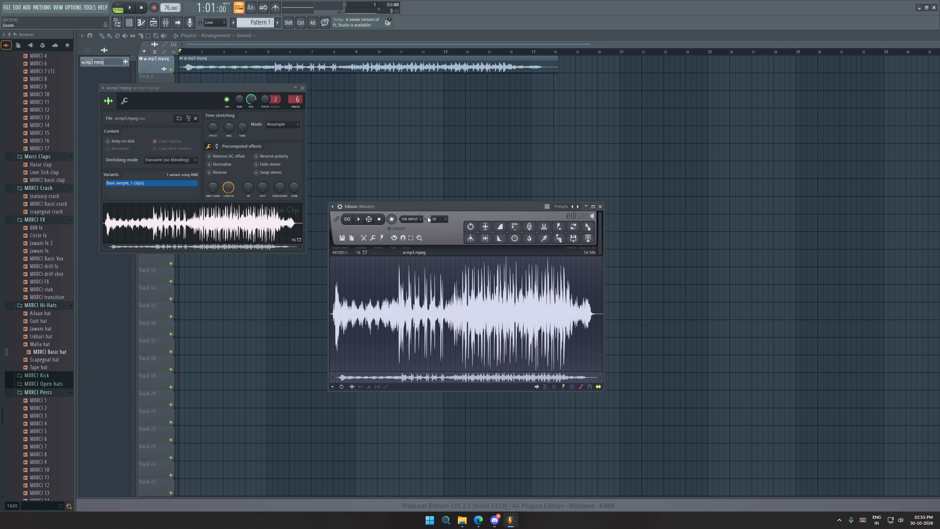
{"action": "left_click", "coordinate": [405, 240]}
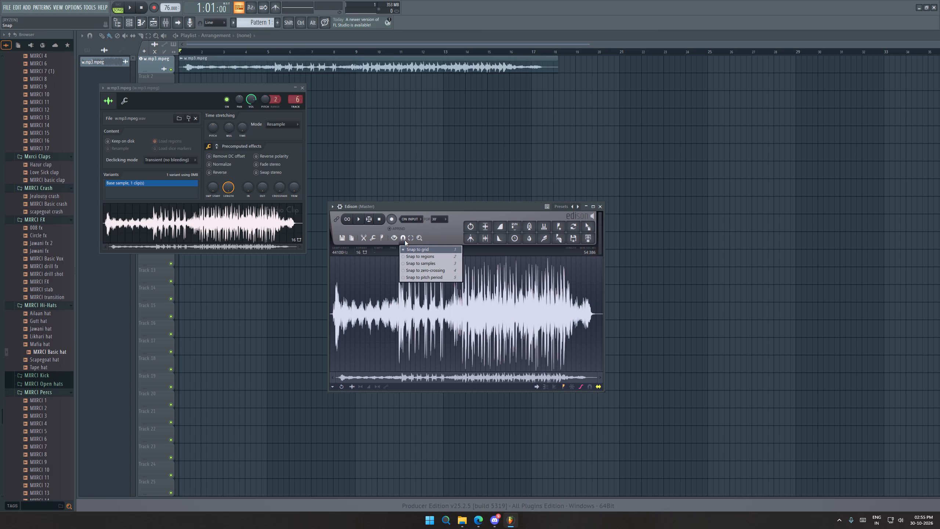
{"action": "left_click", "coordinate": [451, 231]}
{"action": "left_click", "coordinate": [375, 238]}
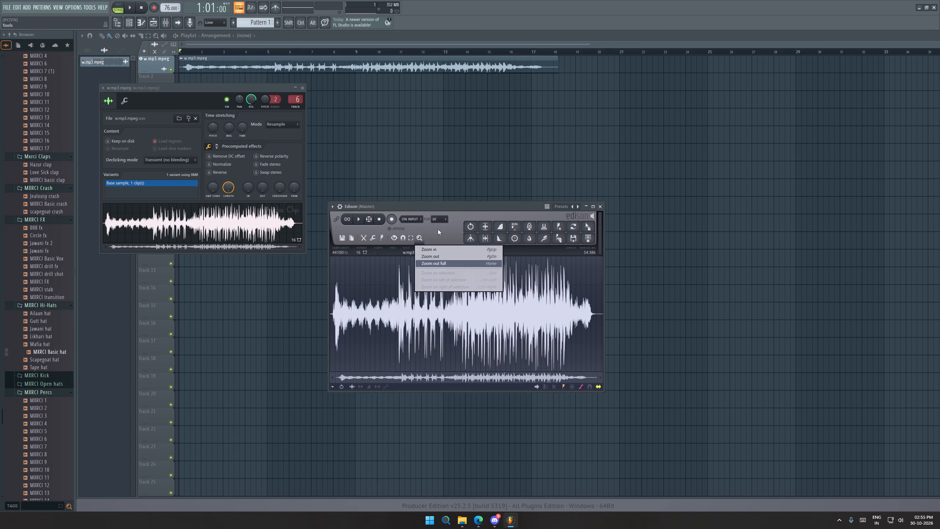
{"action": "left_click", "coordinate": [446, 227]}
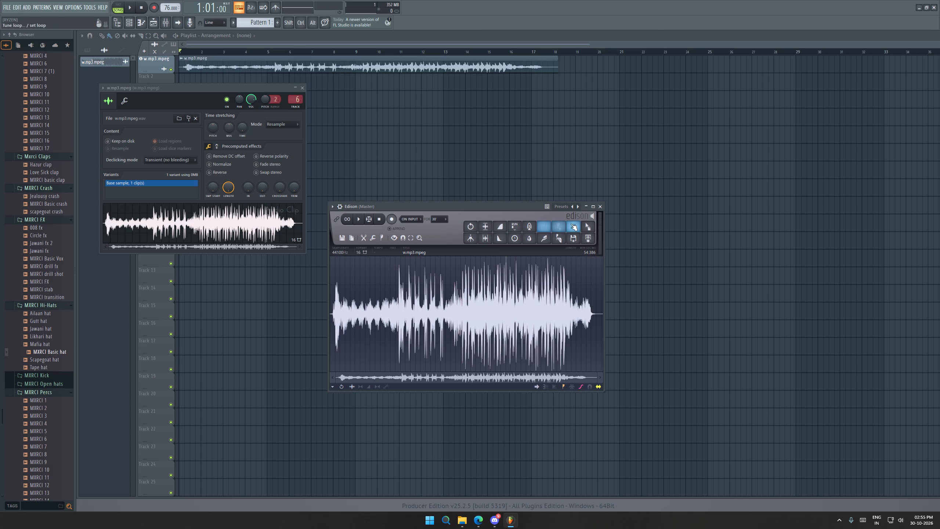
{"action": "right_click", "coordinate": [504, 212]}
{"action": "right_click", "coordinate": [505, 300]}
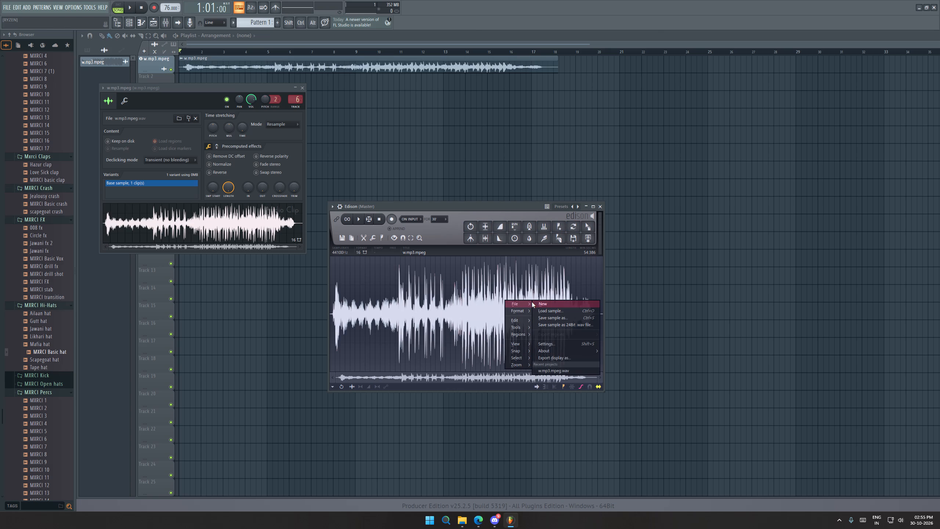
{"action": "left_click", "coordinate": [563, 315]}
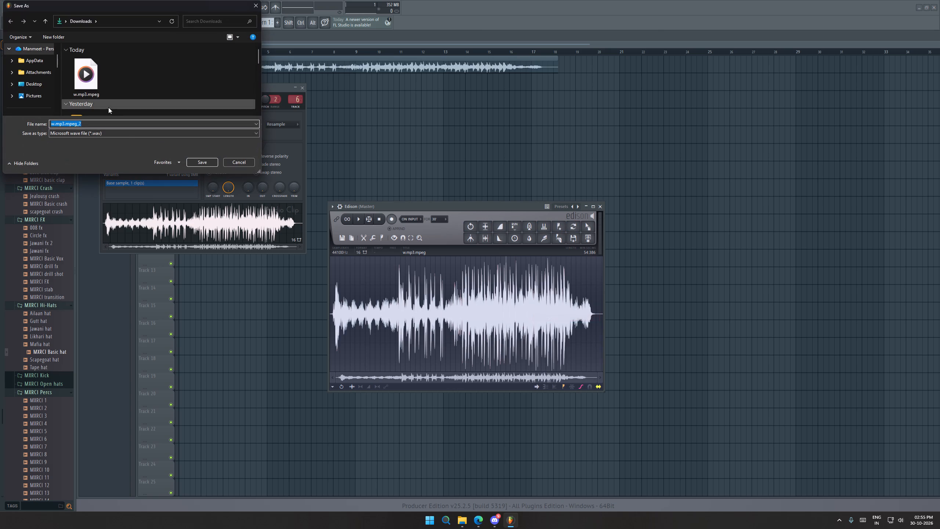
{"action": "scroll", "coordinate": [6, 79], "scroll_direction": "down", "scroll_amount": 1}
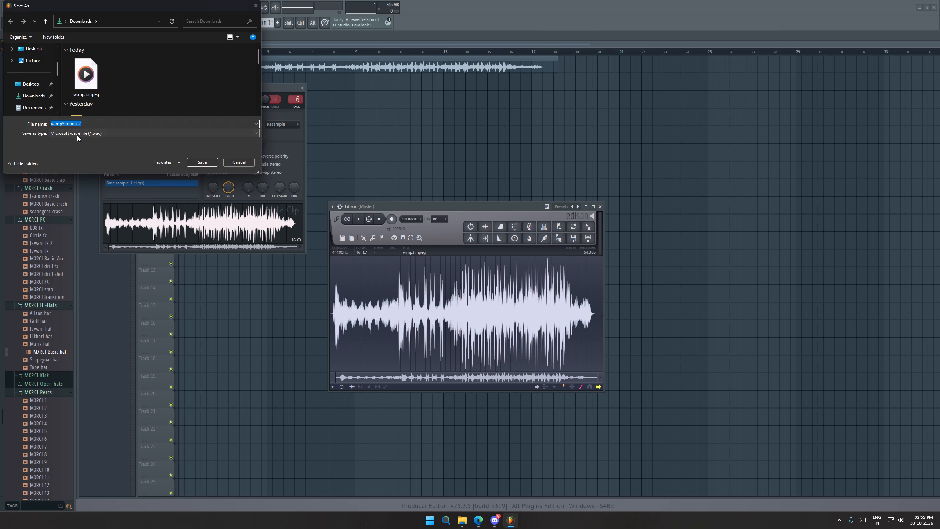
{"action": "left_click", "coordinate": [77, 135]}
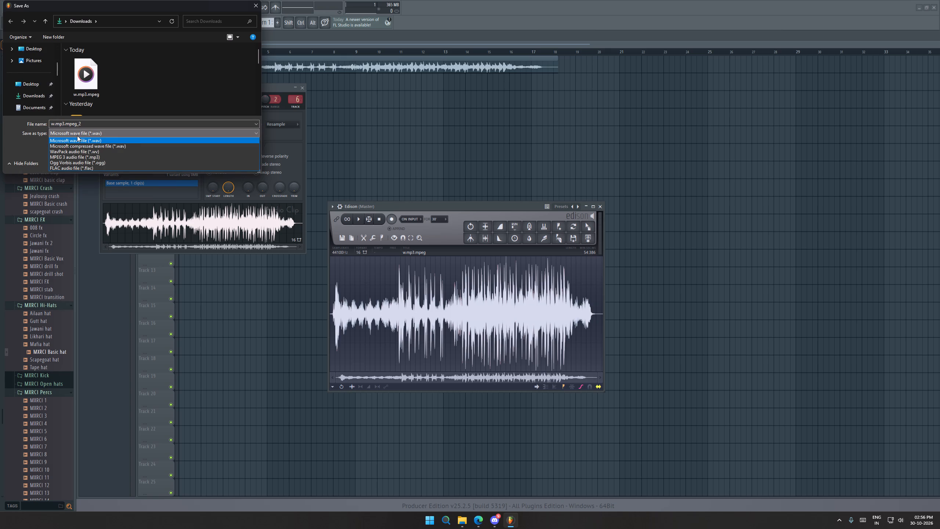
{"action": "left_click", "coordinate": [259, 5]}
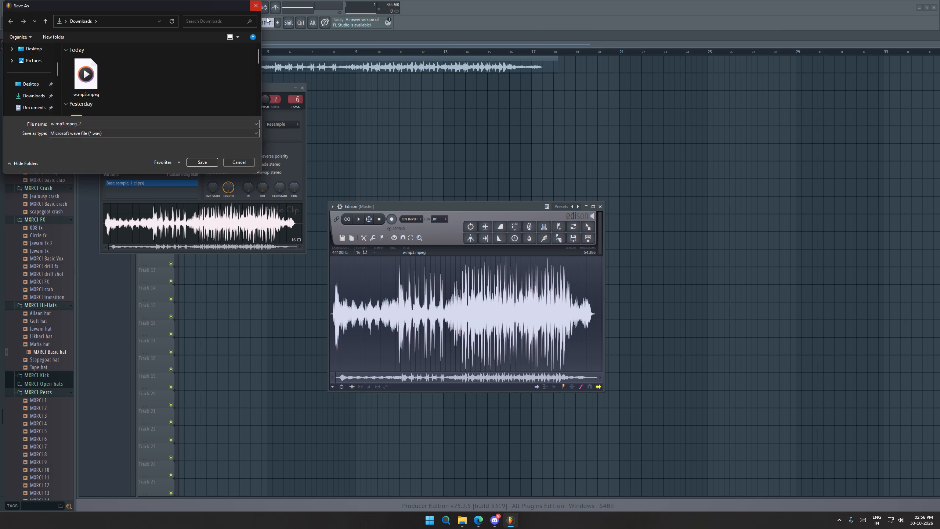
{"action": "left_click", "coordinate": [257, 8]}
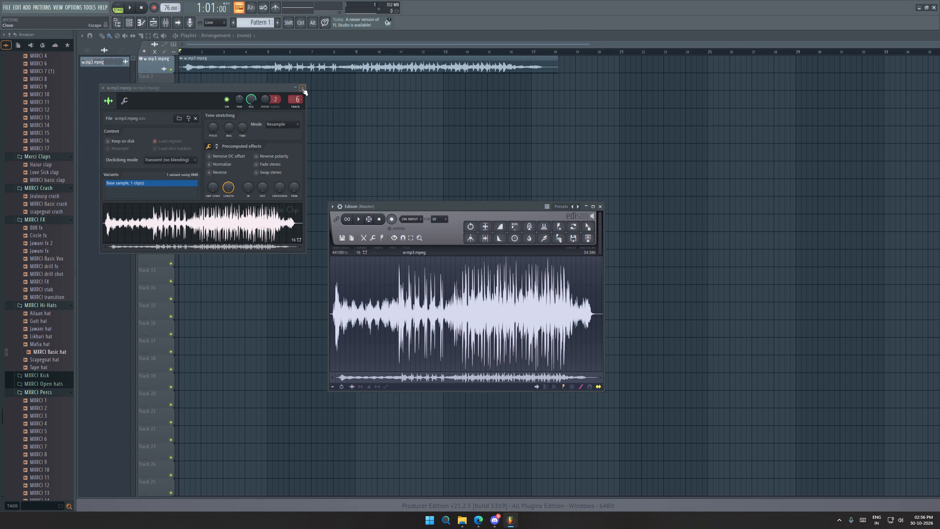
Close the w.mp3 channel settings, start saving the Edison sample to Downloads, and open the file type choices.
{"action": "left_click", "coordinate": [301, 89]}
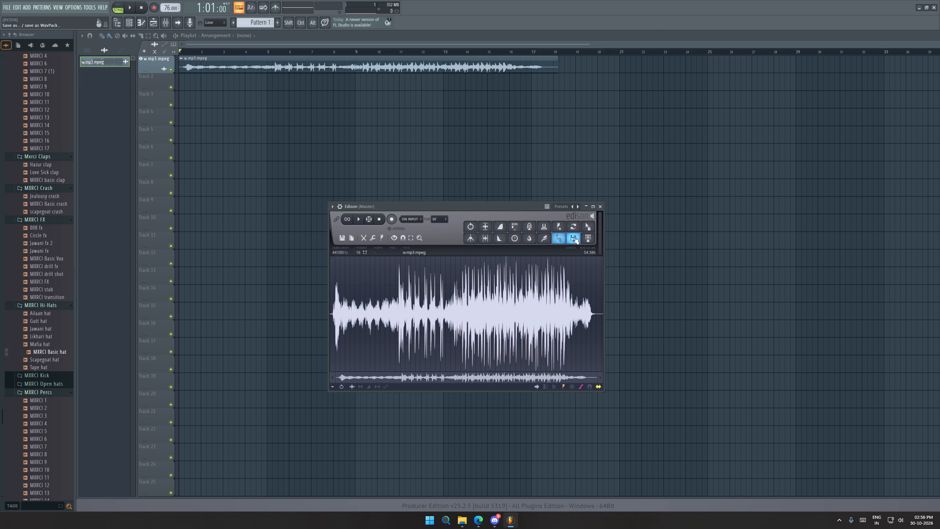
{"action": "left_click", "coordinate": [576, 237]}
{"action": "left_click", "coordinate": [152, 133]}
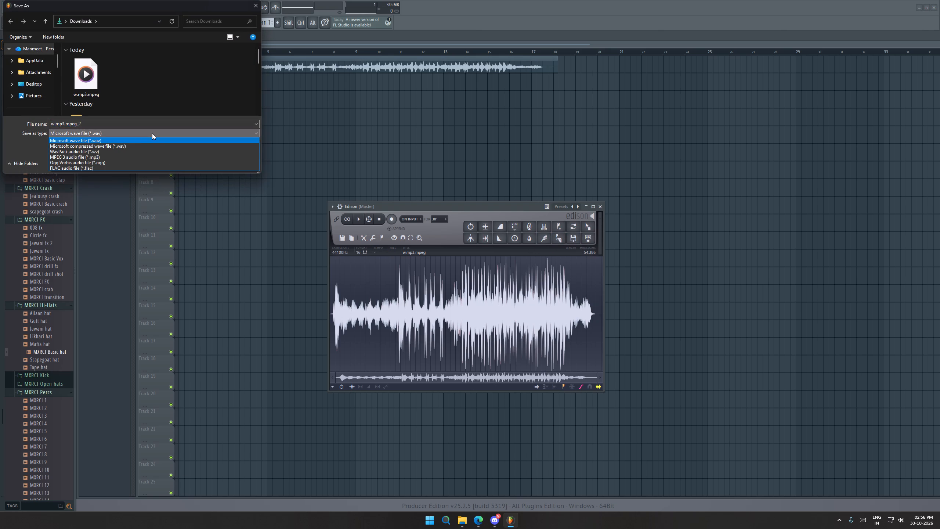
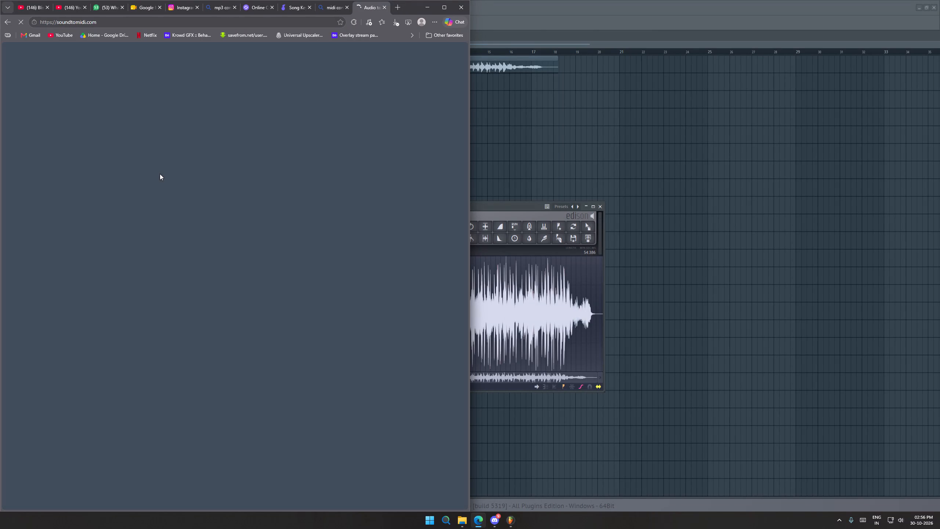
Choose the Piano & Guitar recording profile and load the w.mp3 WAV file from Downloads into the converter.
{"action": "left_click", "coordinate": [198, 323]}
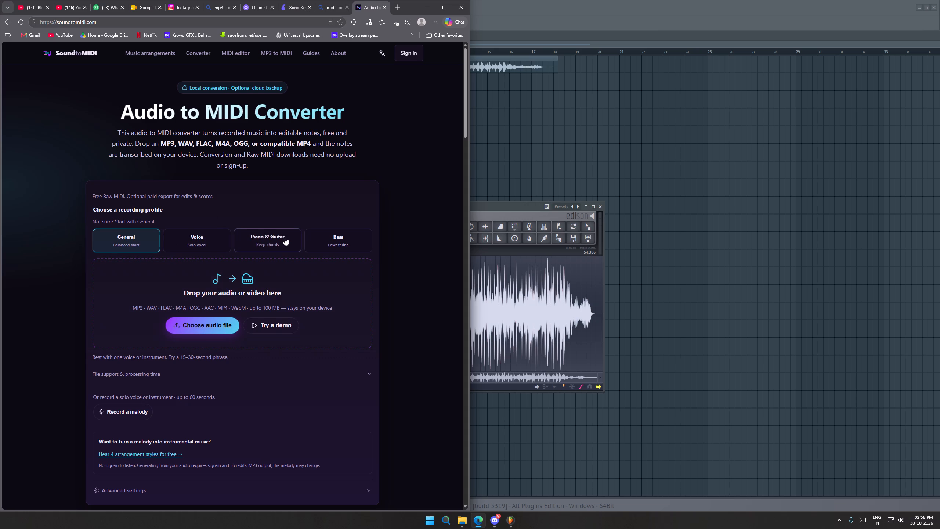
{"action": "left_click", "coordinate": [285, 237]}
{"action": "left_click", "coordinate": [208, 323]}
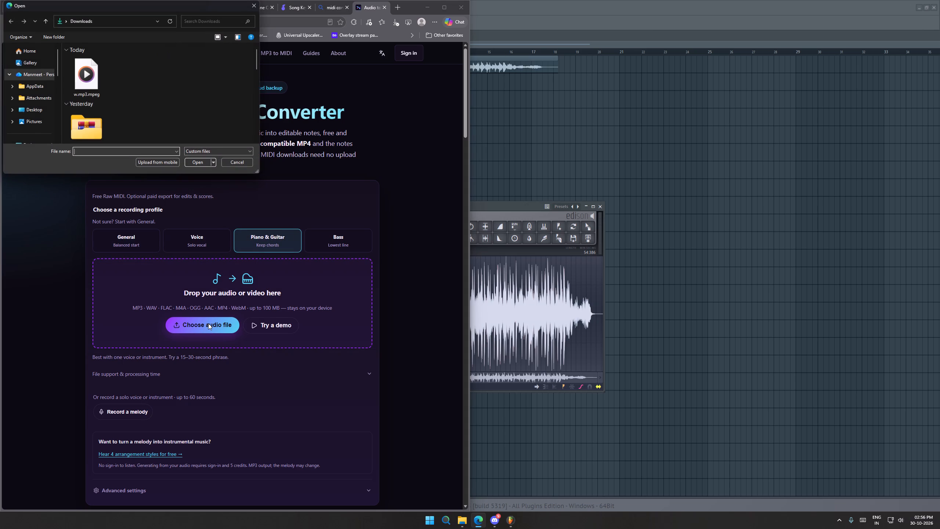
{"action": "left_click", "coordinate": [82, 88]}
{"action": "left_click", "coordinate": [196, 162]}
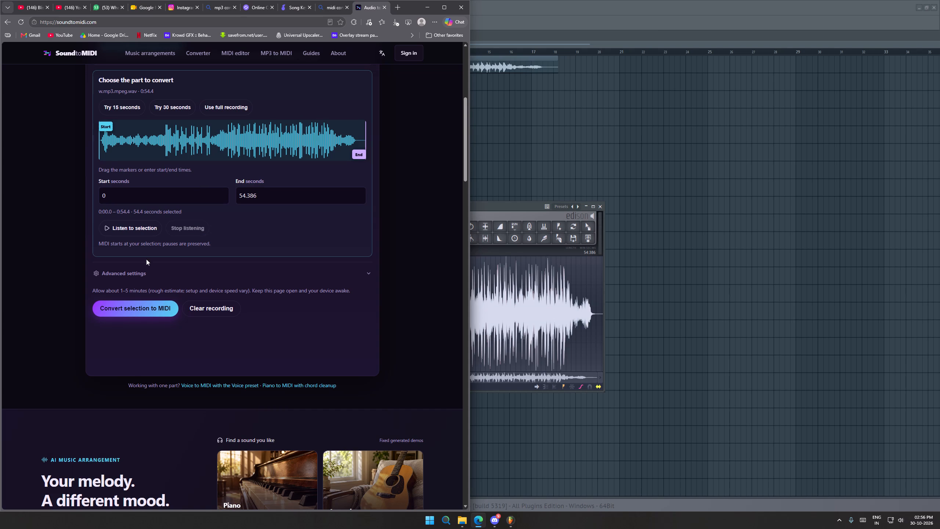
Listen to the full w.mp3 recording from its beginning in the part selection preview.
{"action": "key", "text": "space"}
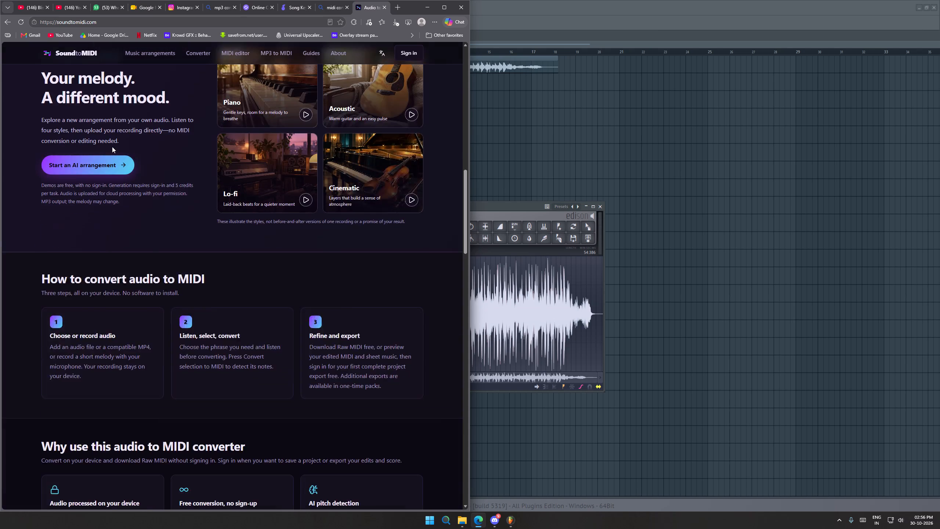
{"action": "key", "text": "space"}
{"action": "scroll", "coordinate": [189, 307], "scroll_direction": "up", "scroll_amount": 20}
{"action": "scroll", "coordinate": [189, 307], "scroll_direction": "up", "scroll_amount": 4}
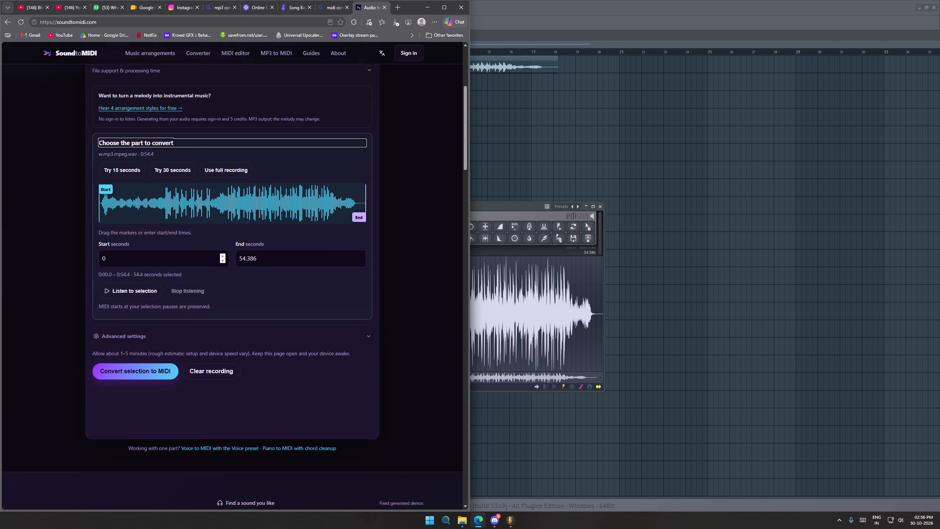
{"action": "left_click", "coordinate": [106, 292]}
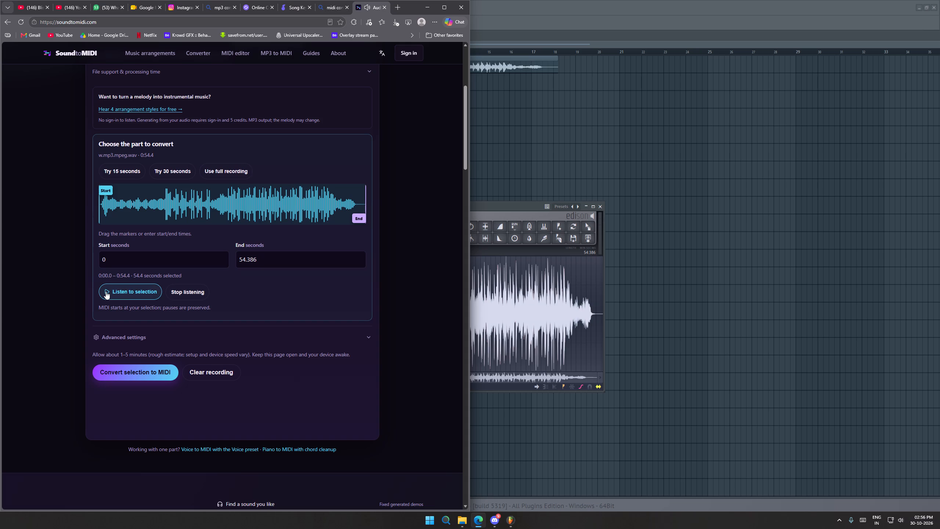
{"action": "left_click", "coordinate": [106, 291]}
Adjust the selection's start marker on the waveform by ear, settling at about 0.45 seconds.
{"action": "left_click_drag", "start_coordinate": [105, 190], "coordinate": [110, 190]}
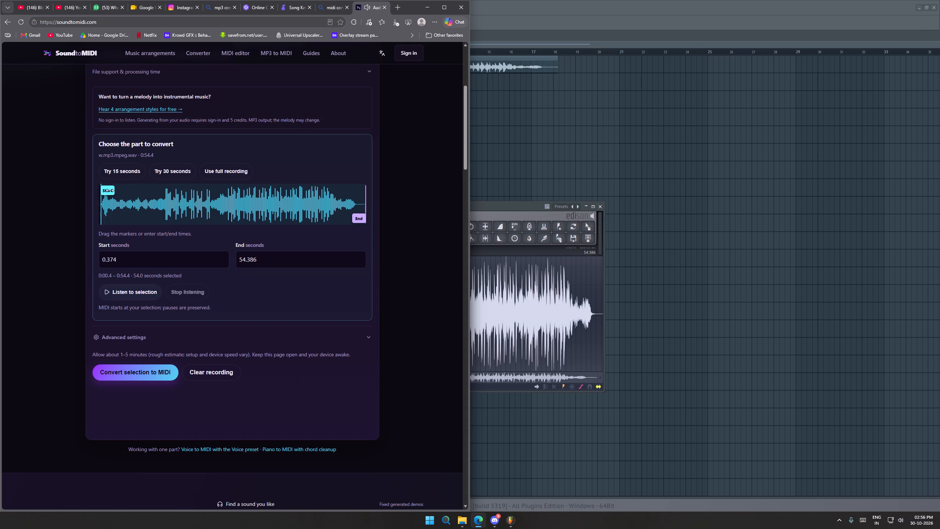
{"action": "left_click_drag", "start_coordinate": [110, 190], "coordinate": [117, 188]}
{"action": "left_click", "coordinate": [109, 293]}
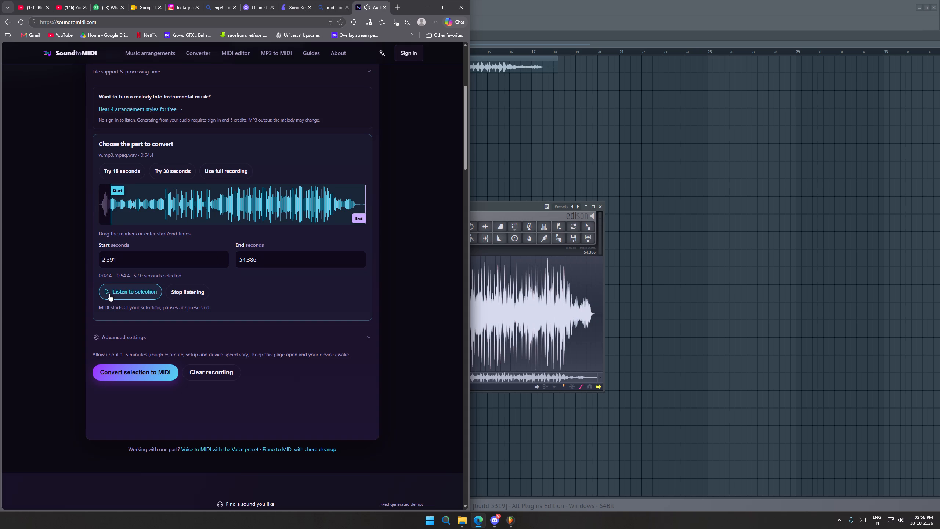
{"action": "left_click", "coordinate": [109, 293]}
{"action": "left_click_drag", "start_coordinate": [121, 188], "coordinate": [116, 194]}
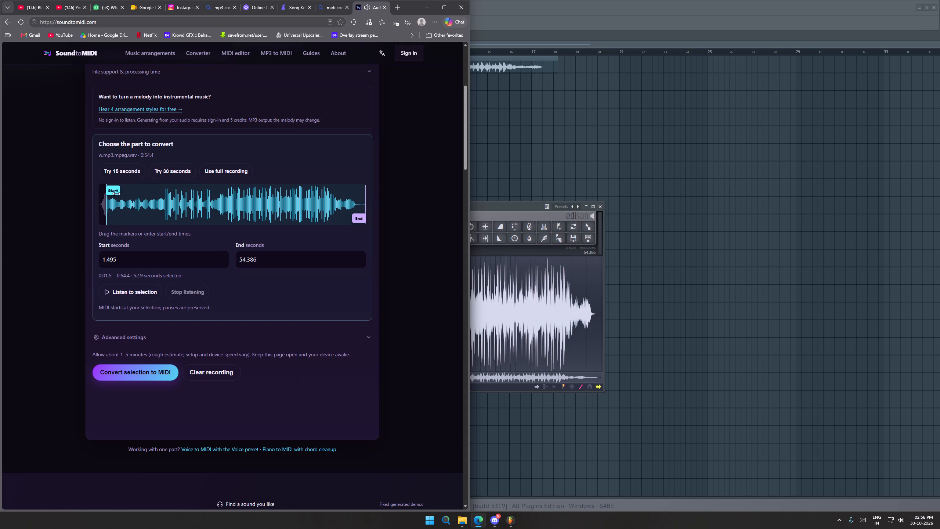
{"action": "left_click_drag", "start_coordinate": [116, 194], "coordinate": [115, 194]}
{"action": "left_click", "coordinate": [109, 294]}
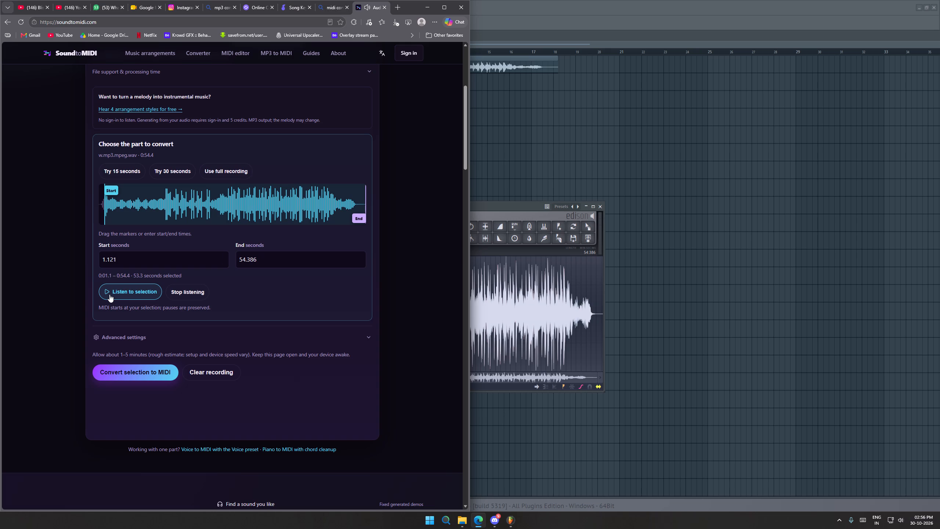
{"action": "left_click_drag", "start_coordinate": [116, 191], "coordinate": [113, 192]}
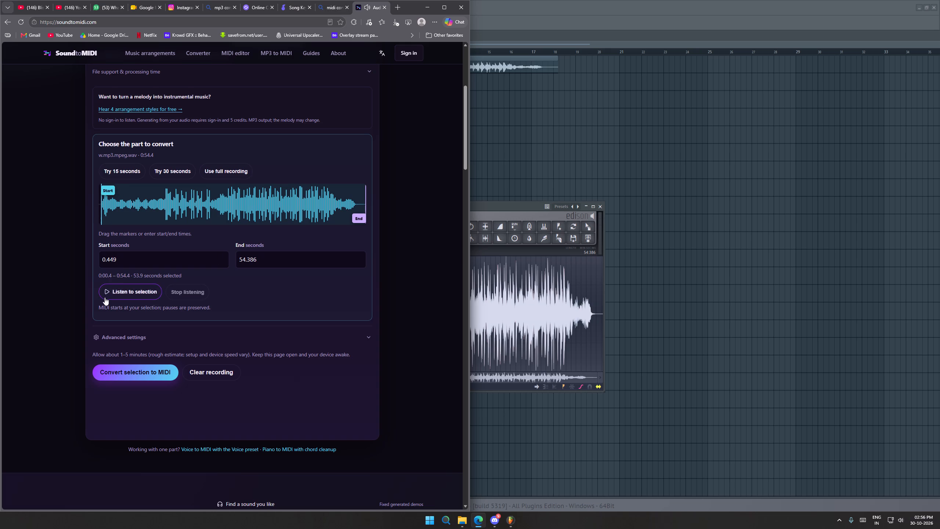
{"action": "left_click", "coordinate": [109, 298]}
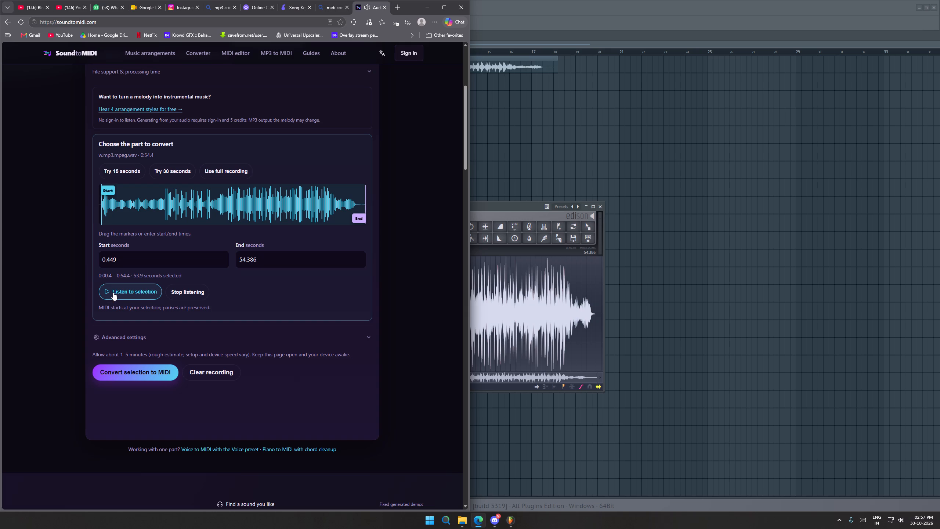
{"action": "left_click", "coordinate": [113, 292]}
Move the selection's end marker to about 11.9 seconds and listen to the shortened part.
{"action": "left_click_drag", "start_coordinate": [357, 219], "coordinate": [148, 228]}
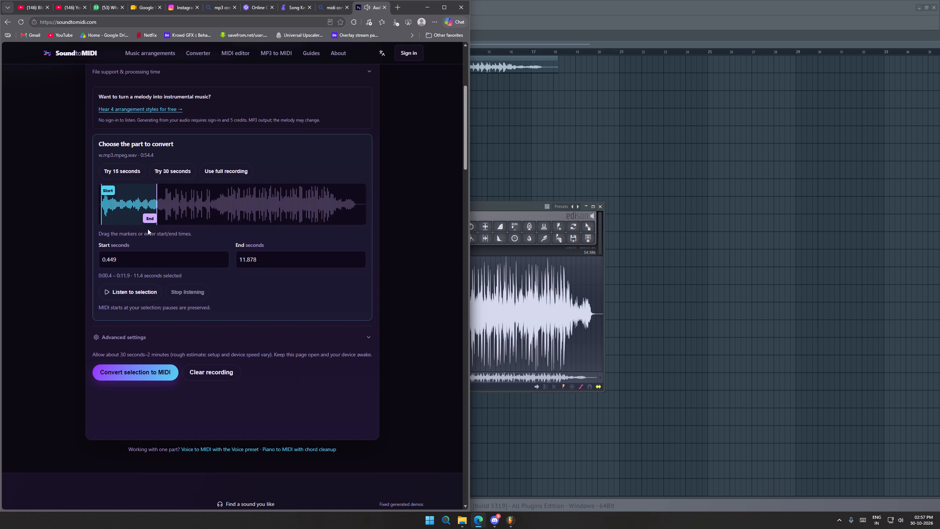
{"action": "left_click", "coordinate": [109, 290]}
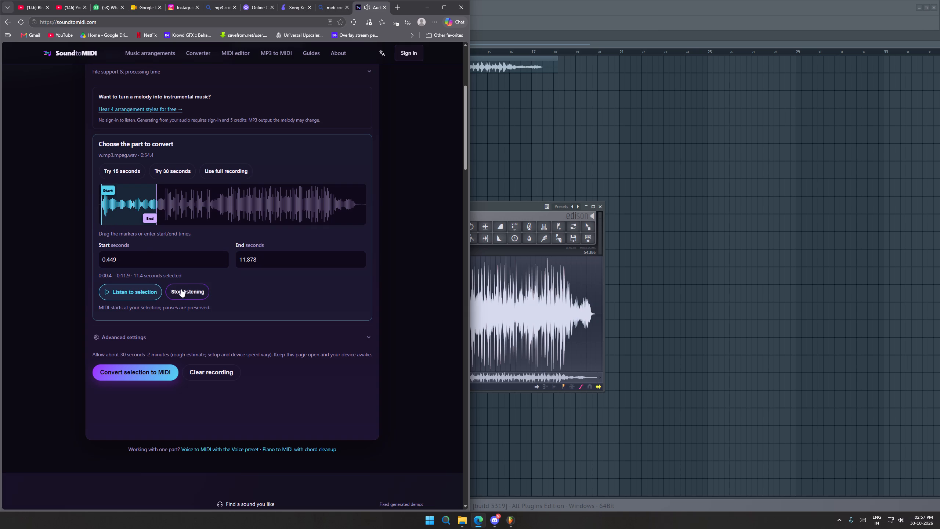
Convert the selected part of the recording to MIDI.
{"action": "left_click", "coordinate": [158, 366]}
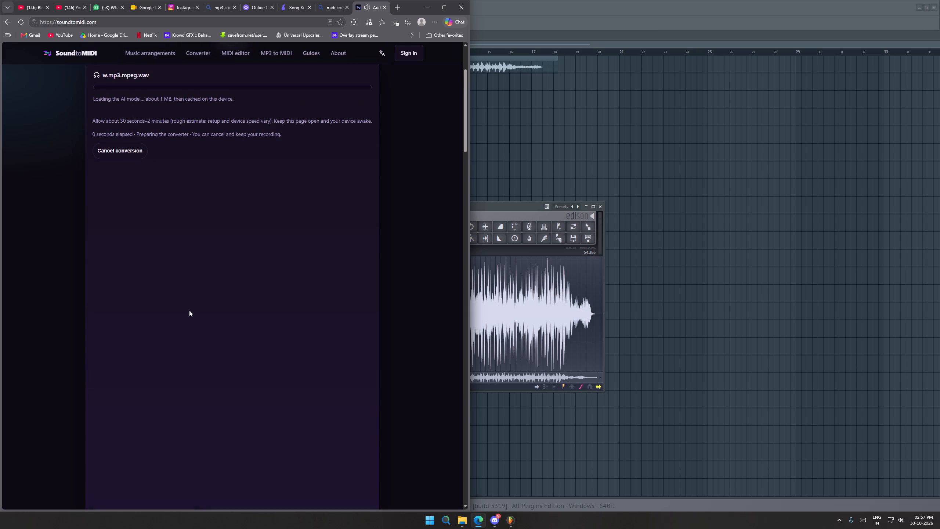
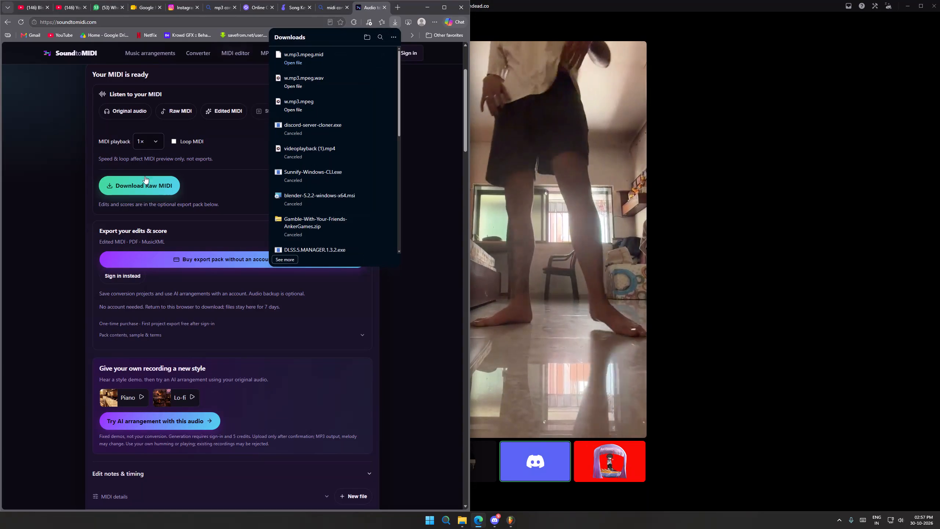
Switch to FL Studio and close the Edison window containing the w.mp3 recording.
{"action": "left_click", "coordinate": [508, 520]}
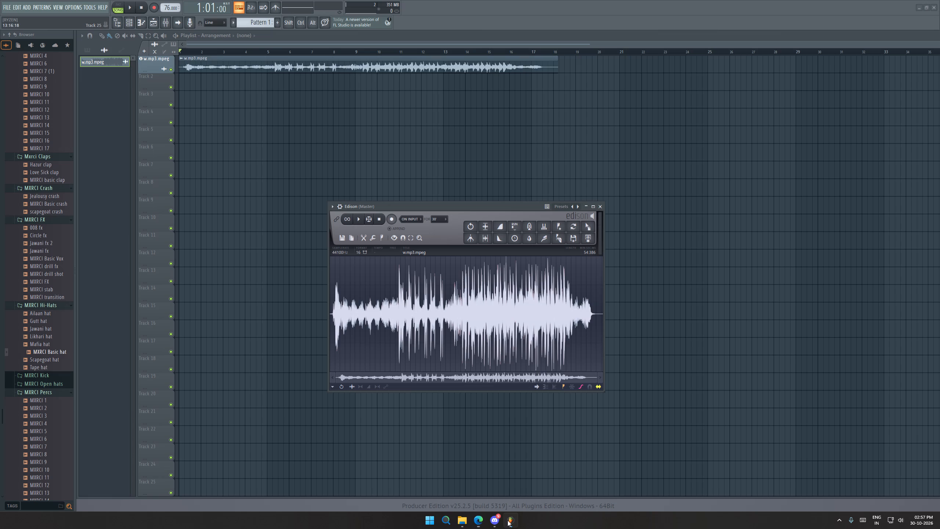
{"action": "left_click", "coordinate": [600, 209]}
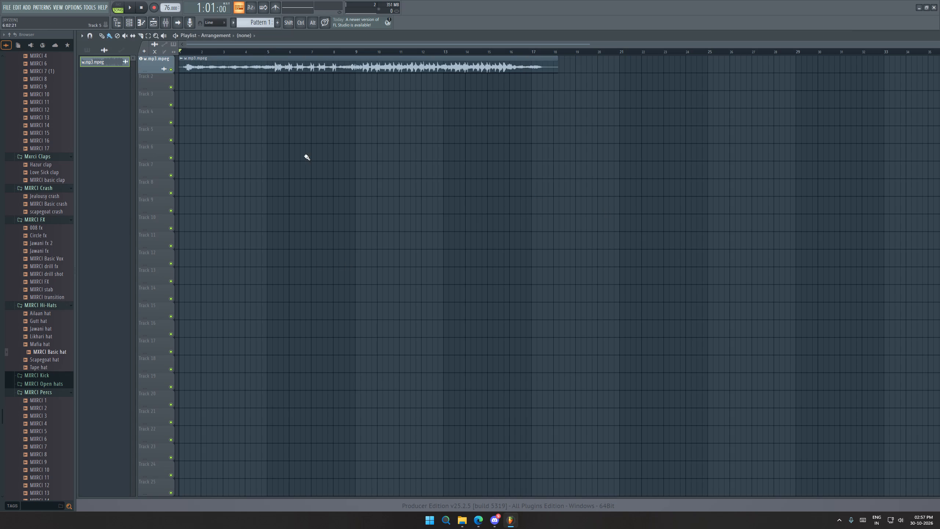
Switch back to Microsoft Edge with the finished MIDI conversion.
{"action": "left_click", "coordinate": [480, 521]}
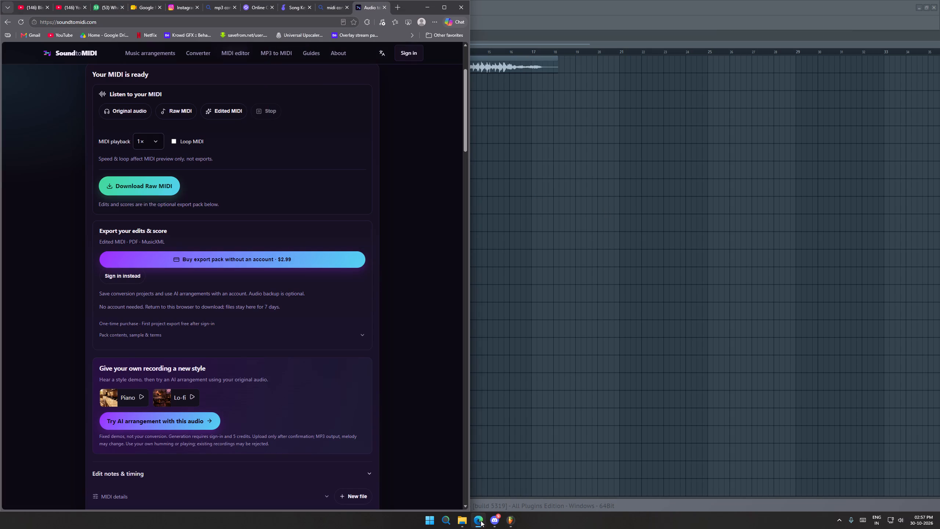
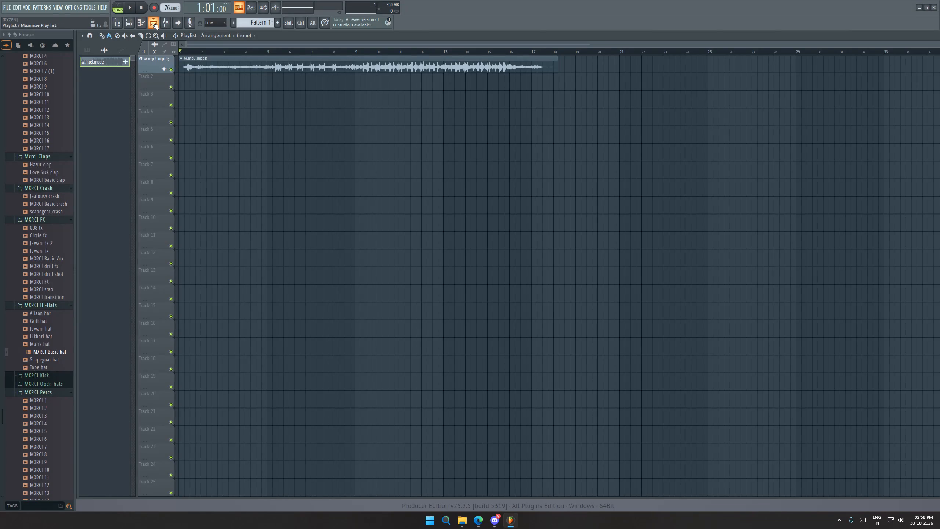
Open the Channel rack and set its display filter to All.
{"action": "left_click", "coordinate": [129, 22]}
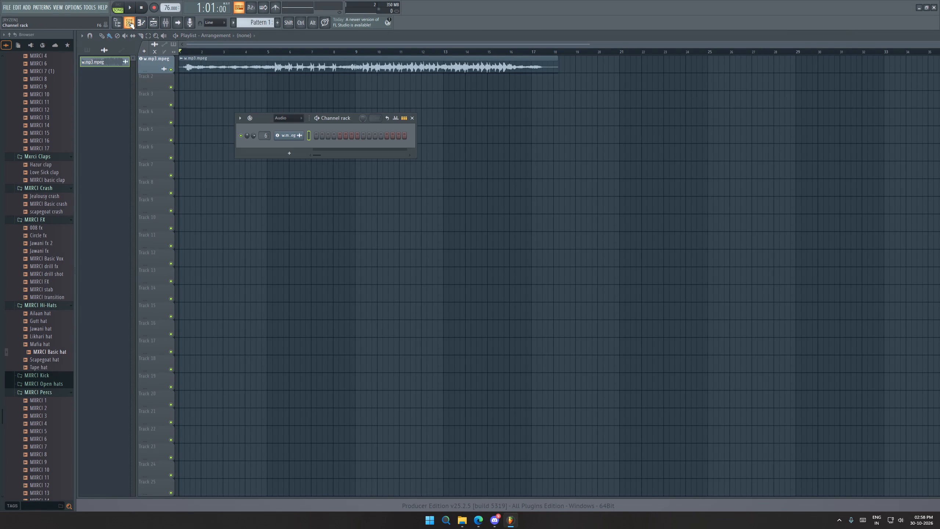
{"action": "left_click", "coordinate": [296, 120]}
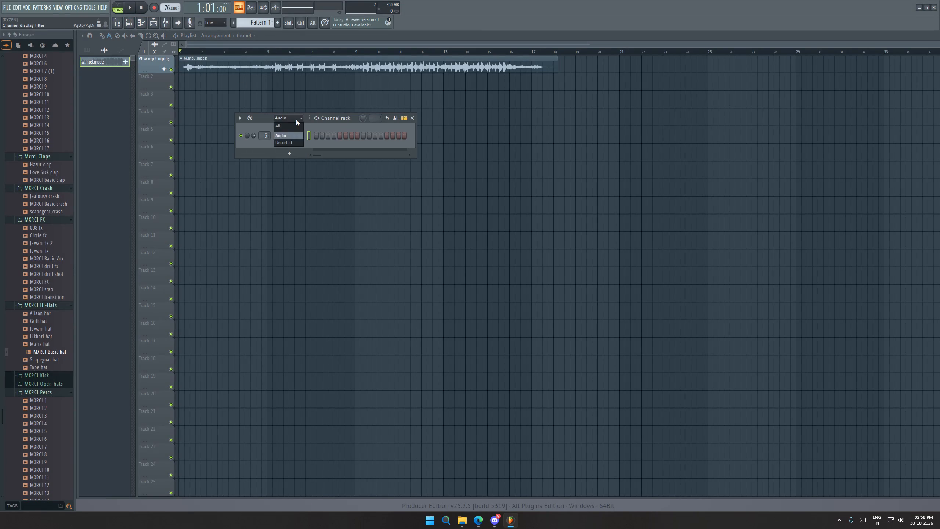
{"action": "left_click", "coordinate": [298, 132]}
{"action": "left_click", "coordinate": [299, 128]}
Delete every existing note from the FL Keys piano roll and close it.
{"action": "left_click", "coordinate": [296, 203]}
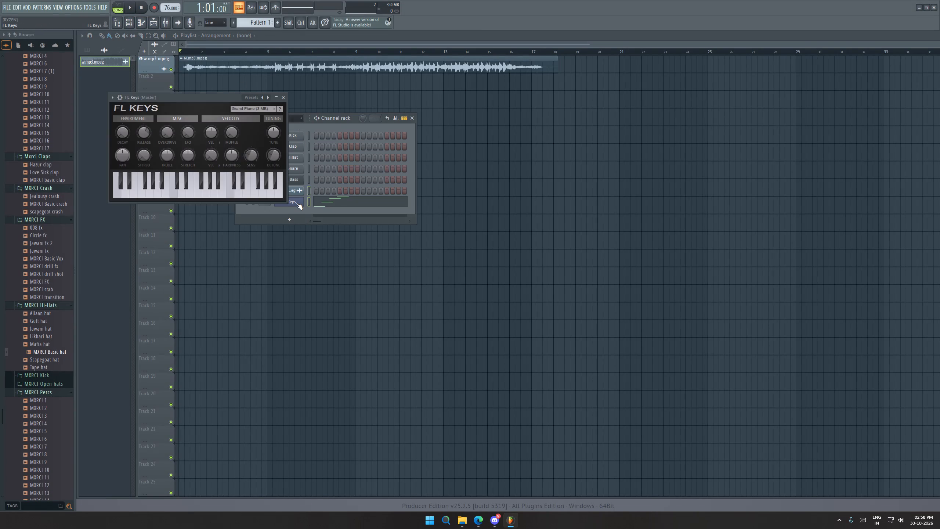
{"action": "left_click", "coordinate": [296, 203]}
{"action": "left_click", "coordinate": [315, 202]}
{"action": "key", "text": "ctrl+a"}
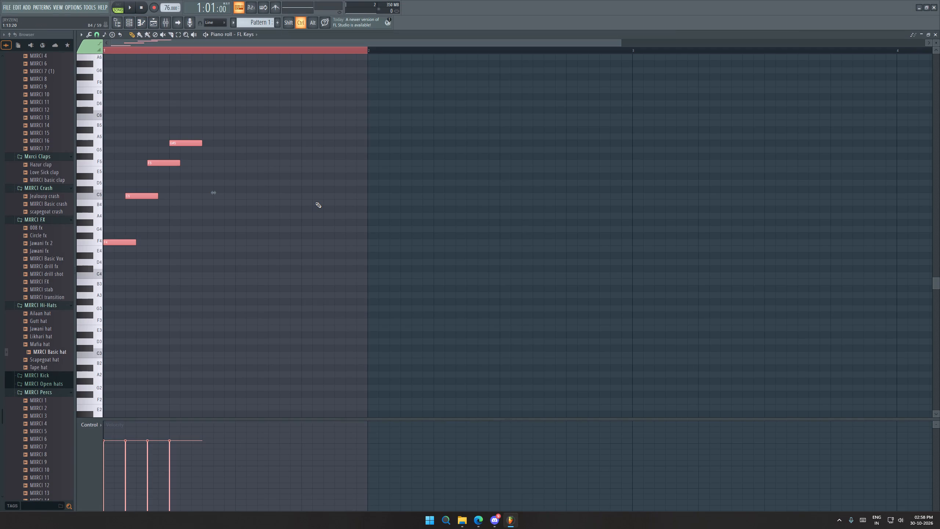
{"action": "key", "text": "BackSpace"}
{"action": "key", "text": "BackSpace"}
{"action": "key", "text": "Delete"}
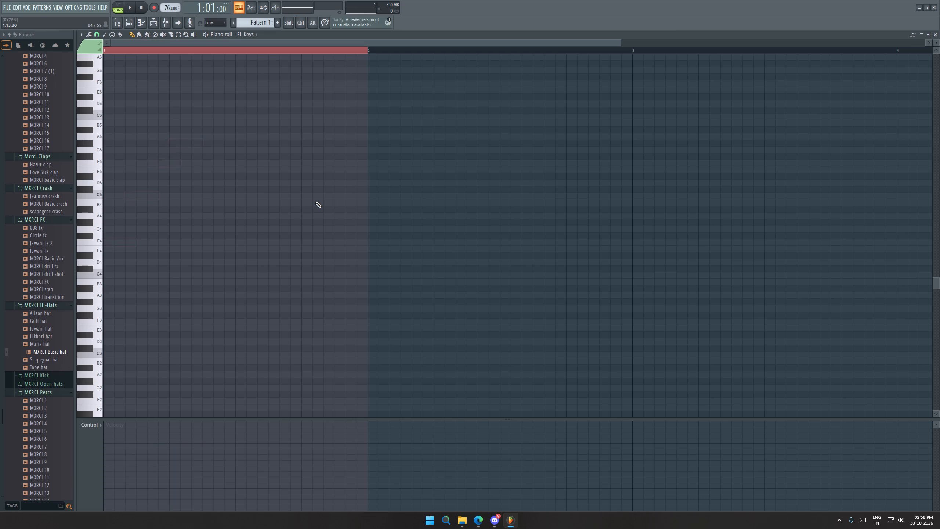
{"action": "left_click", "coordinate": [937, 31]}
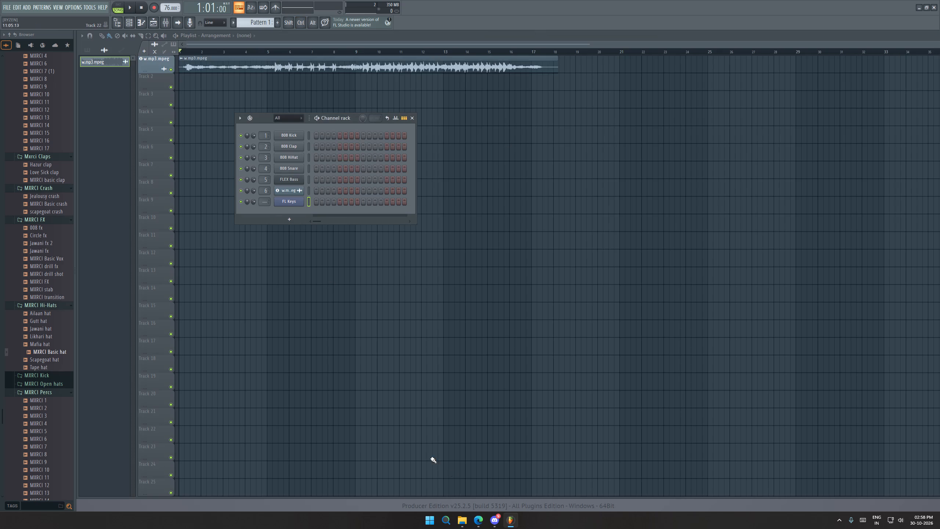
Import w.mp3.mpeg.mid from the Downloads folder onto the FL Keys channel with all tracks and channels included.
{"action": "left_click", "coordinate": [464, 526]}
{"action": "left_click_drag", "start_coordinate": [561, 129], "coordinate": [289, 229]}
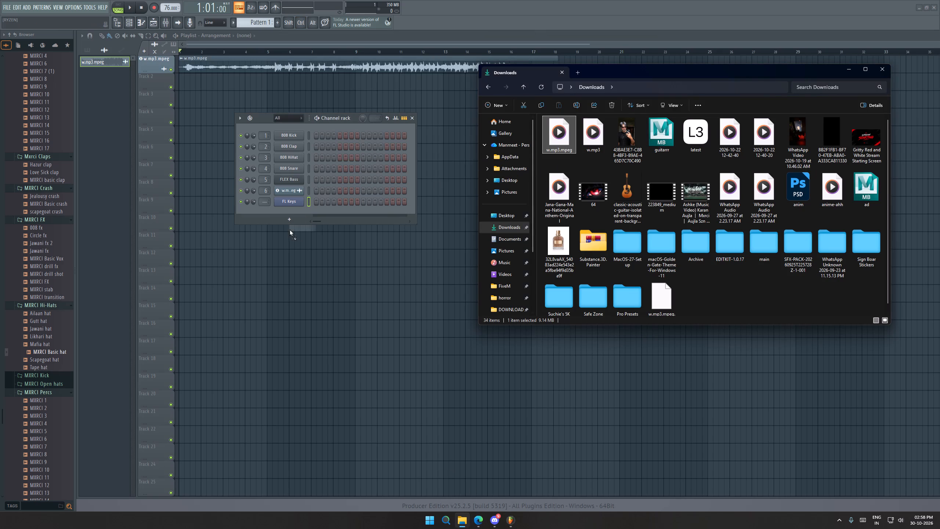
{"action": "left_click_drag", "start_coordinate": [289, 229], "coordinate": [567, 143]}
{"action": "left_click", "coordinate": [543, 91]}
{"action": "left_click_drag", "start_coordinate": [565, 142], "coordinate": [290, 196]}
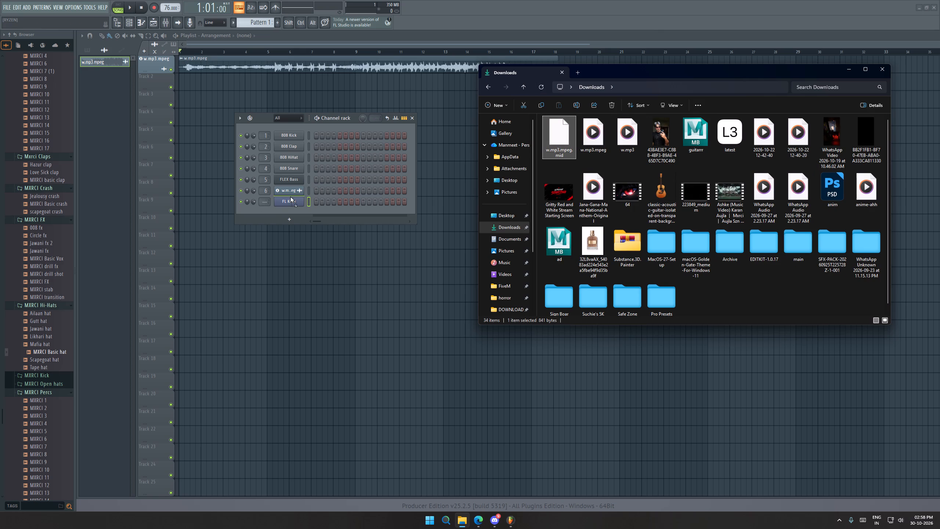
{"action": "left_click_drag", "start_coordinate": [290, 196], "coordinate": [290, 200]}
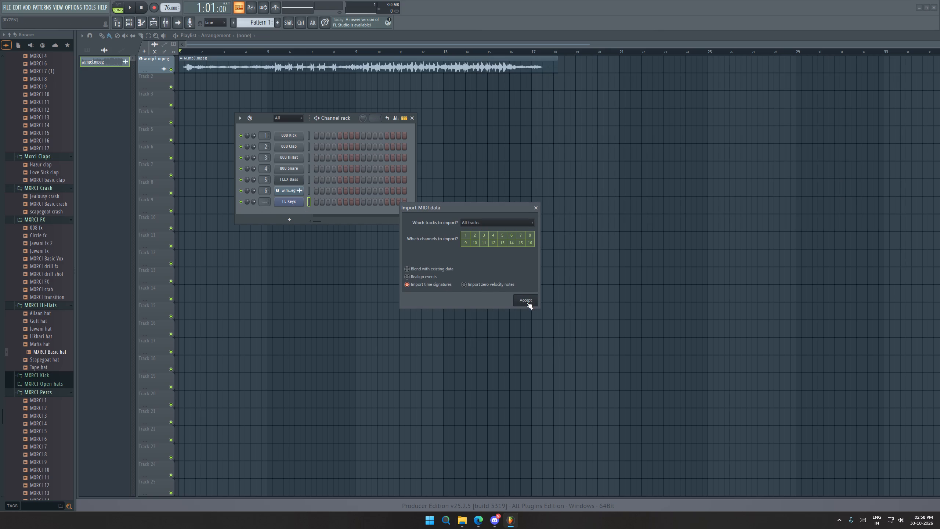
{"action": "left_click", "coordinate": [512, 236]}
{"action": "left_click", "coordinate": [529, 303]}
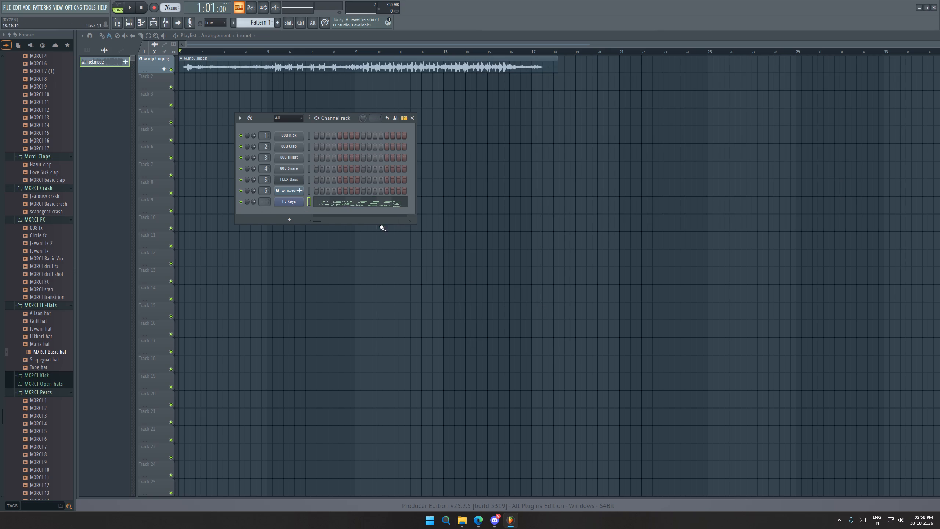
Open the FL Keys piano roll and listen to the imported notes from the start in pattern mode.
{"action": "left_click", "coordinate": [343, 197]}
{"action": "key", "text": "space"}
{"action": "left_click", "coordinate": [187, 56]}
{"action": "key", "text": "space"}
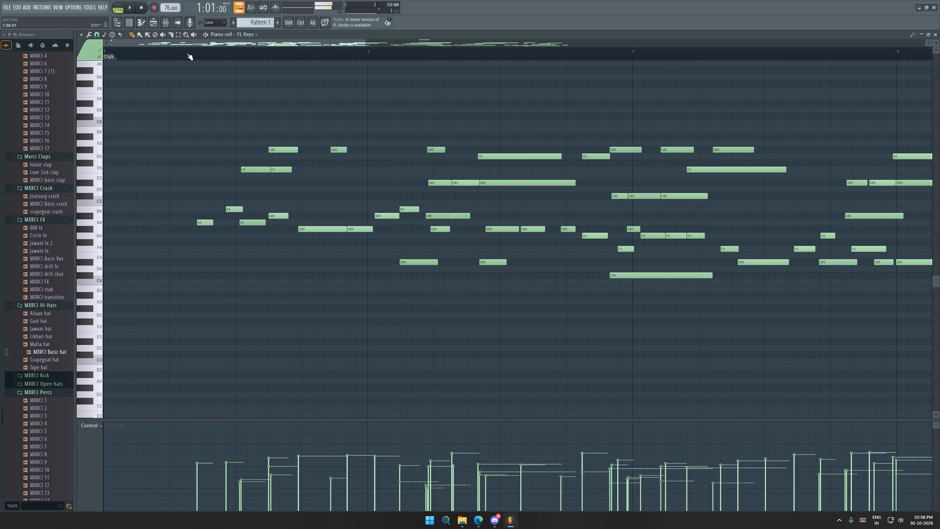
{"action": "left_click", "coordinate": [121, 6]}
{"action": "key", "text": "space"}
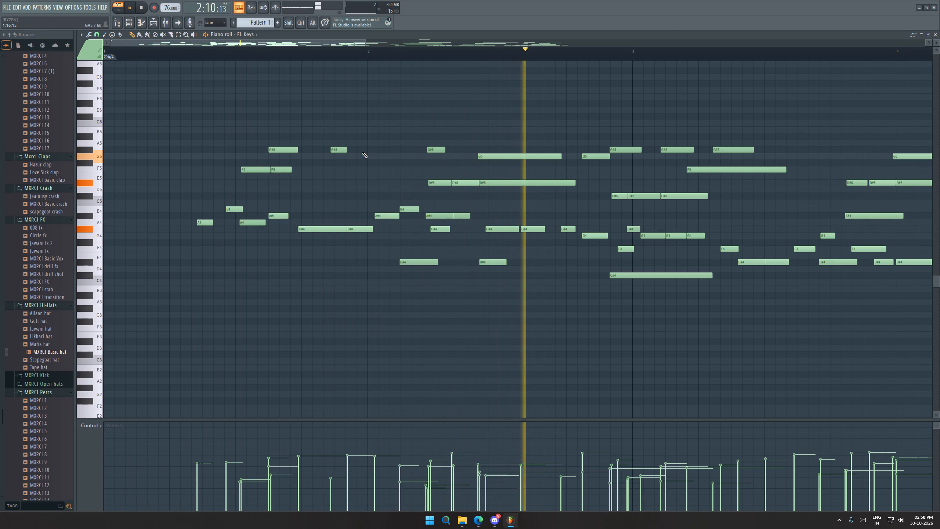
{"action": "scroll", "coordinate": [373, 166], "scroll_direction": "down", "scroll_amount": 4, "text": "ctrl"}
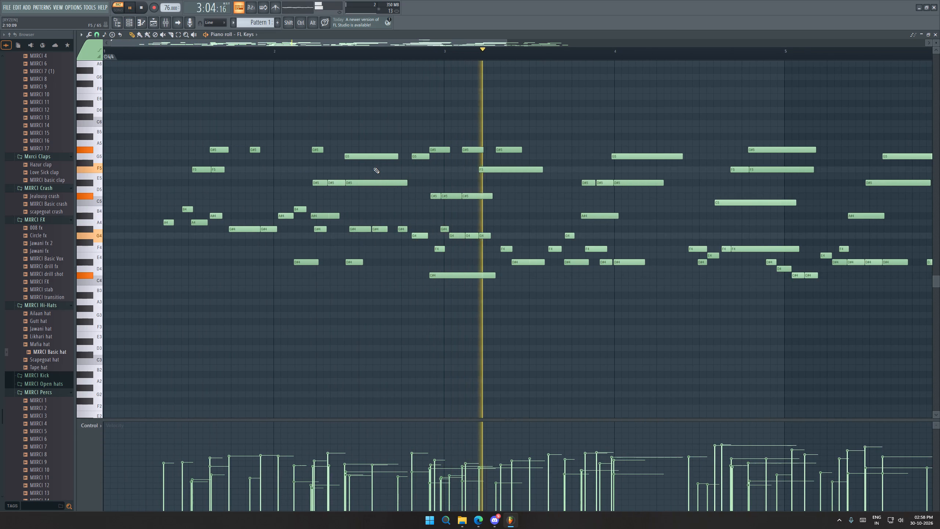
{"action": "scroll", "coordinate": [375, 171], "scroll_direction": "up", "scroll_amount": 4}
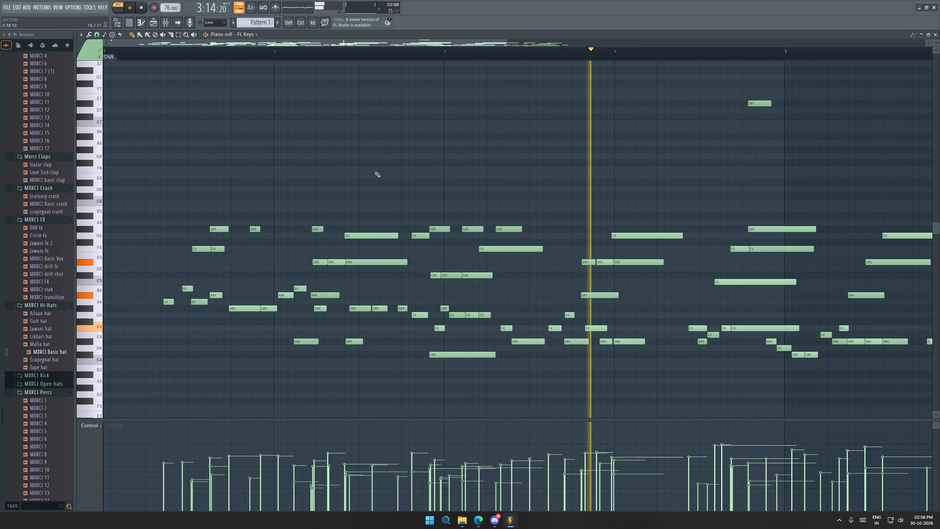
{"action": "scroll", "coordinate": [404, 184], "scroll_direction": "up", "scroll_amount": 2}
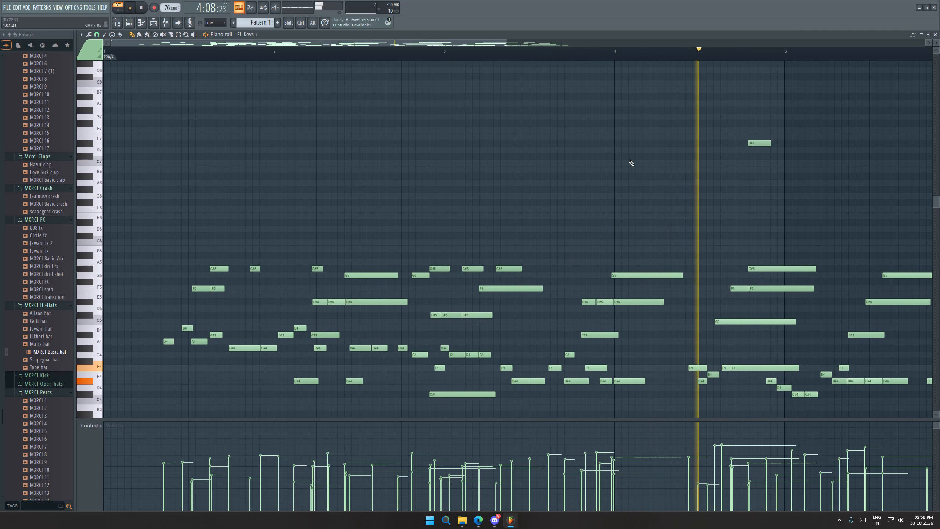
{"action": "scroll", "coordinate": [651, 165], "scroll_direction": "down", "scroll_amount": 2}
{"action": "key", "text": "space"}
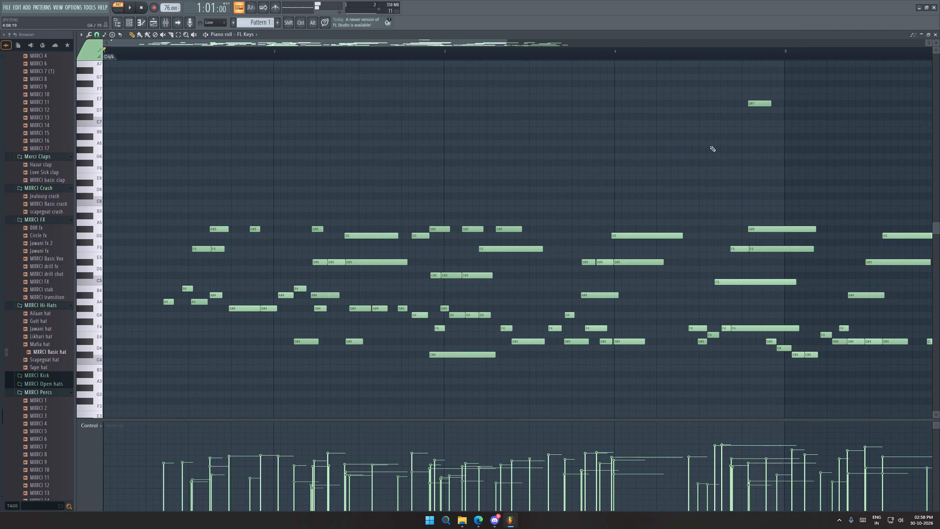
Replay the imported notes from several positions, erase any stray note added along the way, and close the piano roll.
{"action": "left_click", "coordinate": [711, 50]}
{"action": "key", "text": "space"}
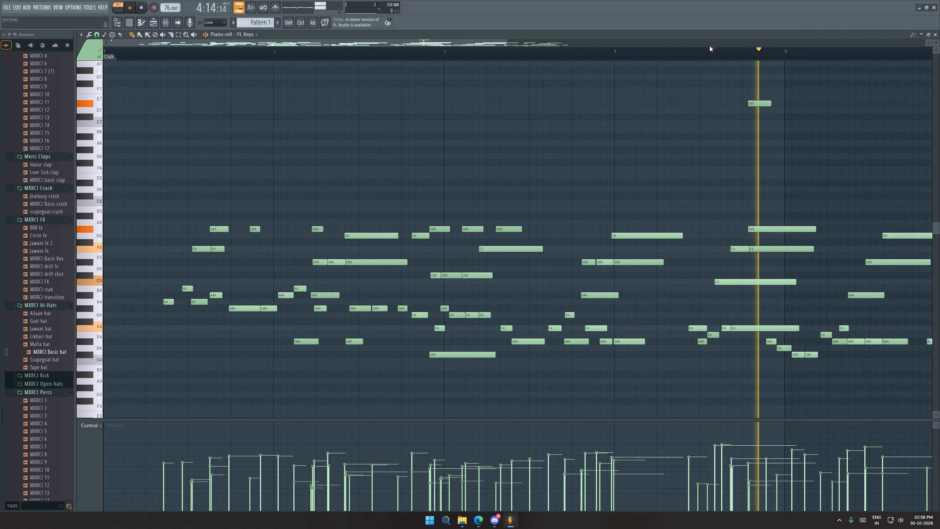
{"action": "left_click_drag", "start_coordinate": [709, 46], "coordinate": [699, 50]}
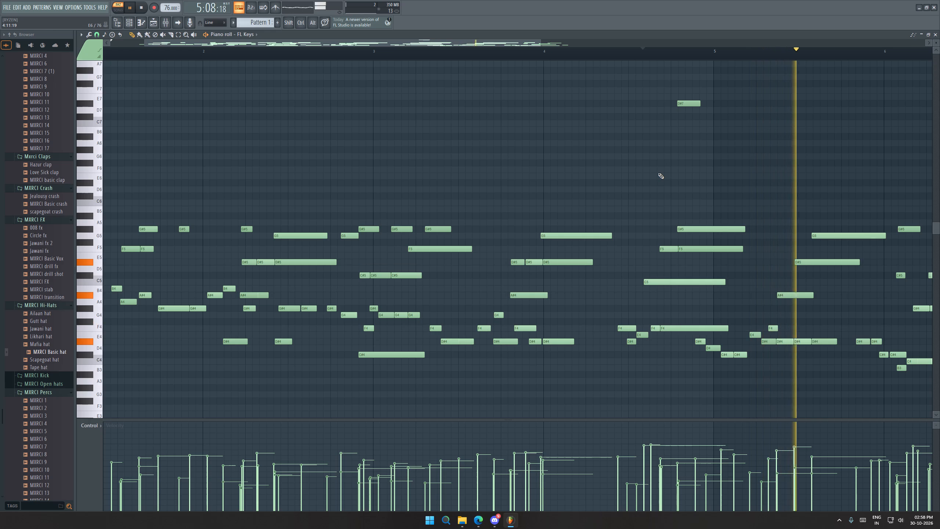
{"action": "scroll", "coordinate": [658, 173], "scroll_direction": "down", "scroll_amount": 3}
{"action": "scroll", "coordinate": [658, 173], "scroll_direction": "up", "scroll_amount": 3}
{"action": "scroll", "coordinate": [658, 173], "scroll_direction": "down", "scroll_amount": 4, "text": "ctrl"}
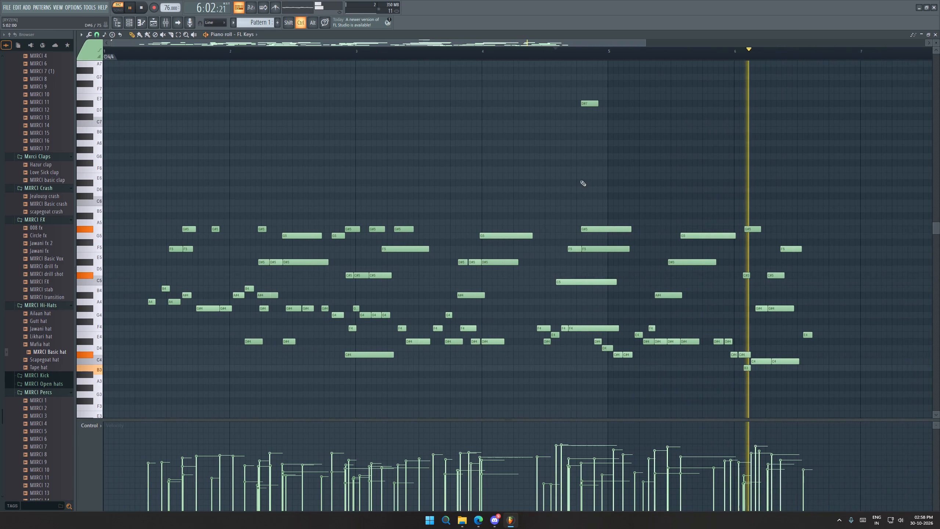
{"action": "left_click", "coordinate": [445, 50]}
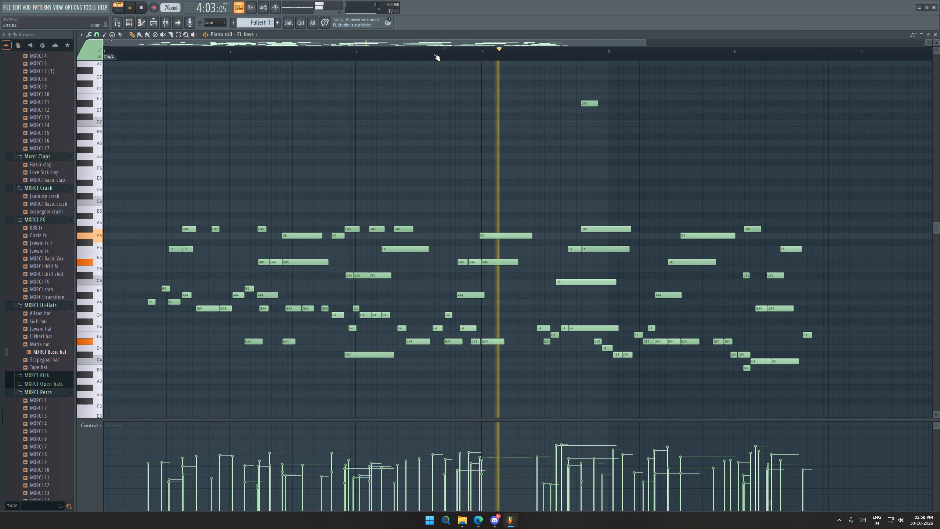
{"action": "left_click_drag", "start_coordinate": [366, 63], "coordinate": [360, 64]}
{"action": "left_click", "coordinate": [320, 53]}
{"action": "right_click_drag", "start_coordinate": [365, 55], "coordinate": [368, 65]}
{"action": "right_click", "coordinate": [362, 62]}
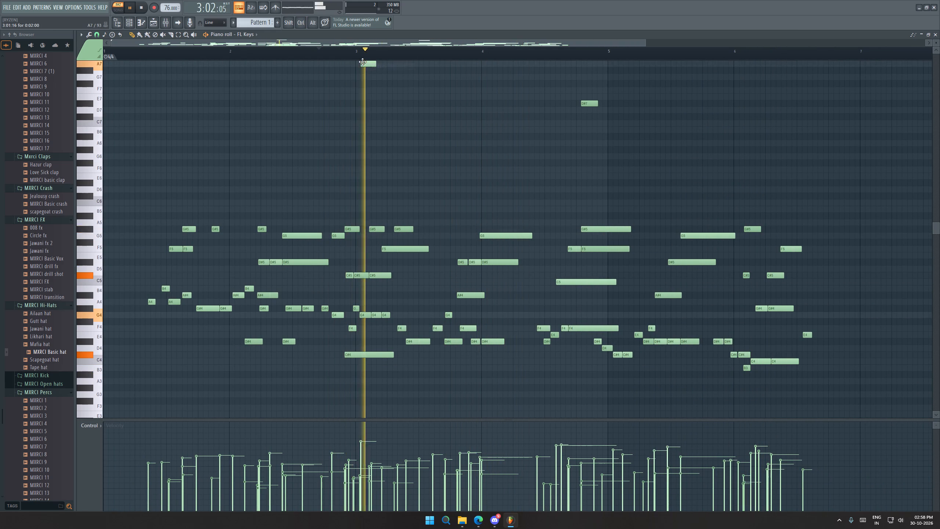
{"action": "right_click", "coordinate": [362, 62]}
{"action": "left_click", "coordinate": [298, 51]}
{"action": "left_click_drag", "start_coordinate": [226, 60], "coordinate": [213, 62]}
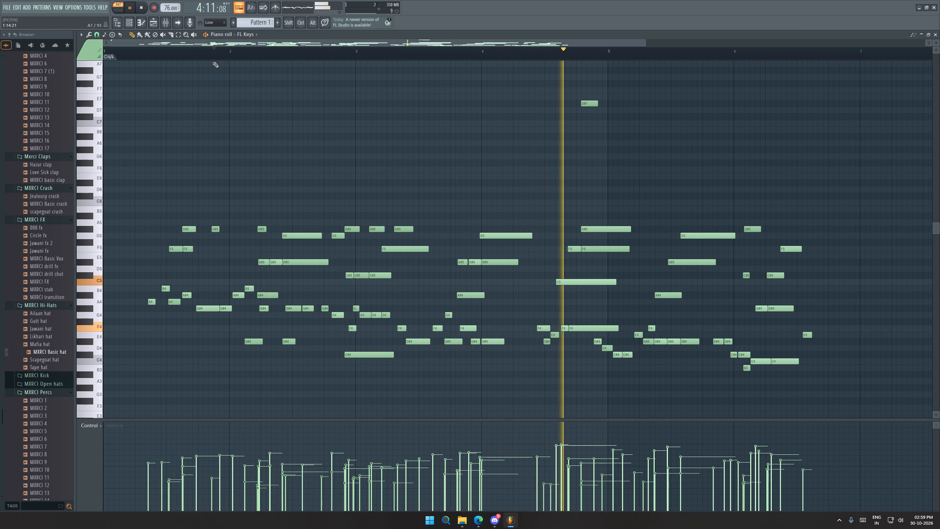
{"action": "key", "text": "space"}
{"action": "left_click", "coordinate": [935, 35]}
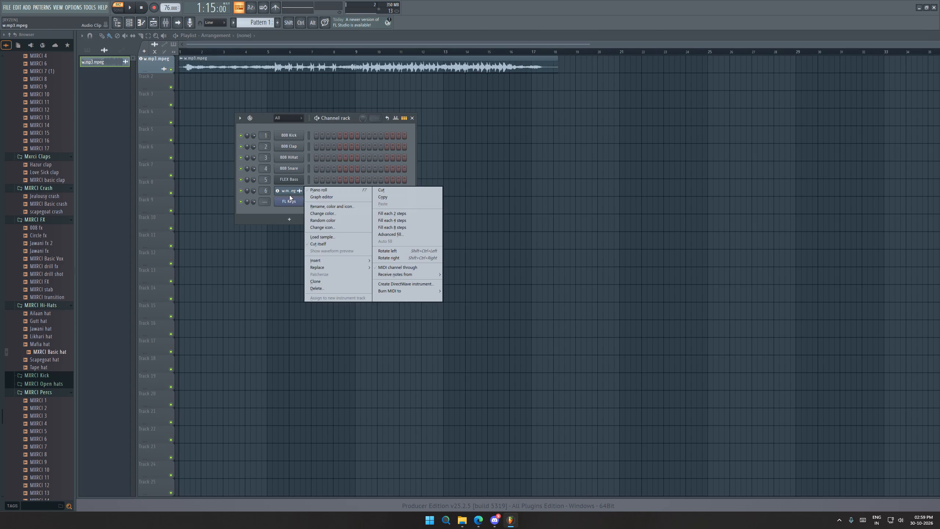
Delete the FL Keys channel from the Channel rack.
{"action": "right_click", "coordinate": [289, 195]}
{"action": "right_click", "coordinate": [289, 198]}
{"action": "left_click", "coordinate": [325, 290]}
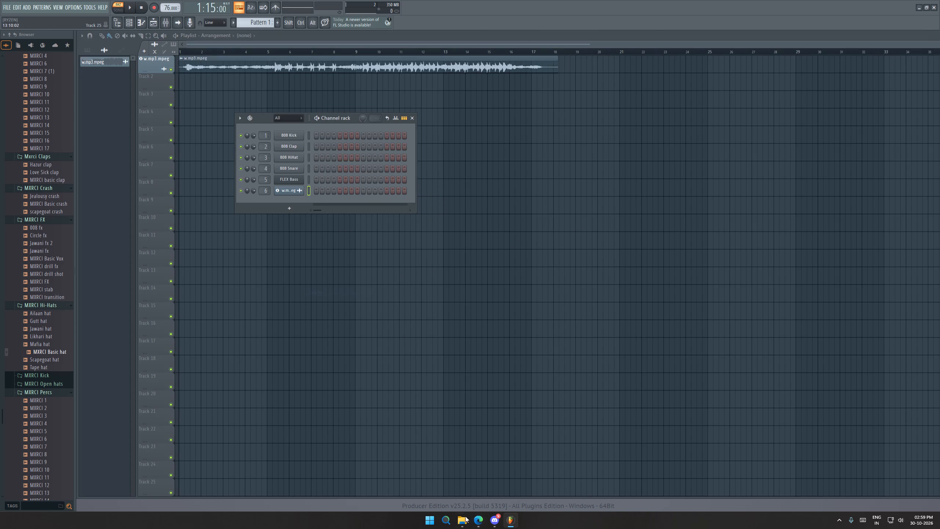
Switch to Microsoft Edge and open the TuneOnMusic MP3 to MIDI Converter from the MIDI converter search results.
{"action": "left_click", "coordinate": [454, 518]}
{"action": "left_click", "coordinate": [461, 518]}
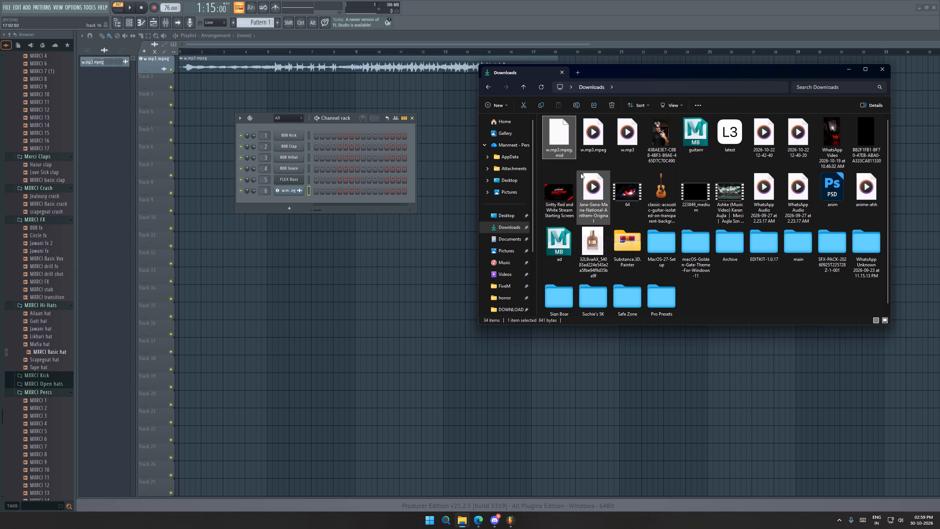
{"action": "left_click", "coordinate": [483, 516]}
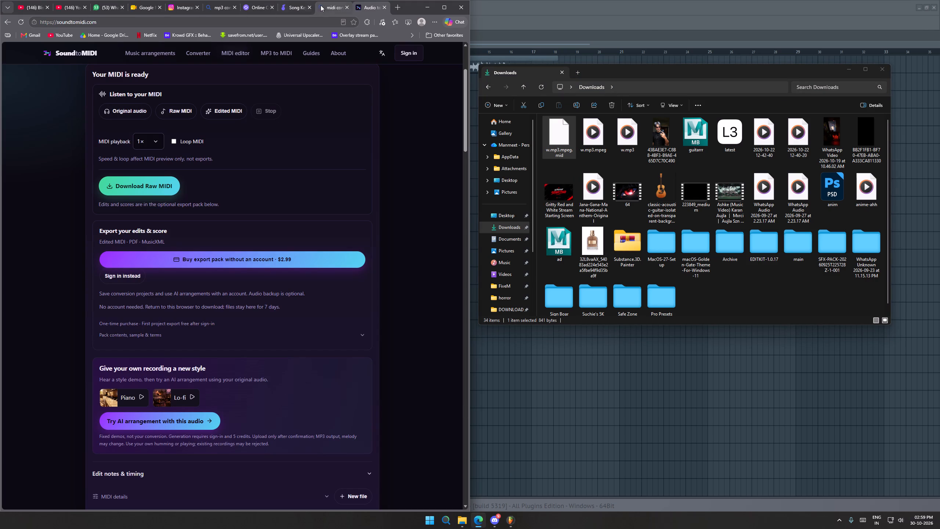
{"action": "left_click", "coordinate": [321, 4]}
{"action": "left_click", "coordinate": [96, 360]}
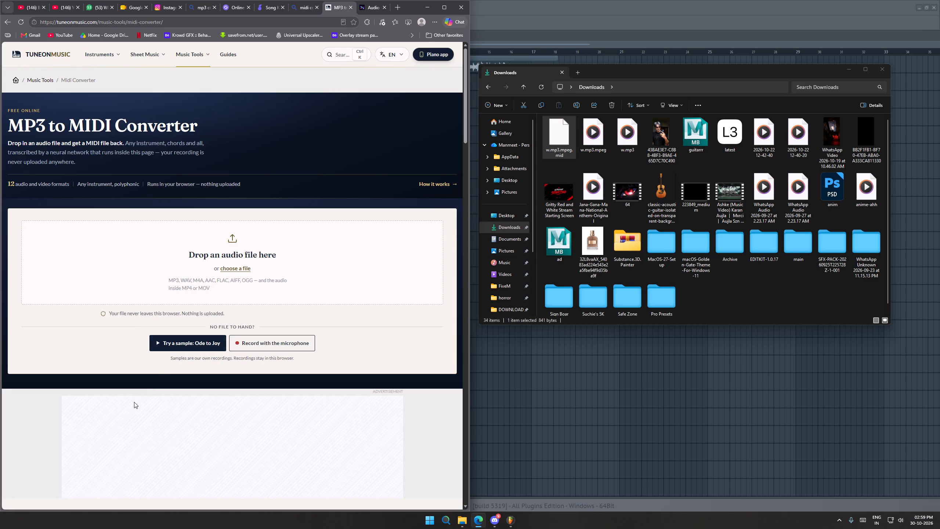
Load w.mp3.mpeg from Downloads into the converter and convert it to MIDI with the recording type Anything.
{"action": "left_click", "coordinate": [186, 269]}
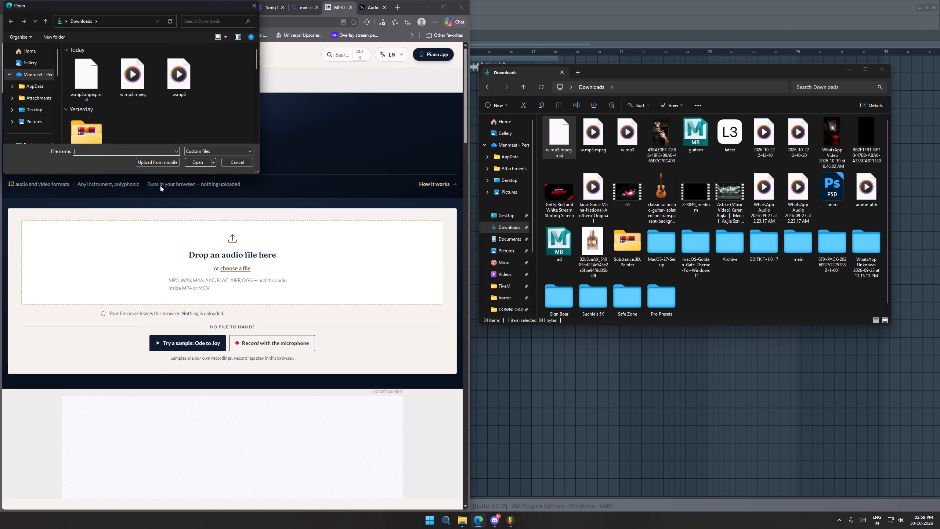
{"action": "left_click", "coordinate": [130, 83]}
{"action": "left_click", "coordinate": [202, 159]}
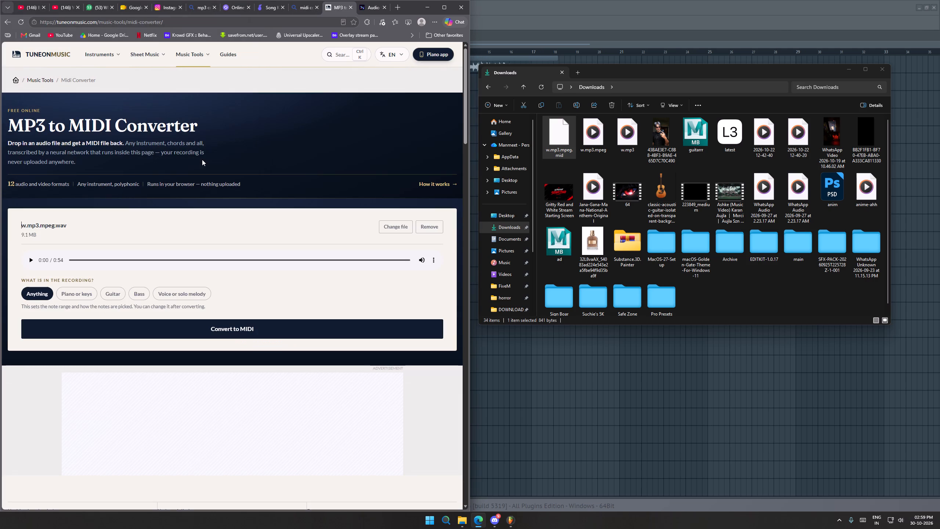
{"action": "left_click", "coordinate": [224, 331]}
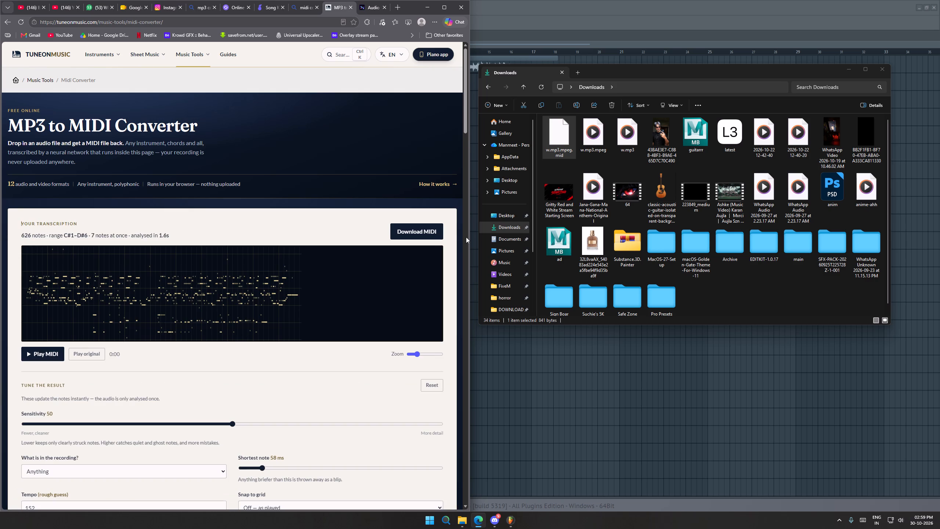
Preview the opening of the MIDI transcription and download it as a MIDI file.
{"action": "left_click", "coordinate": [44, 353]}
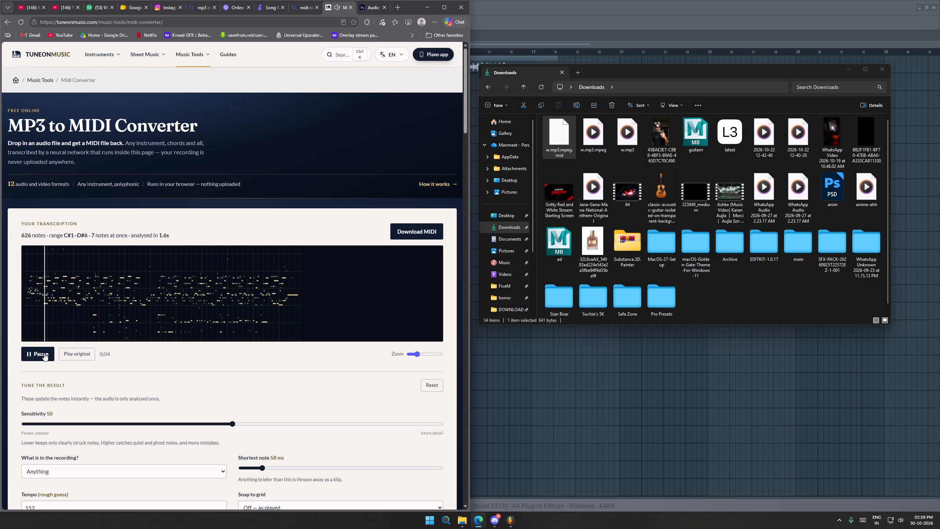
{"action": "left_click", "coordinate": [44, 353]}
{"action": "left_click", "coordinate": [420, 230]}
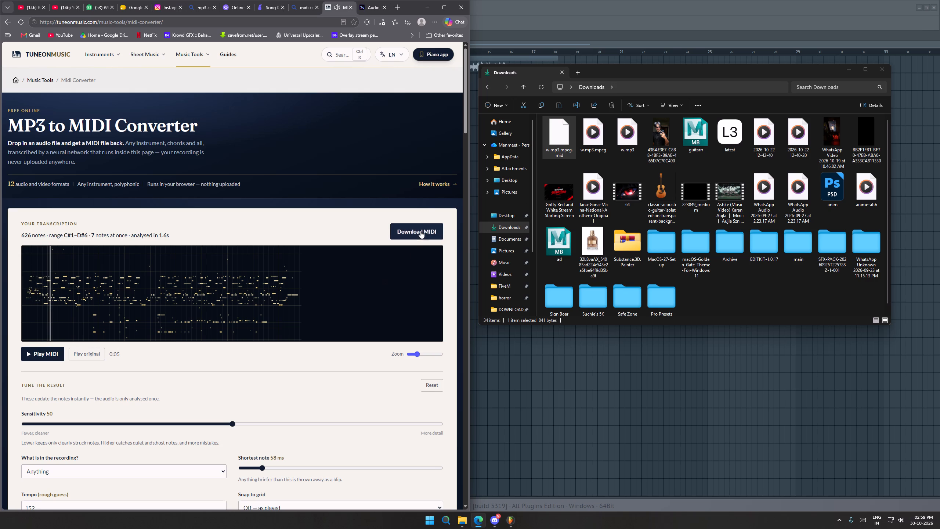
Bring the newly downloaded w.mp3.mpeg (1).mid into FL Studio's w.mp3.mpeg channel, importing all tracks with MIDI channel 6 excluded.
{"action": "left_click_drag", "start_coordinate": [329, 62], "coordinate": [503, 515]}
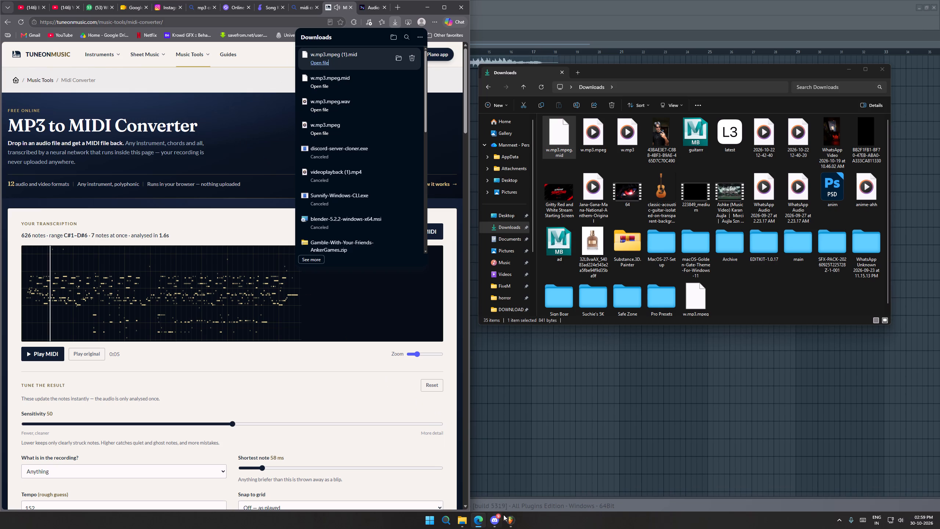
{"action": "left_click_drag", "start_coordinate": [503, 515], "coordinate": [292, 190]}
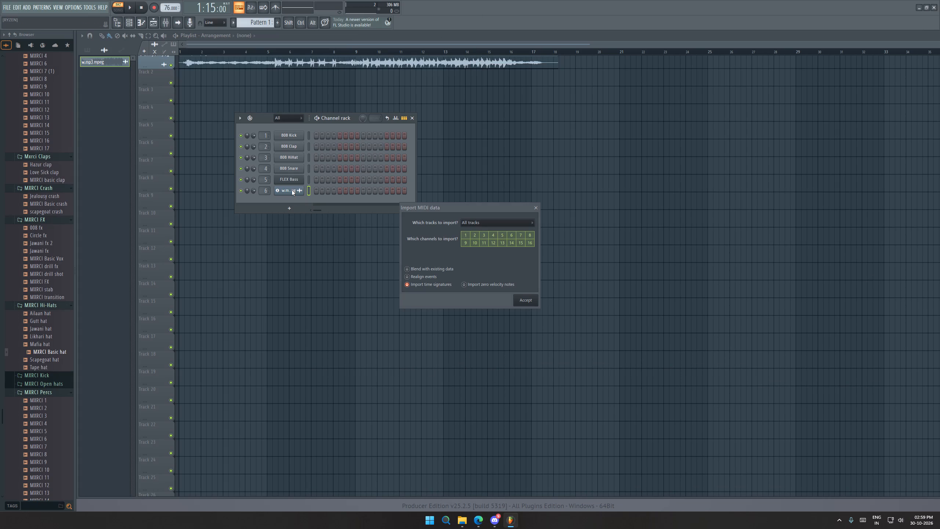
{"action": "left_click", "coordinate": [508, 235]}
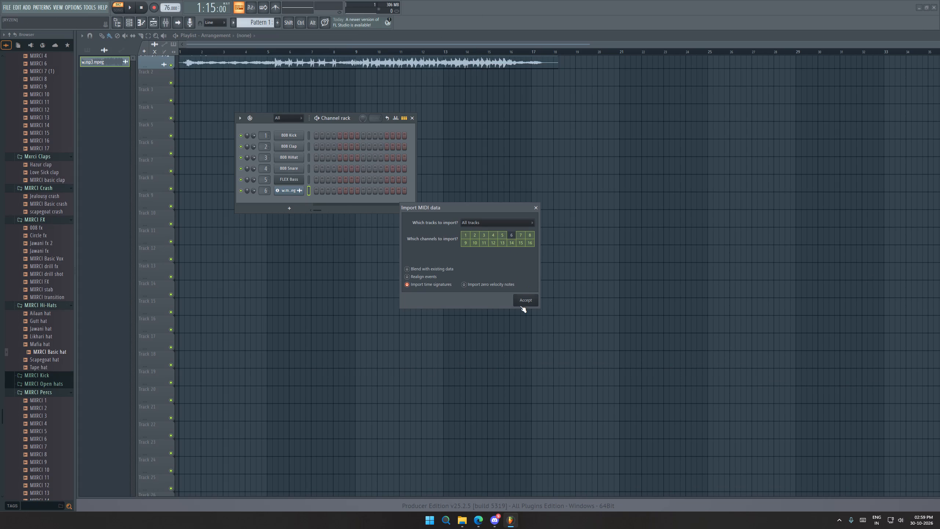
{"action": "left_click", "coordinate": [520, 306]}
Audition the imported notes in the w.mp3.mpeg channel's piano roll, including the C7 key, and close the piano roll.
{"action": "left_click", "coordinate": [284, 191]}
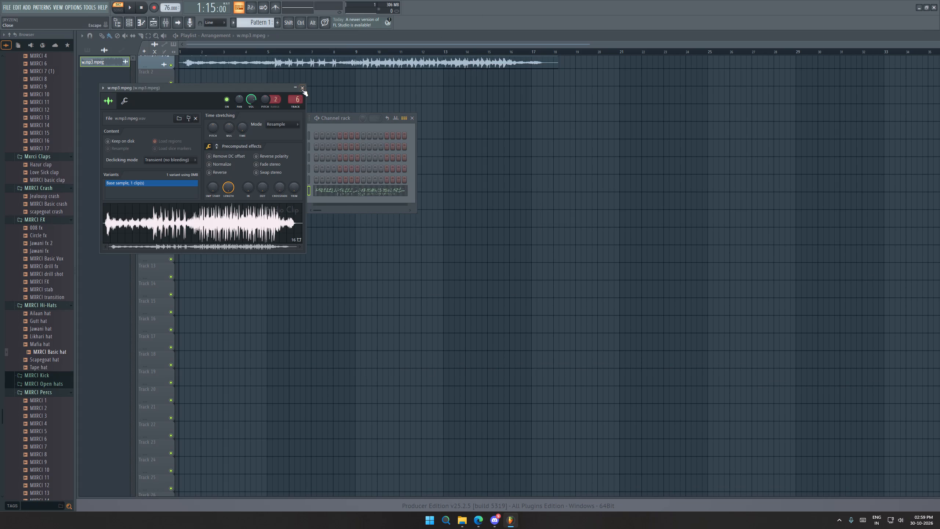
{"action": "left_click", "coordinate": [301, 89]}
{"action": "left_click", "coordinate": [330, 194]}
{"action": "key", "text": "space"}
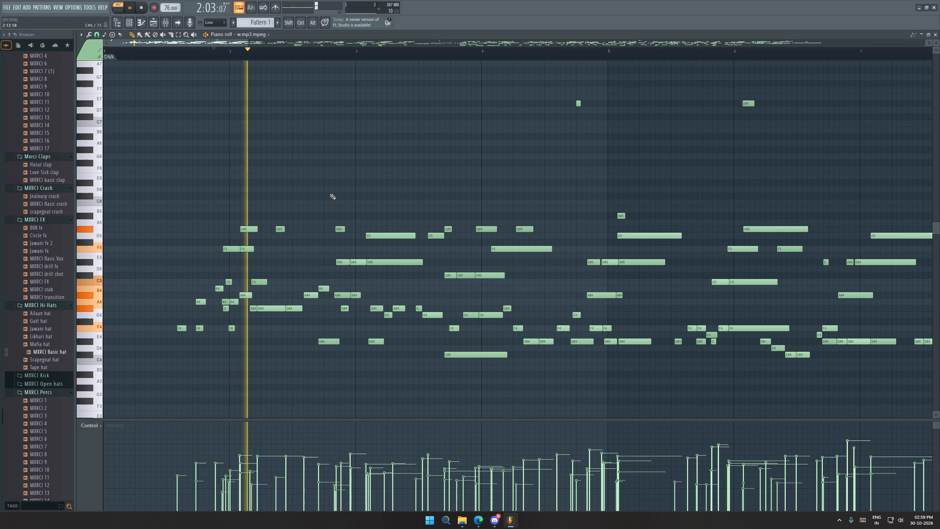
{"action": "key", "text": "space"}
{"action": "key", "text": "space"}
{"action": "key", "text": "space"}
{"action": "left_click", "coordinate": [124, 3]}
{"action": "left_click", "coordinate": [117, 13]}
{"action": "left_click", "coordinate": [119, 4]}
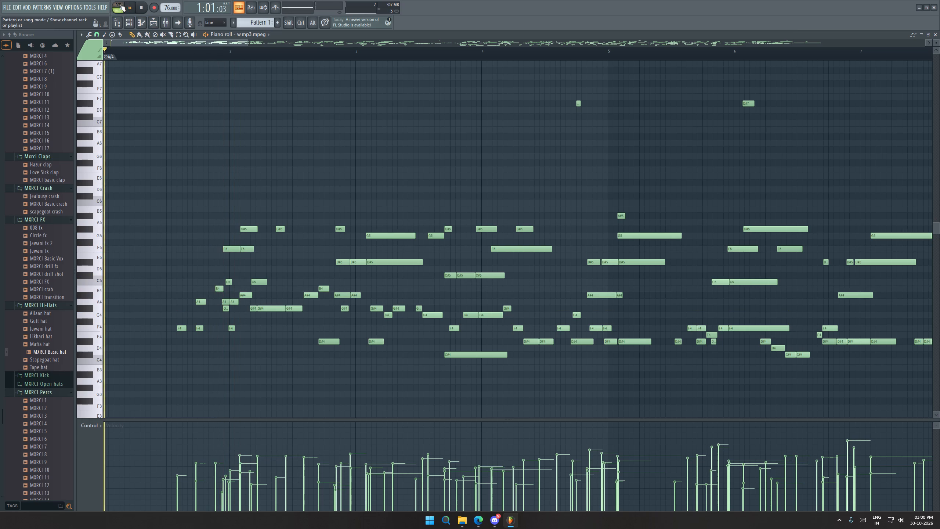
{"action": "key", "text": "space"}
{"action": "key", "text": "space"}
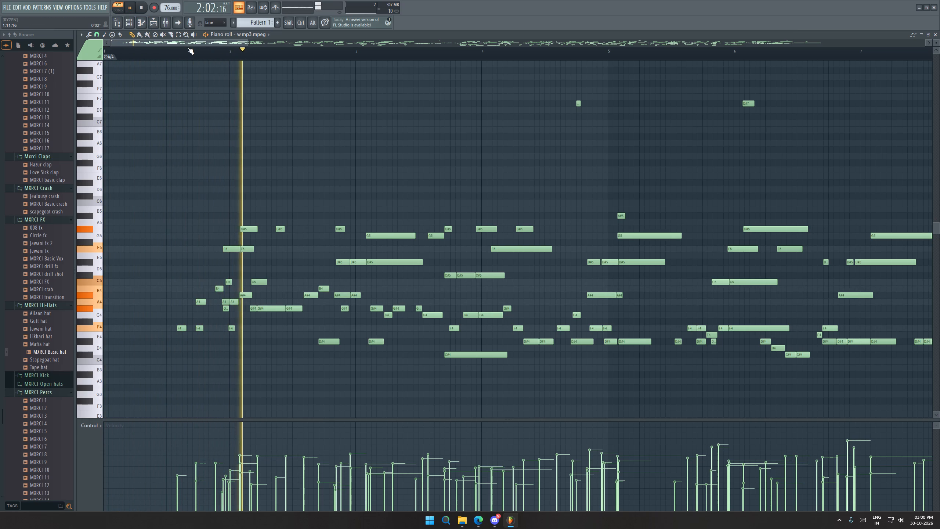
{"action": "key", "text": "space"}
{"action": "left_click", "coordinate": [96, 124]}
{"action": "key", "text": "space"}
{"action": "key", "text": "space"}
{"action": "left_click", "coordinate": [96, 124]}
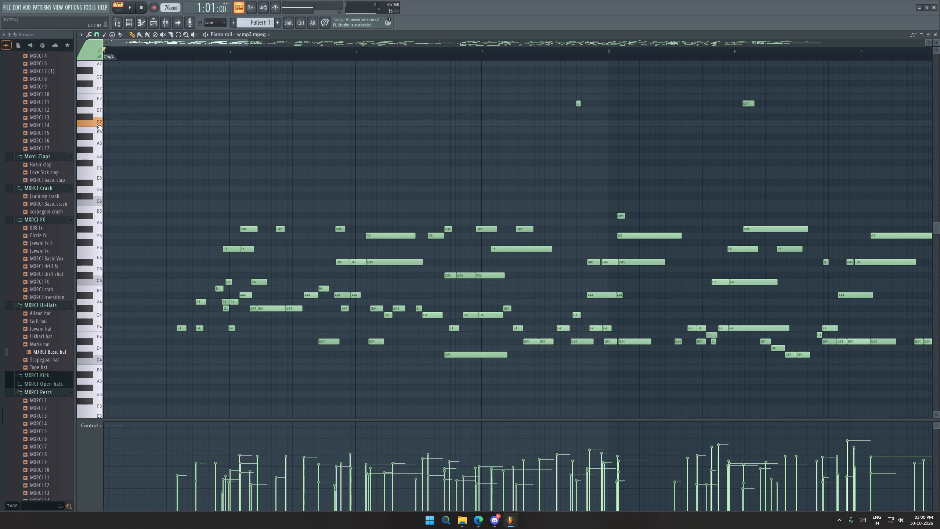
{"action": "key", "text": "space"}
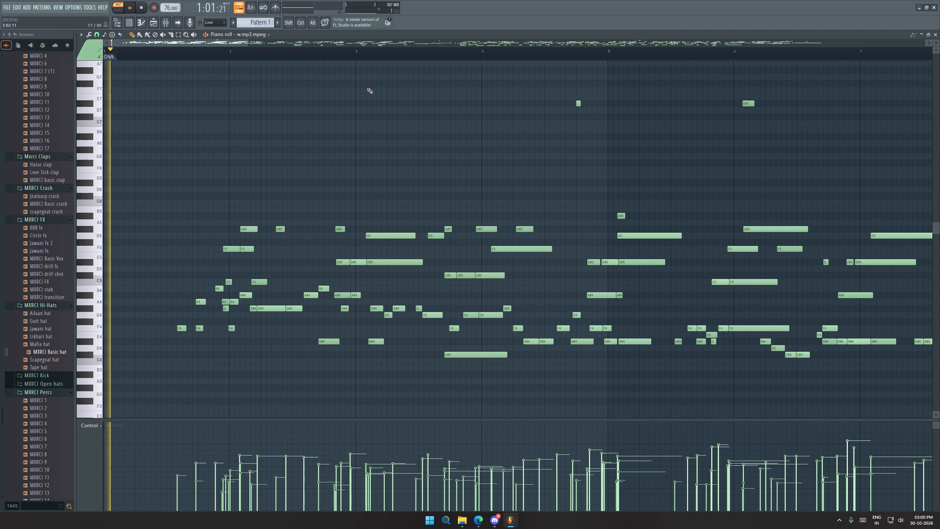
{"action": "key", "text": "space"}
{"action": "left_click", "coordinate": [934, 32]}
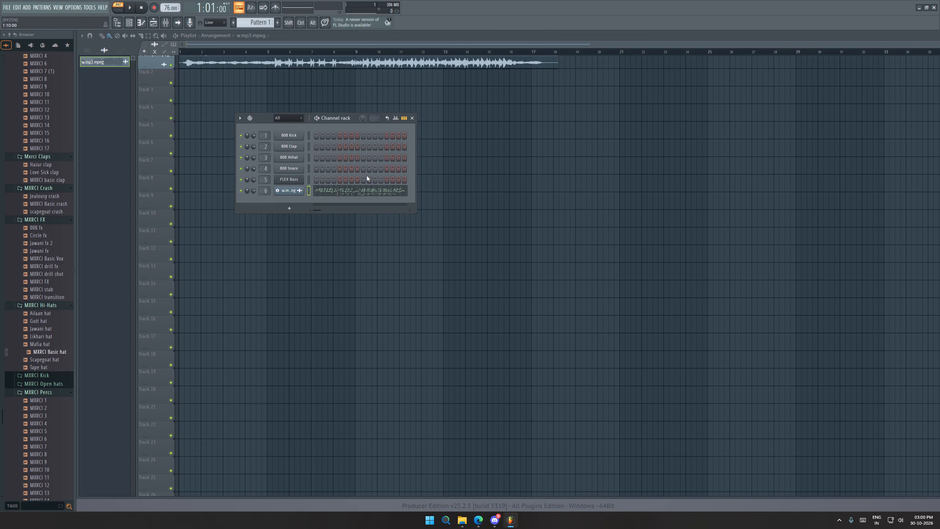
Replace the w.mp3.mpeg channel's audio clip with the FL Keys instrument, keeping its notes, and close the plugin window.
{"action": "right_click", "coordinate": [296, 190]}
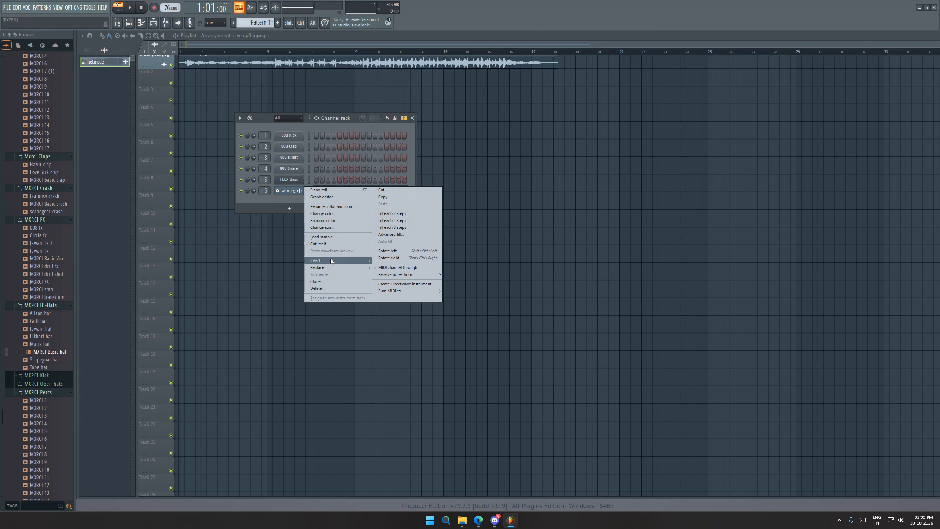
{"action": "left_click", "coordinate": [323, 269]}
{"action": "left_click", "coordinate": [391, 176]}
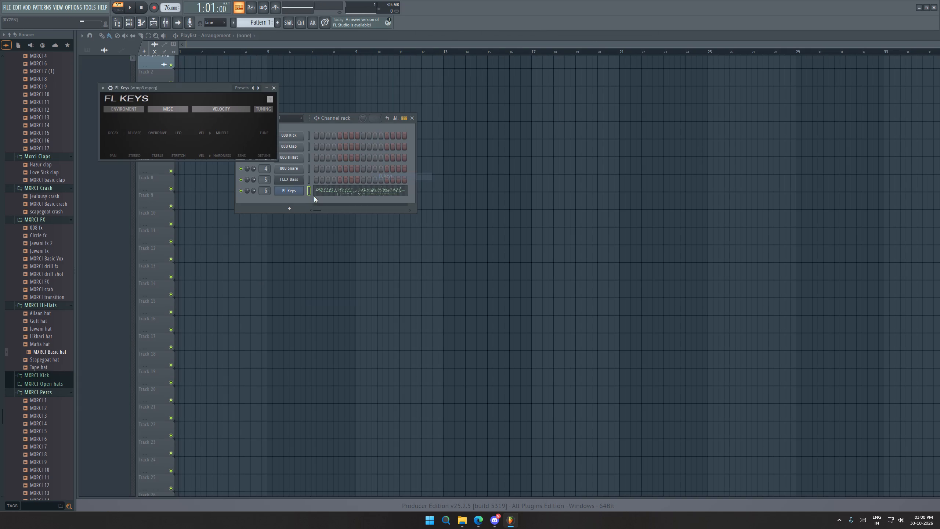
{"action": "left_click", "coordinate": [275, 84]}
Play the FL Keys channel's notes in the piano roll from the start, and move the playback position to bar 2.
{"action": "left_click", "coordinate": [337, 184]}
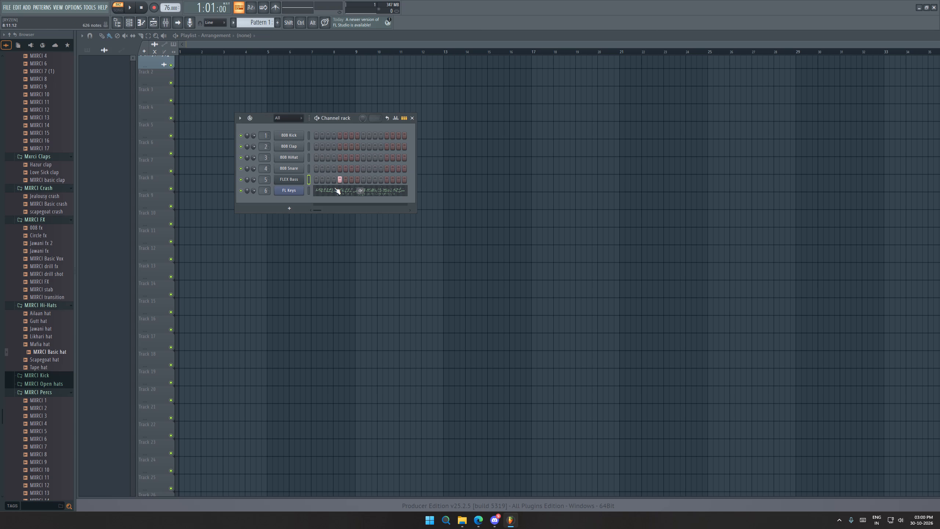
{"action": "right_click_drag", "start_coordinate": [347, 176], "coordinate": [331, 179]}
{"action": "left_click", "coordinate": [334, 195]}
{"action": "key", "text": "space"}
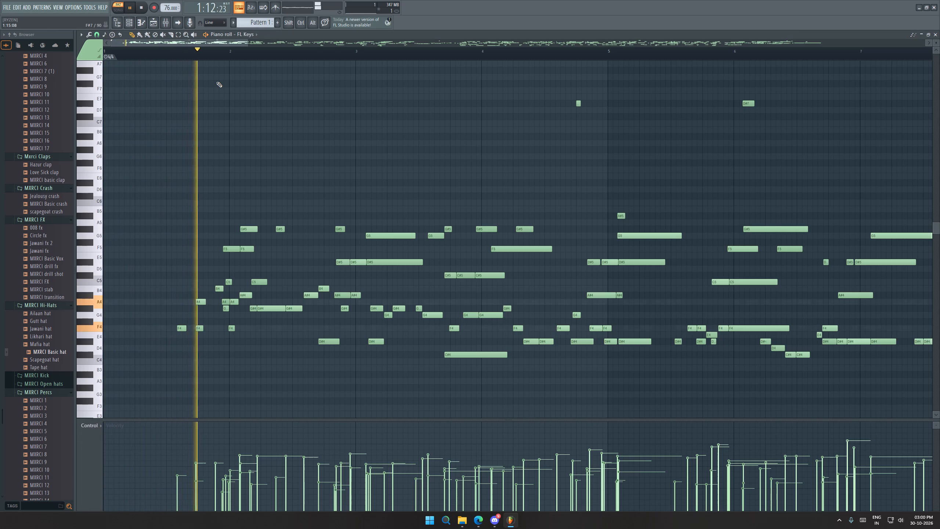
{"action": "key", "text": "space"}
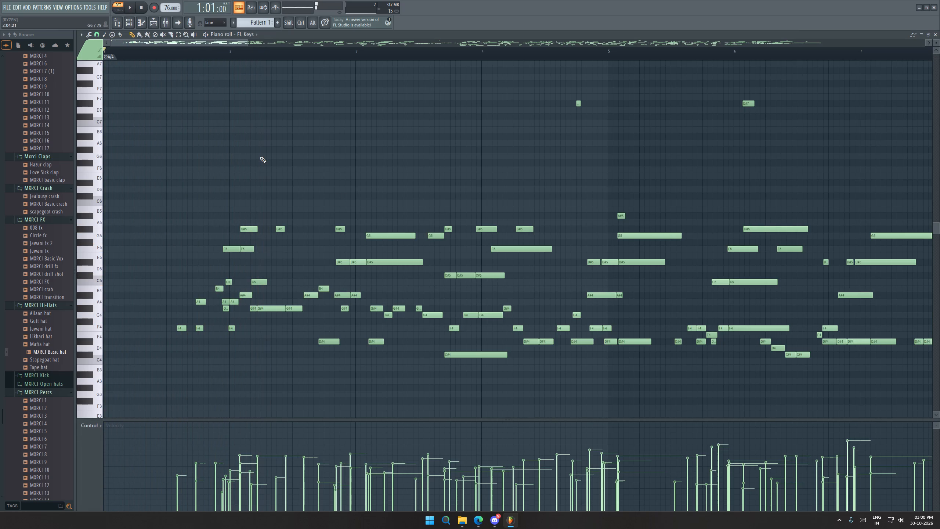
{"action": "key", "text": "space"}
{"action": "left_click", "coordinate": [227, 55]}
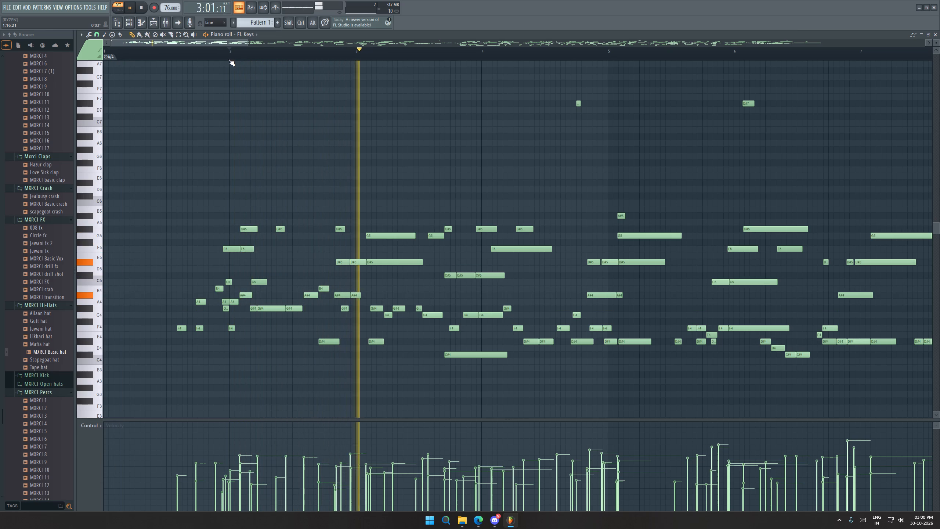
{"action": "key", "text": "space"}
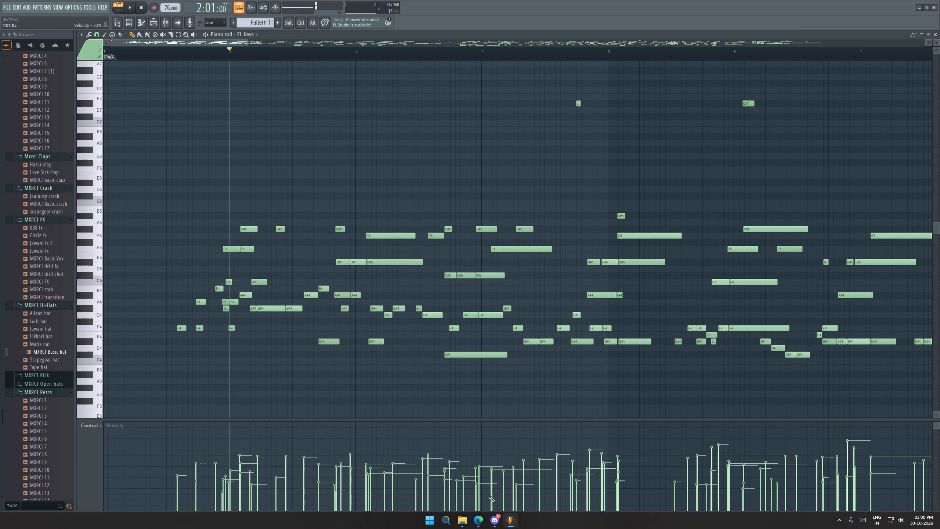
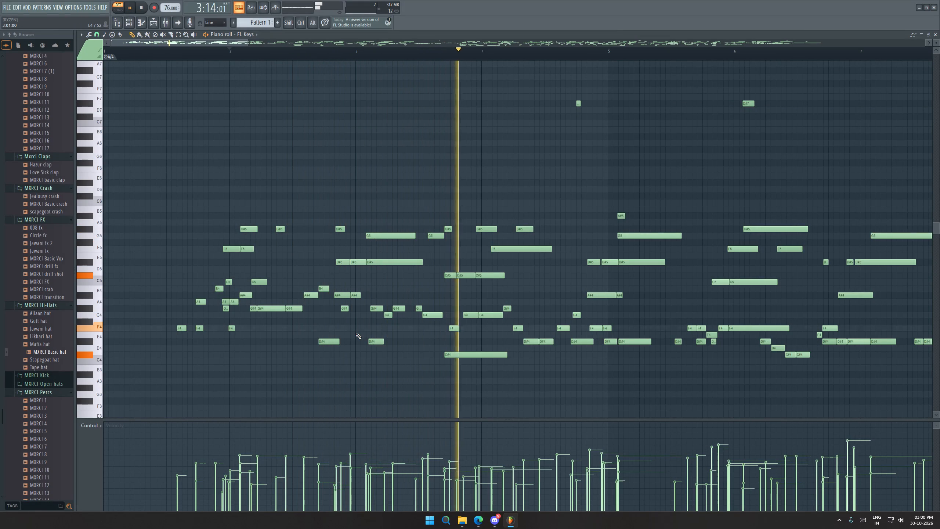
Stop playback, clone the FL Keys channel from the channel rack, and open the clone's piano roll.
{"action": "key", "text": "space"}
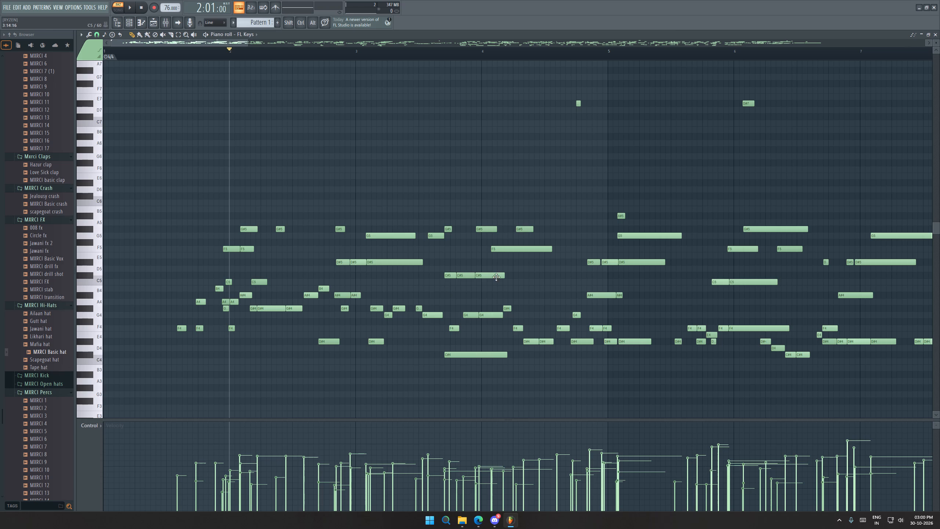
{"action": "left_click", "coordinate": [936, 34]}
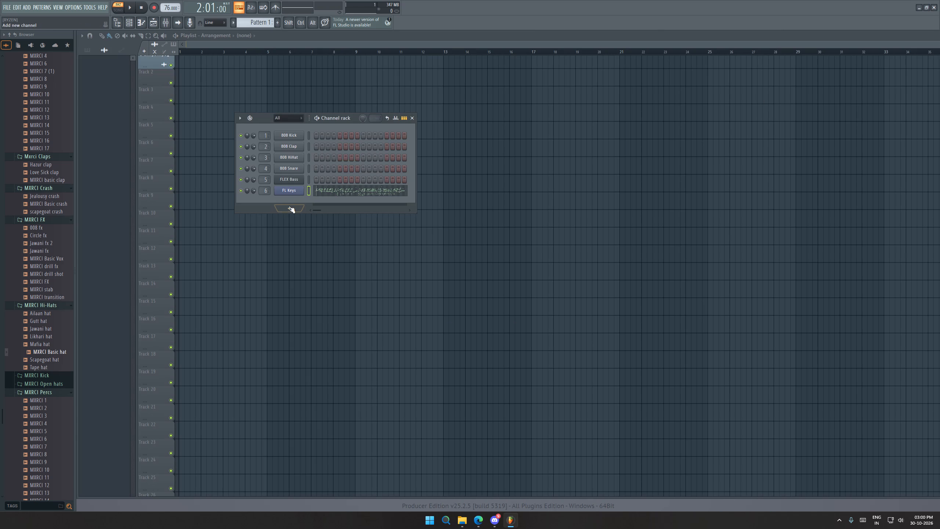
{"action": "right_click", "coordinate": [290, 190]}
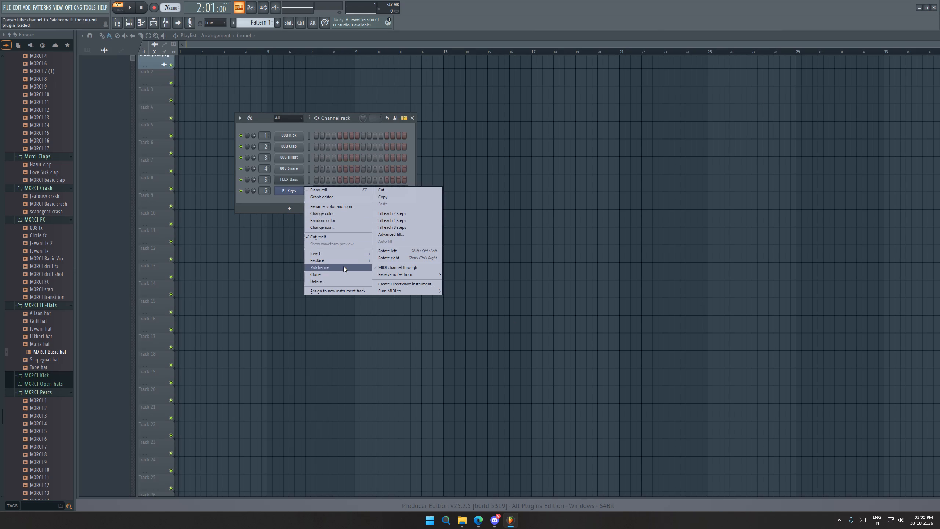
{"action": "left_click", "coordinate": [363, 274]}
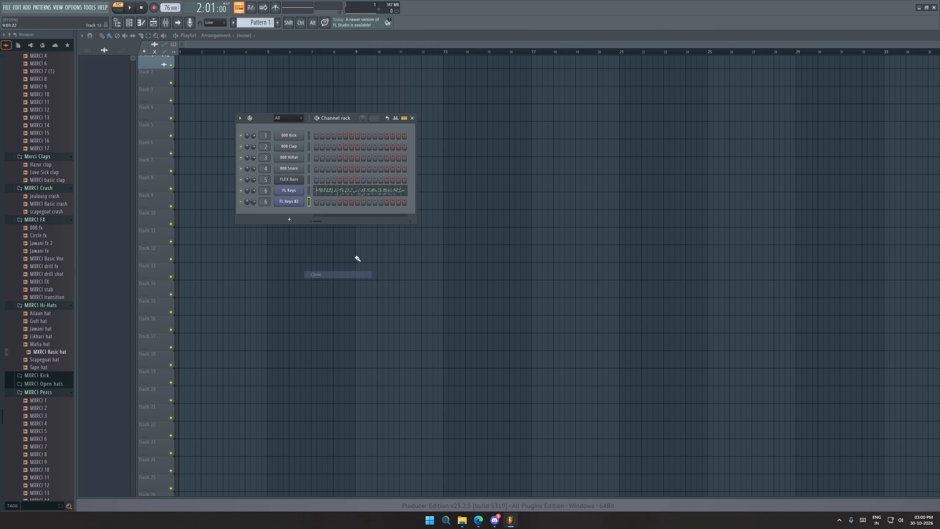
{"action": "right_click", "coordinate": [294, 204]}
{"action": "left_click", "coordinate": [325, 200]}
{"action": "scroll", "coordinate": [300, 227], "scroll_direction": "down", "scroll_amount": 1}
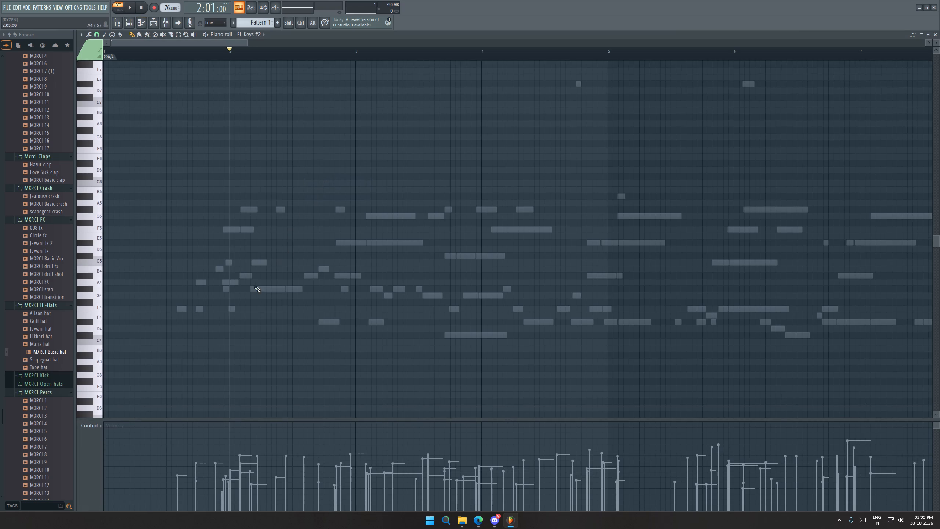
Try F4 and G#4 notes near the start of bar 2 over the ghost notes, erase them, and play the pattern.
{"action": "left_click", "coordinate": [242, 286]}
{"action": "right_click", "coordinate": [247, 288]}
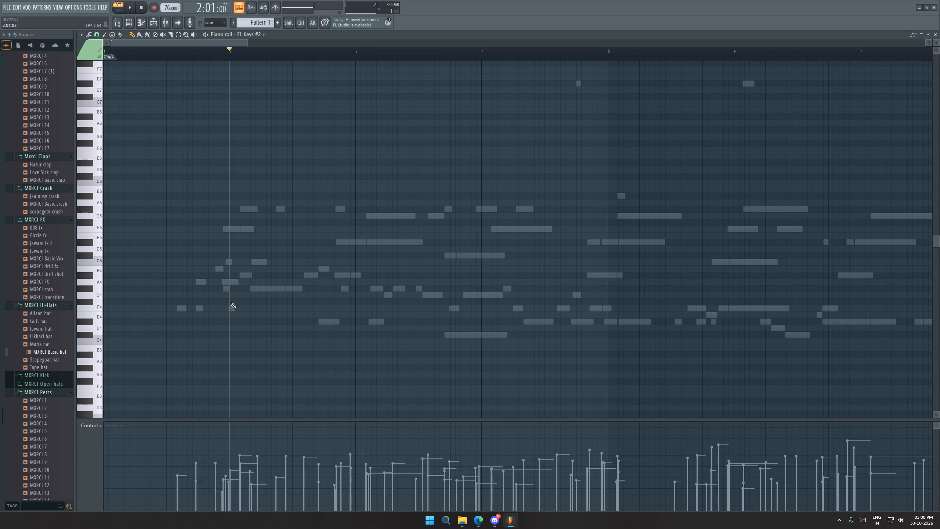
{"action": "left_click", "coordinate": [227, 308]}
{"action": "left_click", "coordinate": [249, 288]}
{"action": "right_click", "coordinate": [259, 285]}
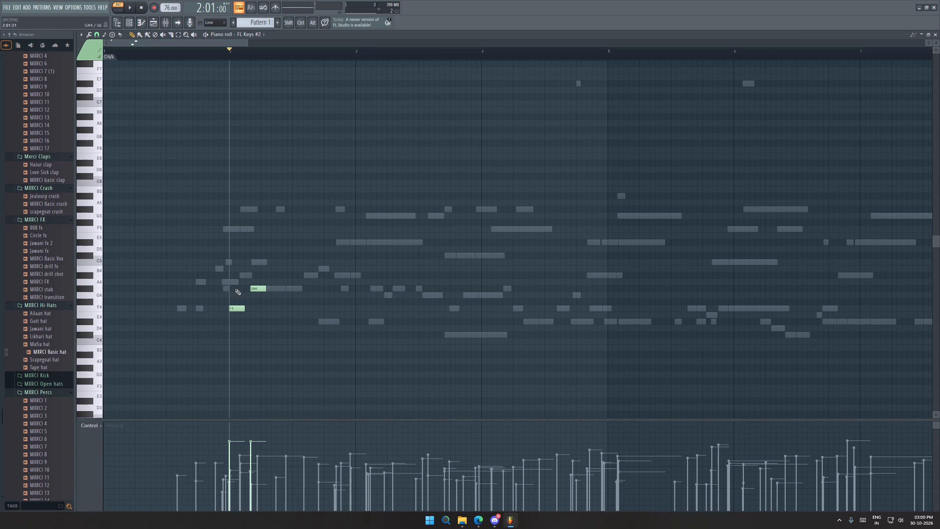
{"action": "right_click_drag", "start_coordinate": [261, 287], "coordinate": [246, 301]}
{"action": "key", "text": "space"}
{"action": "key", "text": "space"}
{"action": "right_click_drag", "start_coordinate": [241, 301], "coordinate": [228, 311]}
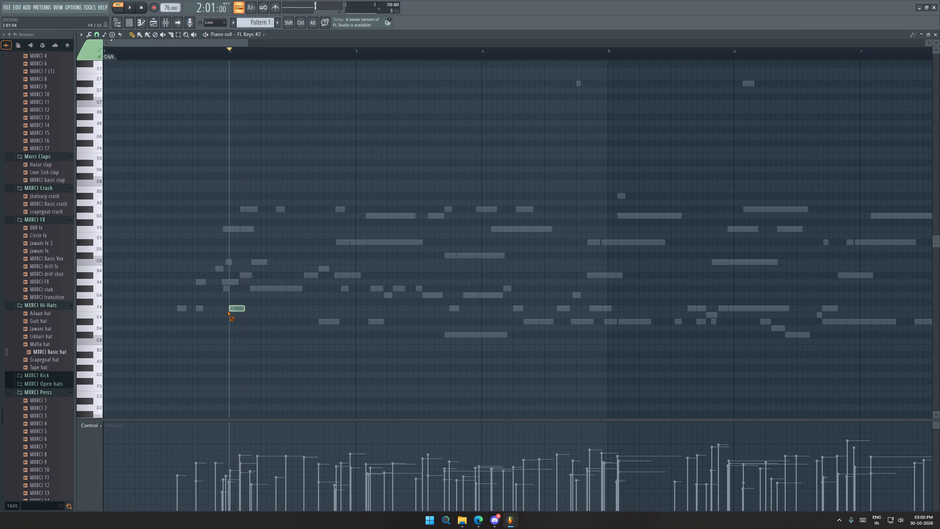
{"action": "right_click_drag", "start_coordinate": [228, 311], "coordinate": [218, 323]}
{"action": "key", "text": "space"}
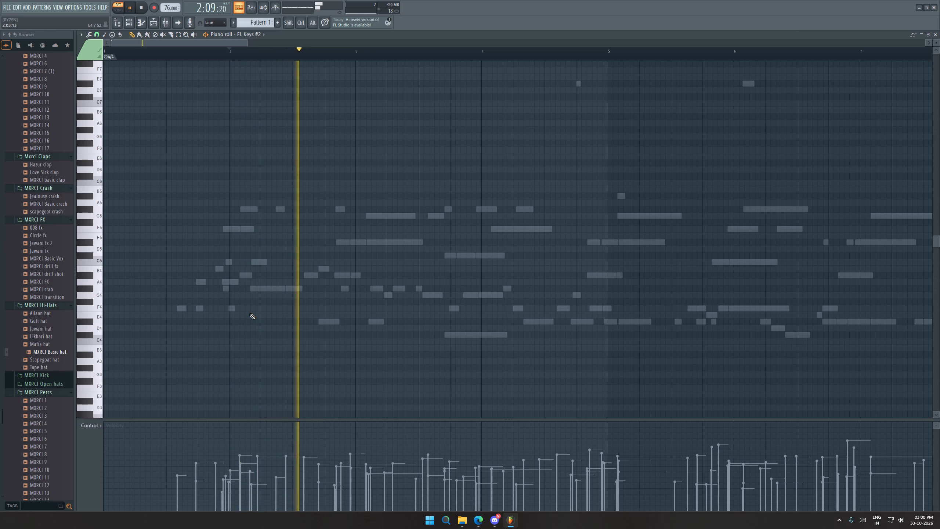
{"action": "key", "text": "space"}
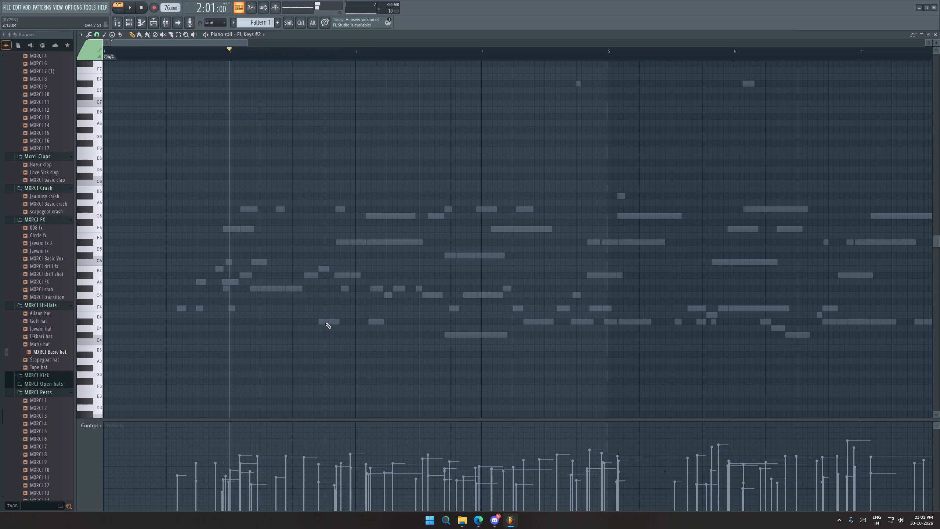
Place a rising D#4, A#4, D#5, G5 arpeggio from late bar 2 into bar 3, playing it from 2:11:16.
{"action": "left_click", "coordinate": [325, 323]}
{"action": "left_click", "coordinate": [337, 242]}
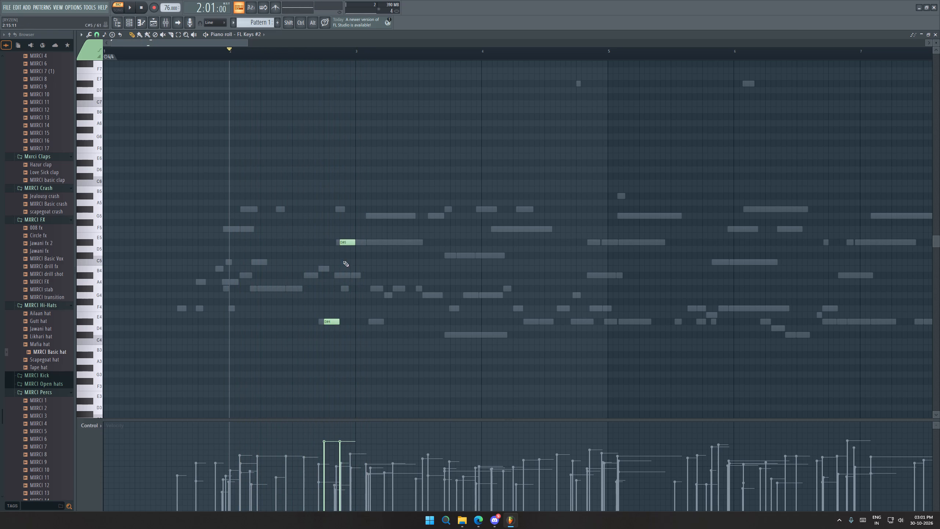
{"action": "left_click", "coordinate": [338, 274]}
{"action": "left_click_drag", "start_coordinate": [344, 275], "coordinate": [337, 276]}
{"action": "key", "text": "space"}
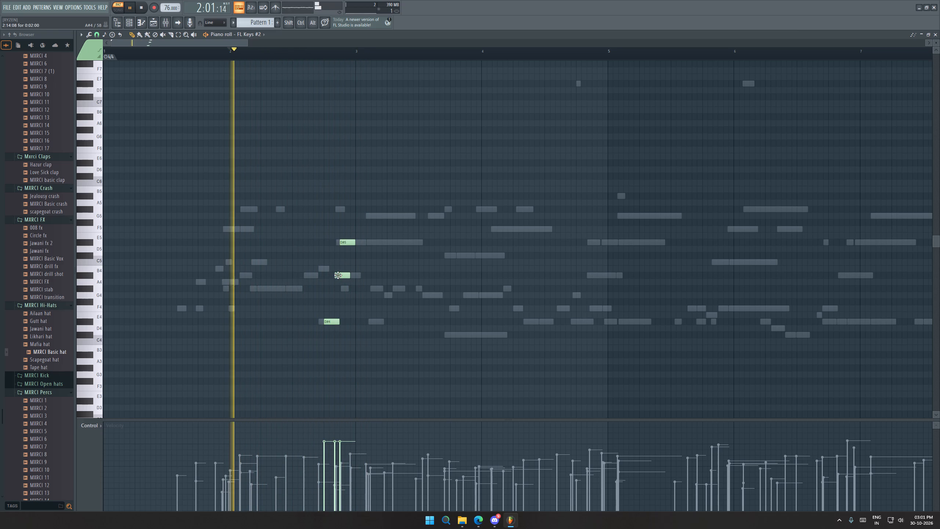
{"action": "key", "text": "space"}
{"action": "left_click", "coordinate": [315, 51]}
{"action": "key", "text": "space"}
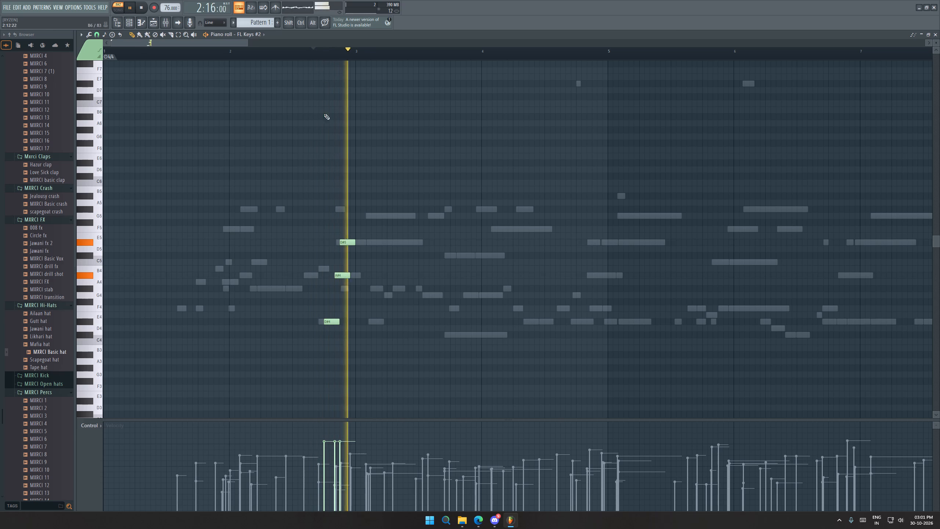
{"action": "key", "text": "space"}
{"action": "left_click", "coordinate": [365, 218]}
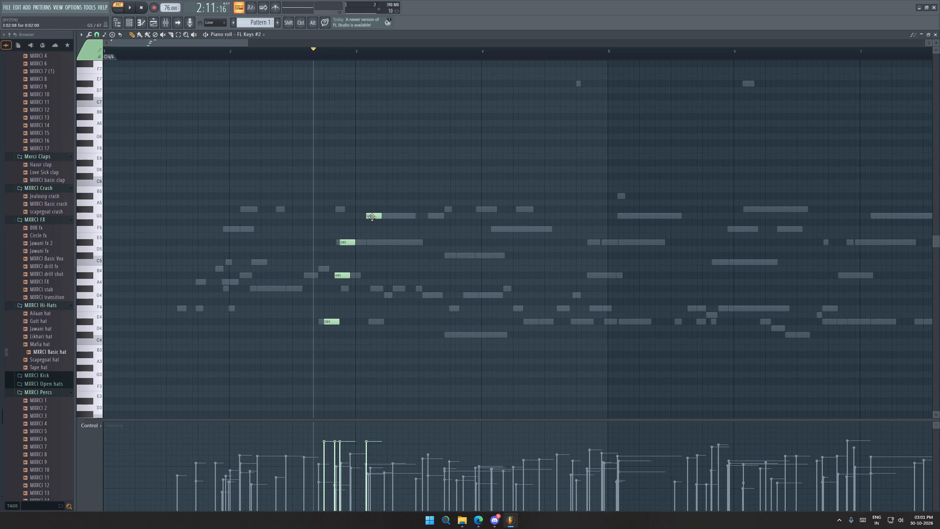
{"action": "key", "text": "space"}
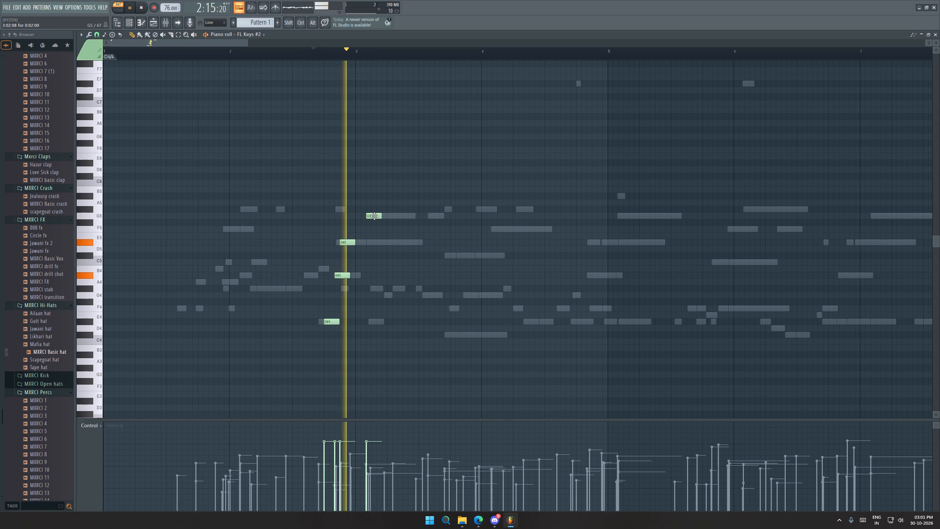
Add a rising C#4, G4, C#5, F5 arpeggio from late bar 3 into bar 4 while playing the pattern.
{"action": "left_click", "coordinate": [447, 334]}
{"action": "key", "text": "space"}
{"action": "key", "text": "space"}
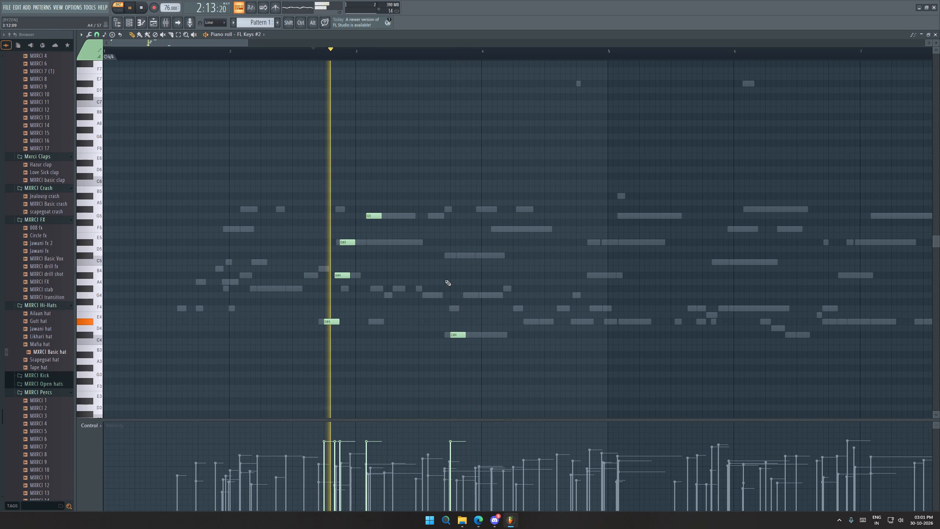
{"action": "left_click", "coordinate": [465, 295]}
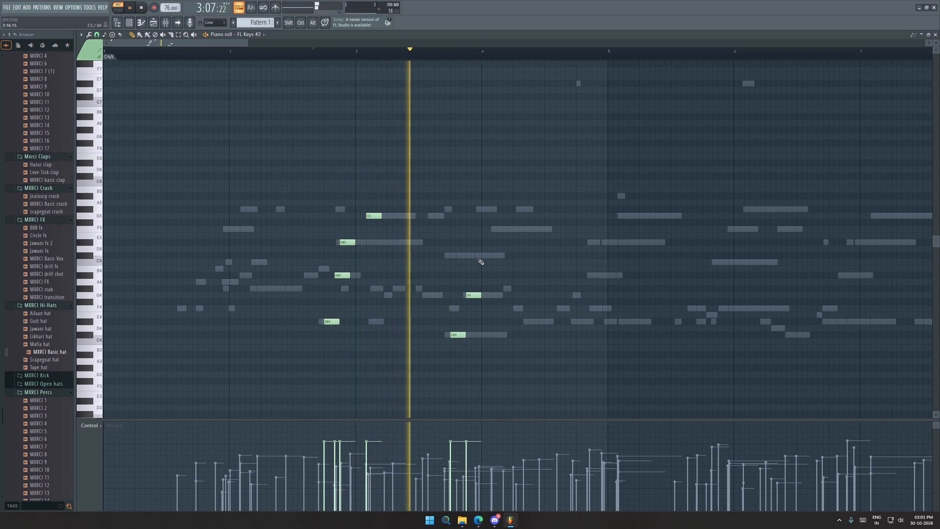
{"action": "left_click", "coordinate": [478, 259]}
{"action": "left_click", "coordinate": [493, 229]}
{"action": "left_click_drag", "start_coordinate": [483, 262], "coordinate": [484, 255]}
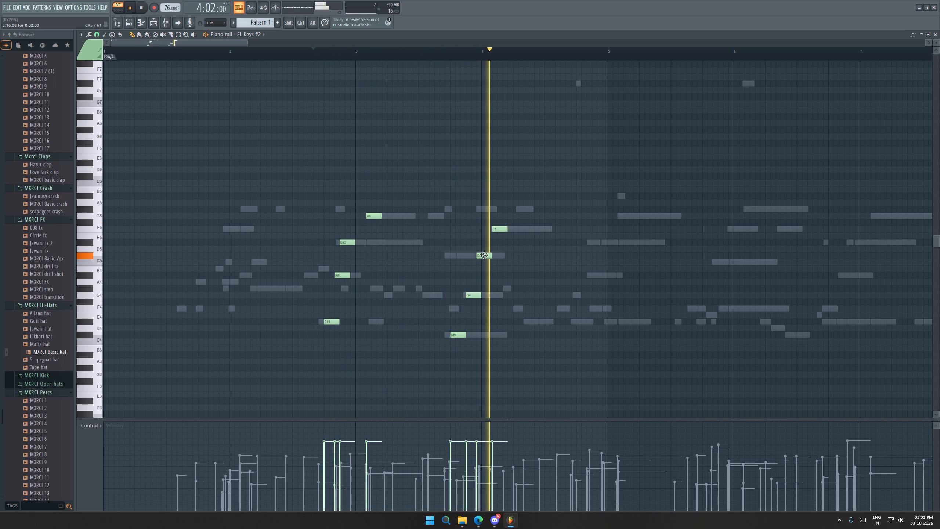
{"action": "key", "text": "space"}
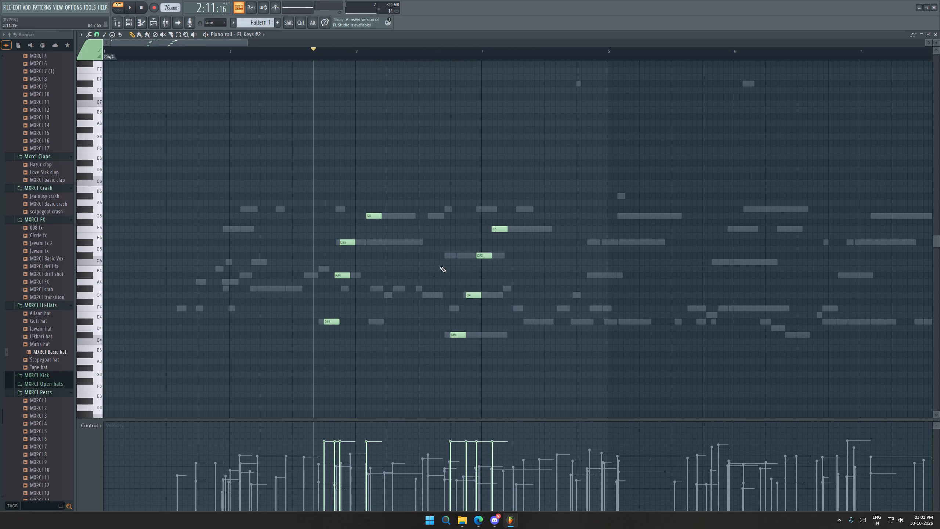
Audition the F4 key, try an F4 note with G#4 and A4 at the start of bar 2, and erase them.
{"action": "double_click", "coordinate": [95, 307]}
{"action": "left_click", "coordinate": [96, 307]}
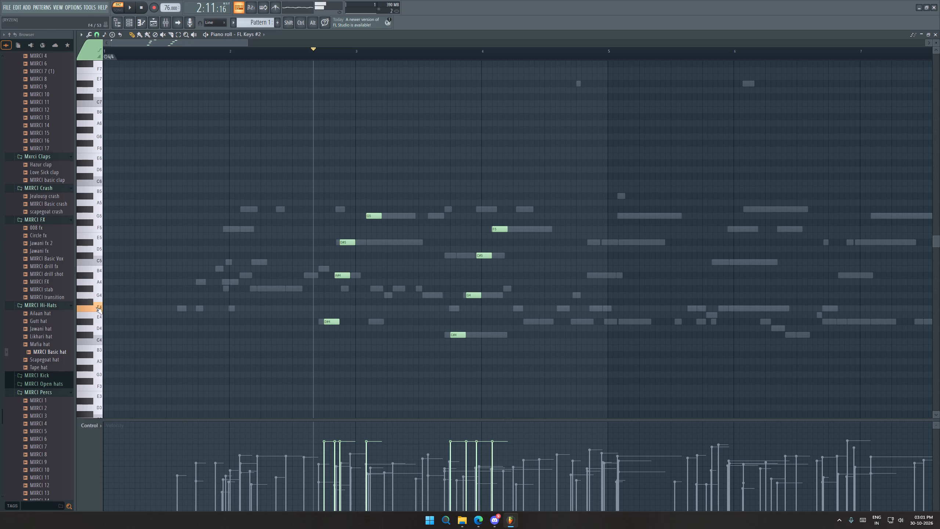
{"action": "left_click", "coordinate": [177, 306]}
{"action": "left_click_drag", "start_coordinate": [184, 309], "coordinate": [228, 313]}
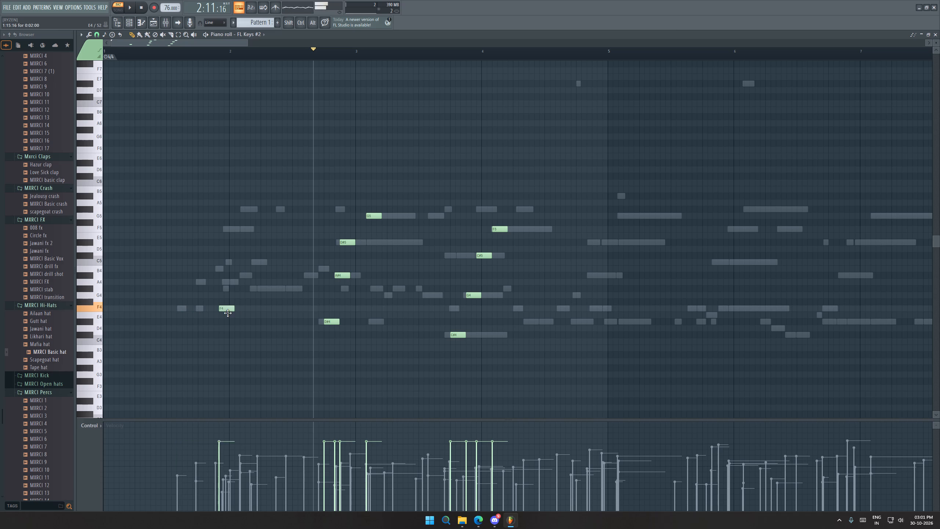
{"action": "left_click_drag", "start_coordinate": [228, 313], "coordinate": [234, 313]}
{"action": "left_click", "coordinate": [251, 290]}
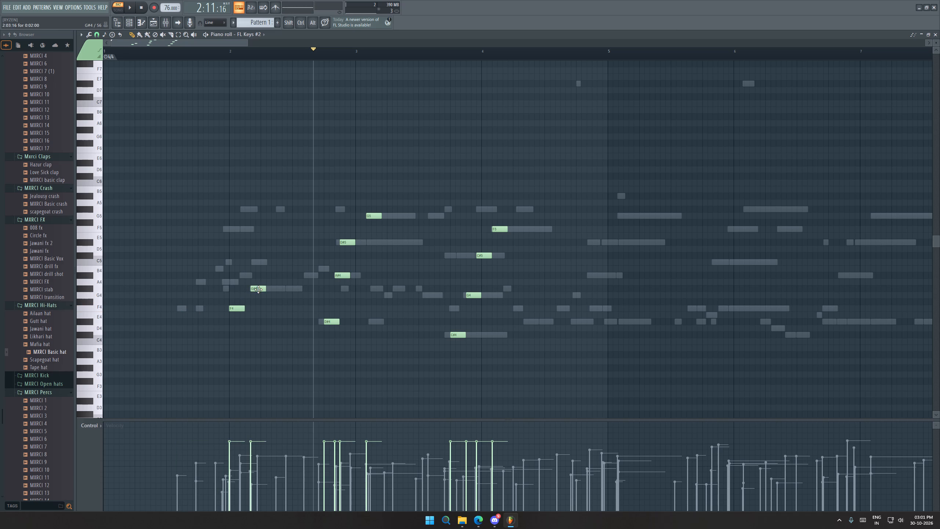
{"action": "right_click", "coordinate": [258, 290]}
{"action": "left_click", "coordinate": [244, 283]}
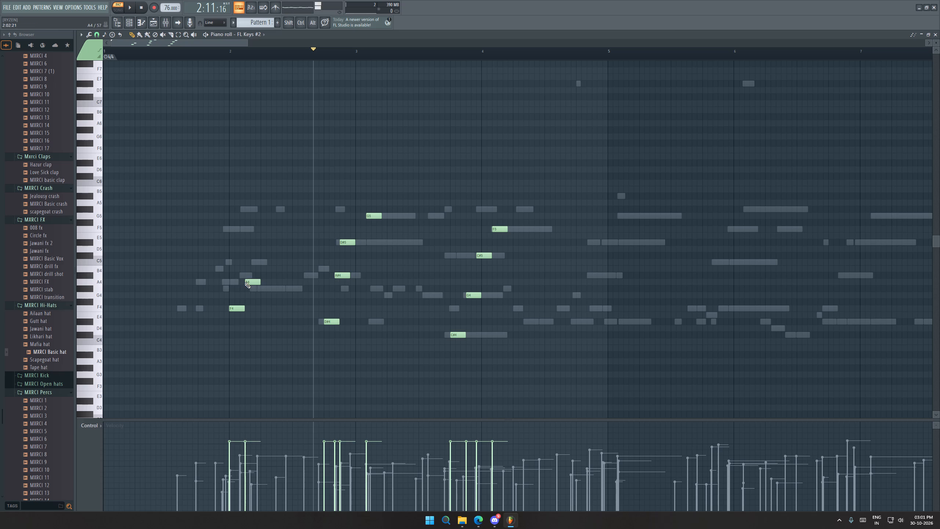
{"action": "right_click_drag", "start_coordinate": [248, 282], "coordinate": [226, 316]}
Play the pattern from 1:15:00 and place F4, C5, F5 and G#5 as a rising arpeggio at the start of bar 2.
{"action": "key", "text": "space"}
{"action": "key", "text": "space"}
{"action": "left_click", "coordinate": [213, 55]}
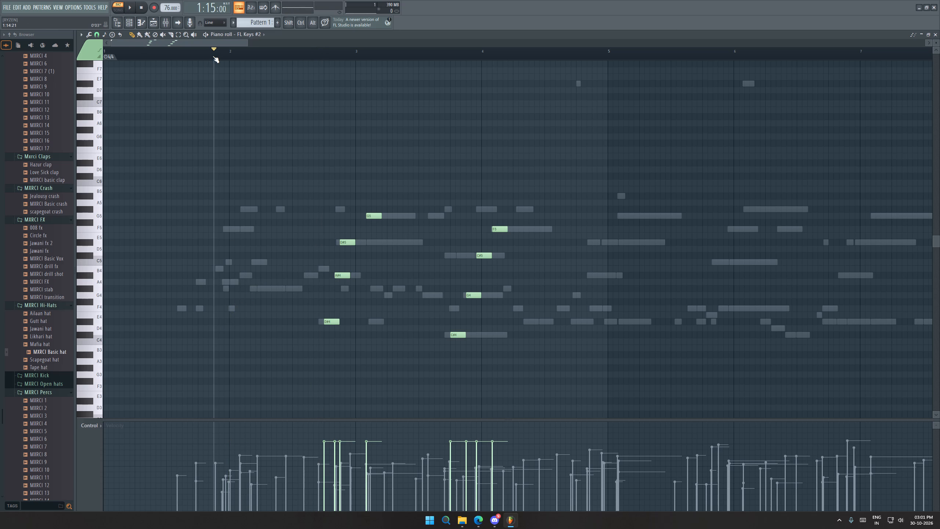
{"action": "key", "text": "space"}
{"action": "key", "text": "space"}
{"action": "key", "text": "space"}
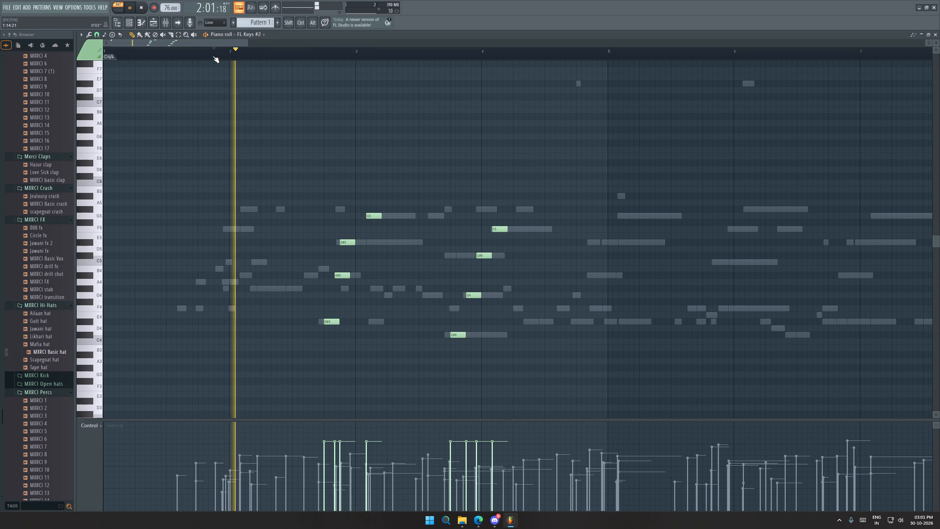
{"action": "key", "text": "space"}
{"action": "left_click", "coordinate": [254, 205]}
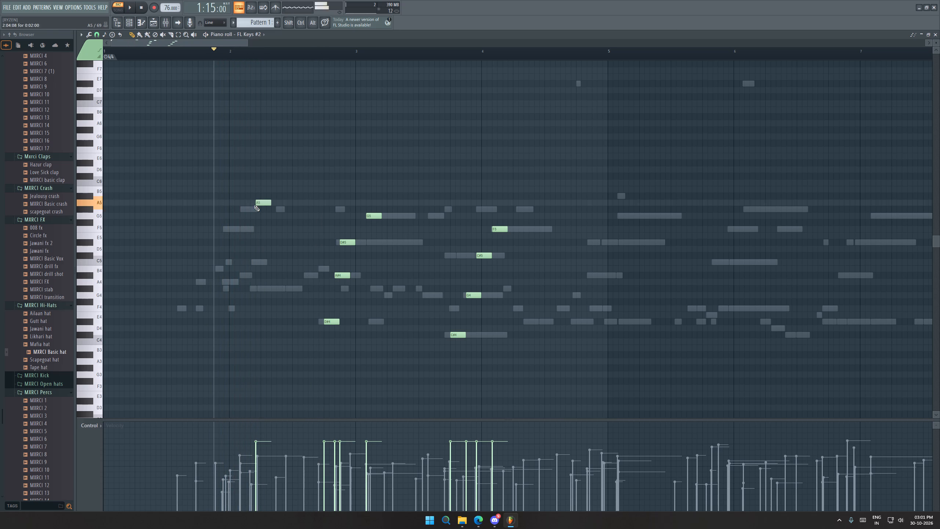
{"action": "left_click_drag", "start_coordinate": [265, 203], "coordinate": [260, 210]}
{"action": "left_click", "coordinate": [260, 210]}
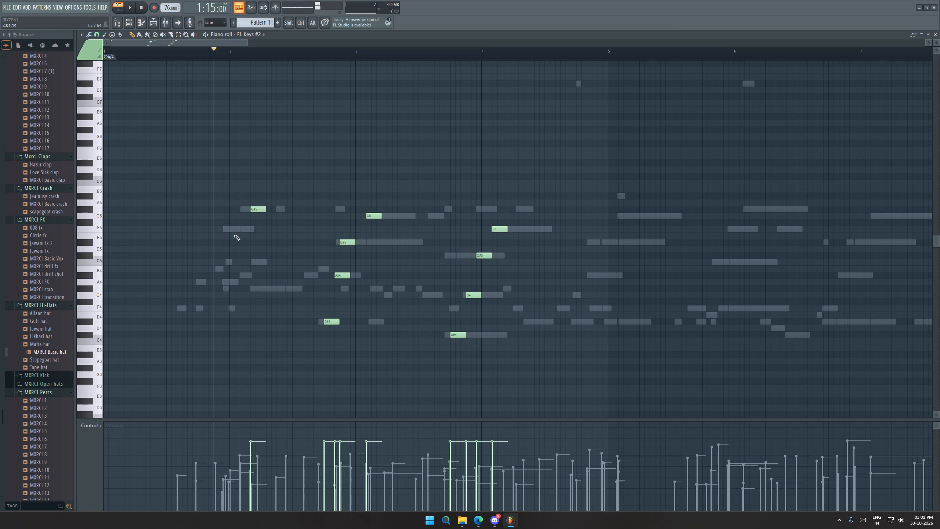
{"action": "left_click", "coordinate": [241, 228]}
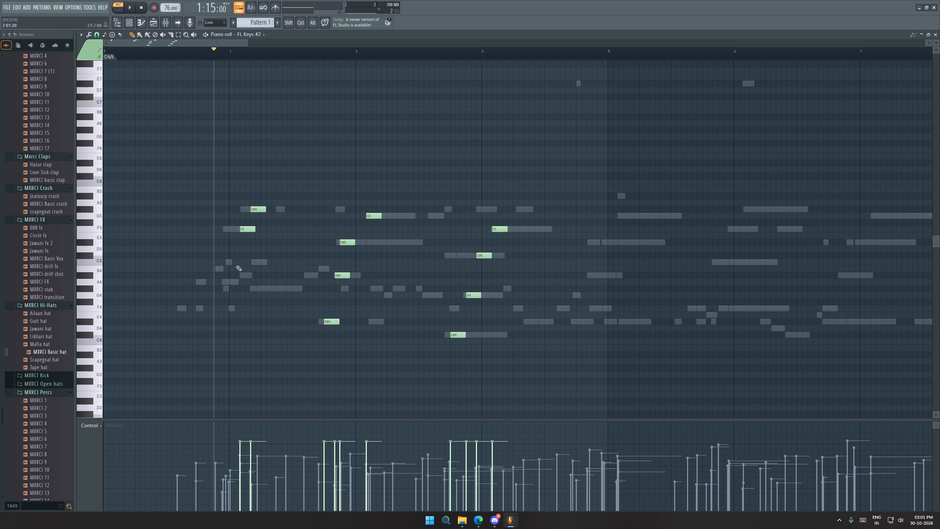
{"action": "left_click", "coordinate": [237, 262]}
{"action": "left_click_drag", "start_coordinate": [229, 283], "coordinate": [225, 299]}
{"action": "left_click_drag", "start_coordinate": [229, 297], "coordinate": [235, 306]}
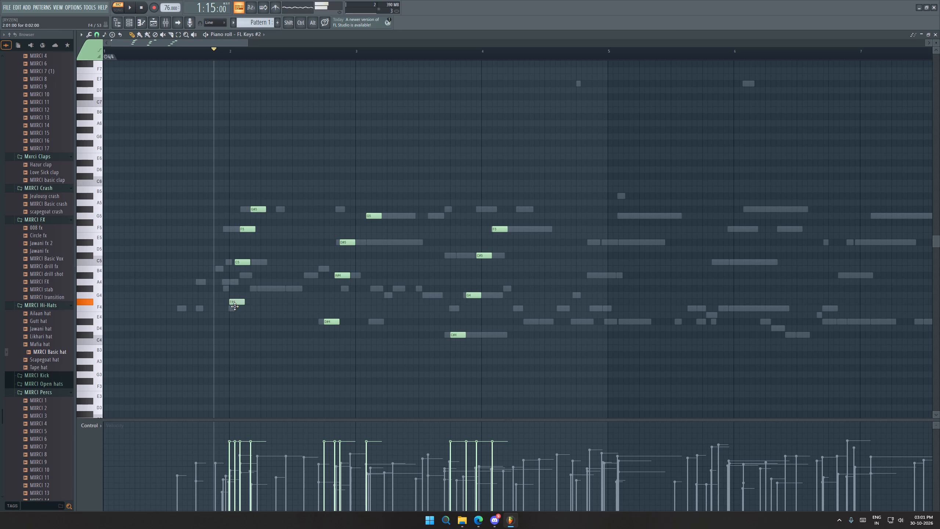
{"action": "left_click_drag", "start_coordinate": [235, 306], "coordinate": [235, 314]}
Shift the C5, F5 and G#5 notes in bar 2 later to spread out the arpeggio, playing the pattern from 1:15:00.
{"action": "key", "text": "space"}
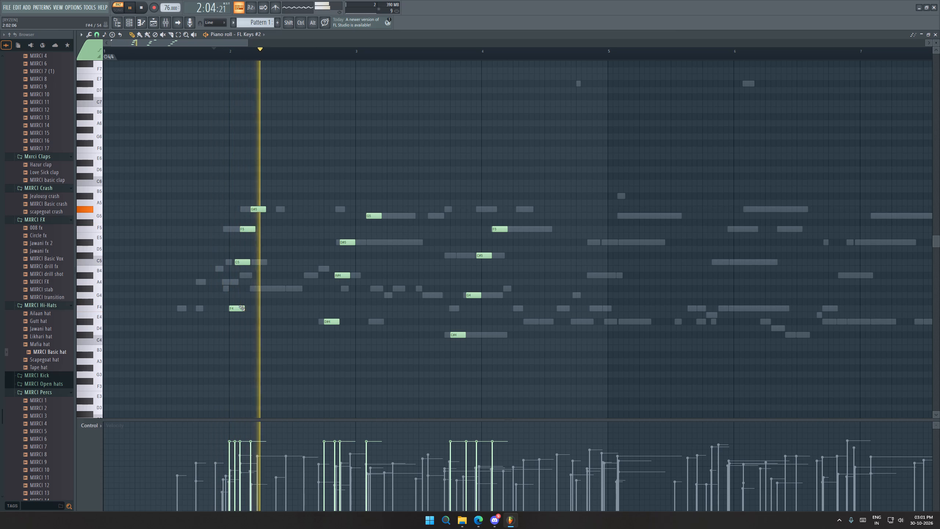
{"action": "key", "text": "space"}
{"action": "key", "text": "space"}
{"action": "left_click_drag", "start_coordinate": [239, 264], "coordinate": [249, 267]}
{"action": "key", "text": "space"}
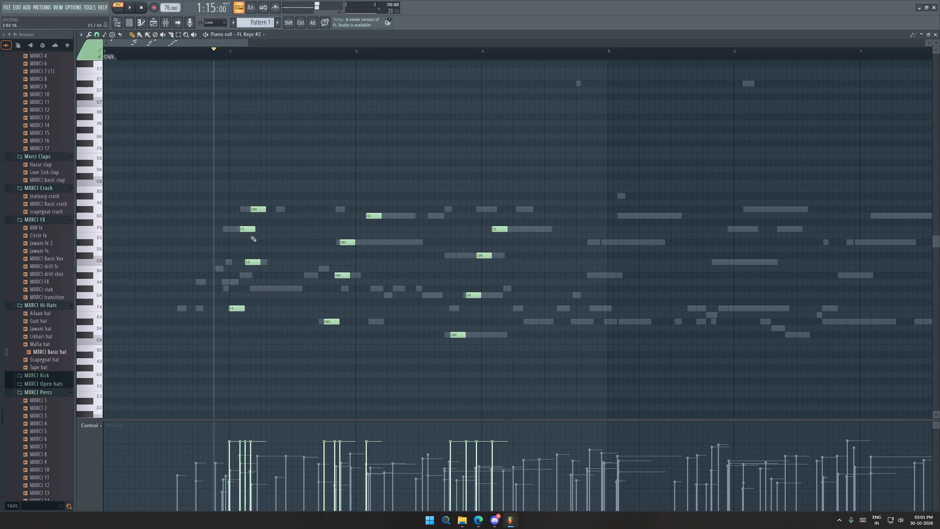
{"action": "left_click_drag", "start_coordinate": [249, 227], "coordinate": [268, 233]}
{"action": "left_click_drag", "start_coordinate": [261, 211], "coordinate": [283, 215]}
{"action": "key", "text": "space"}
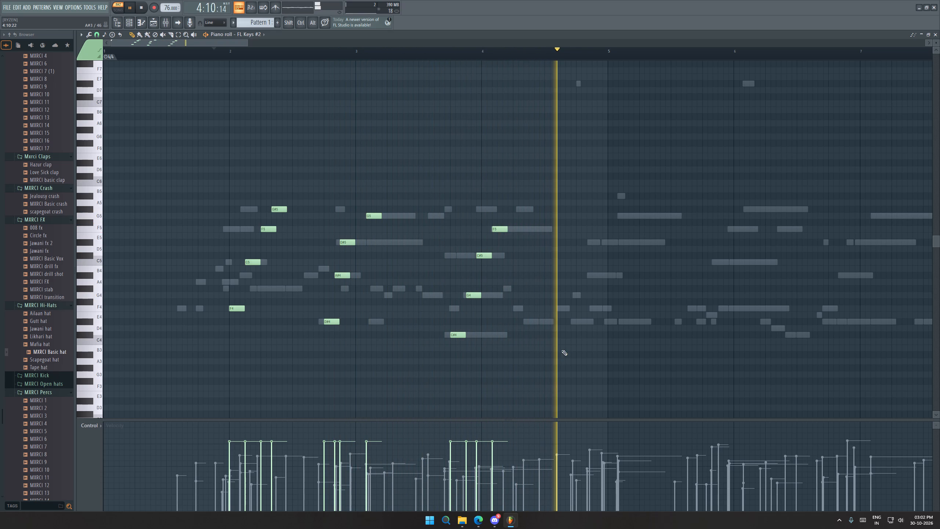
{"action": "key", "text": "space"}
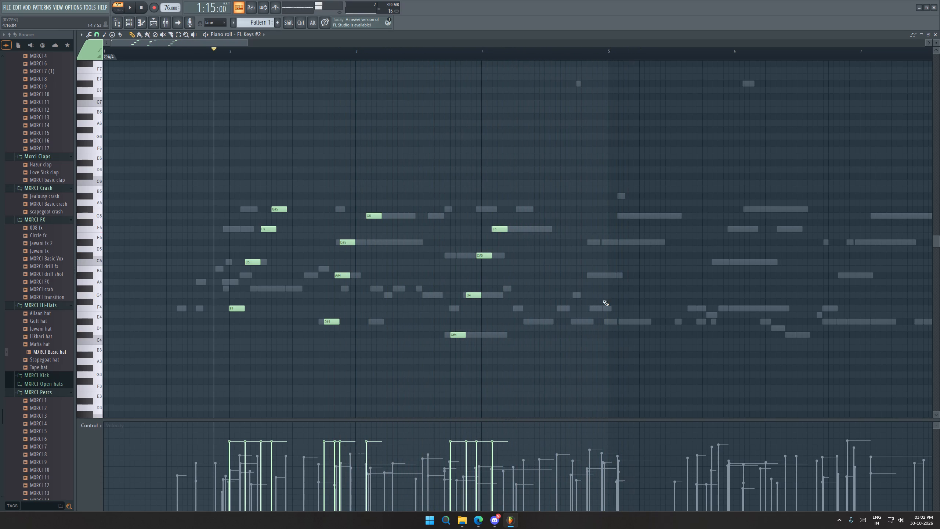
Add a rising F4, A#4, D#5, G5 arpeggio from late bar 4 into bar 5 and play it from 4:14.
{"action": "left_click", "coordinate": [621, 195]}
{"action": "right_click", "coordinate": [633, 196]}
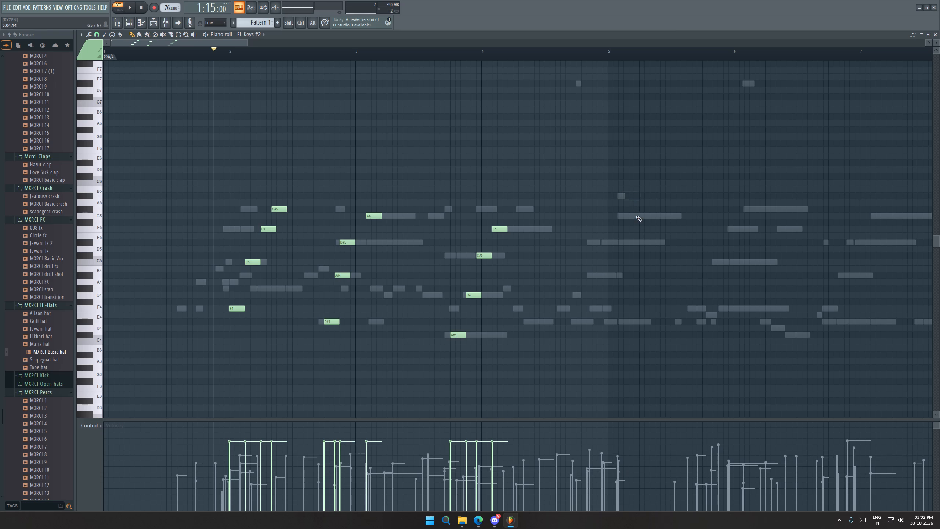
{"action": "left_click", "coordinate": [635, 215]}
{"action": "left_click", "coordinate": [616, 241]}
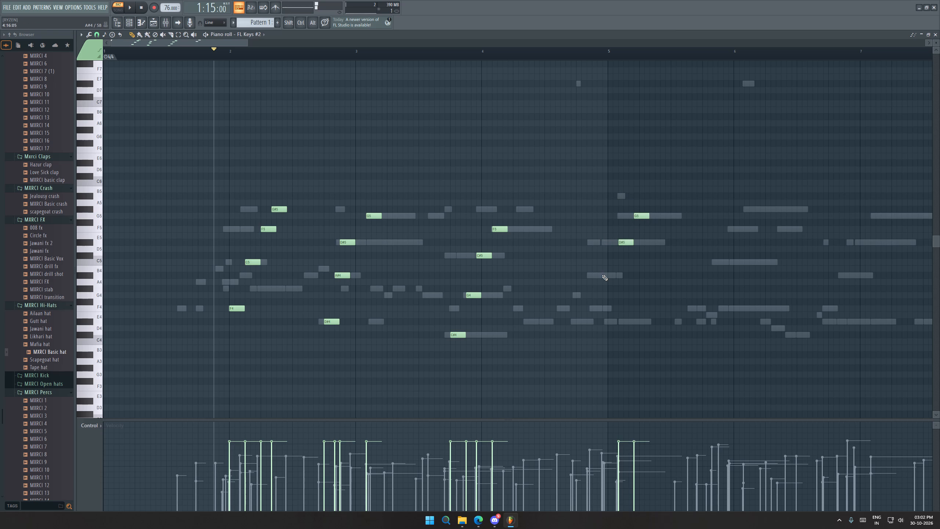
{"action": "left_click", "coordinate": [609, 274]}
{"action": "left_click", "coordinate": [597, 307]}
{"action": "key", "text": "space"}
{"action": "left_click", "coordinate": [588, 51]}
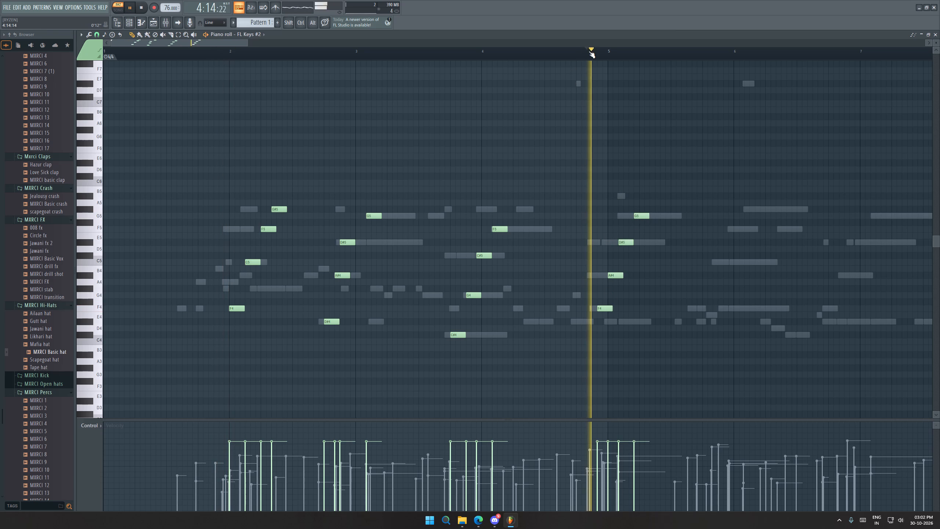
{"action": "key", "text": "space"}
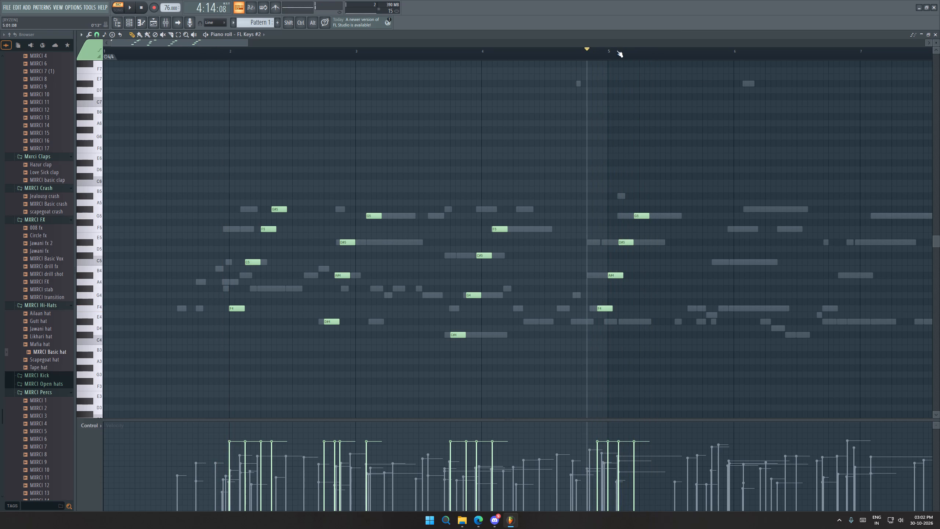
Mute the original FL Keys channel and play the FL Keys #2 arpeggios from the start of bar 2.
{"action": "left_click", "coordinate": [935, 32]}
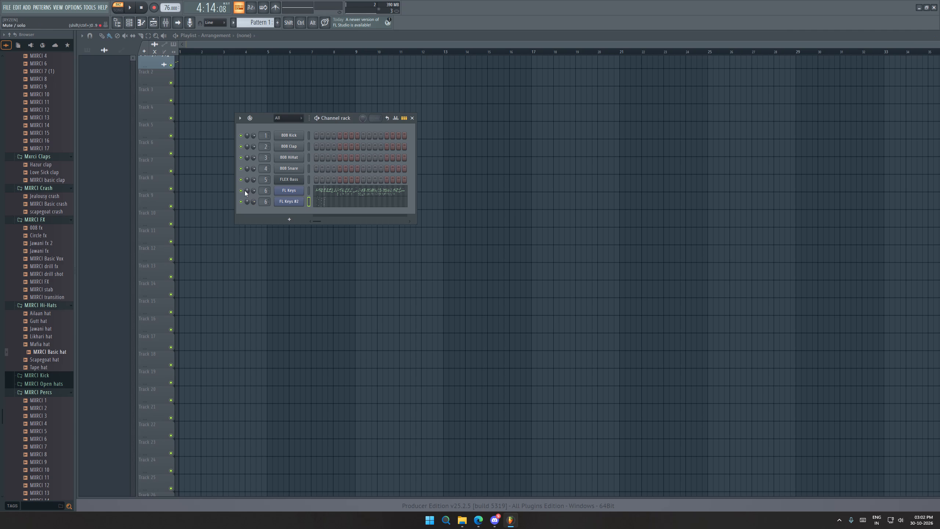
{"action": "left_click", "coordinate": [243, 191]}
{"action": "left_click", "coordinate": [321, 201]}
{"action": "key", "text": "space"}
{"action": "key", "text": "space"}
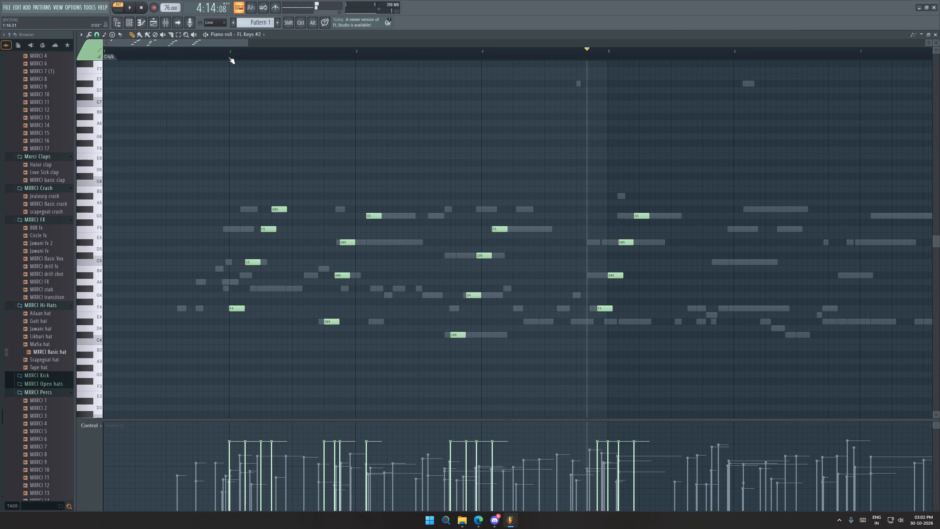
{"action": "left_click", "coordinate": [228, 53]}
{"action": "key", "text": "space"}
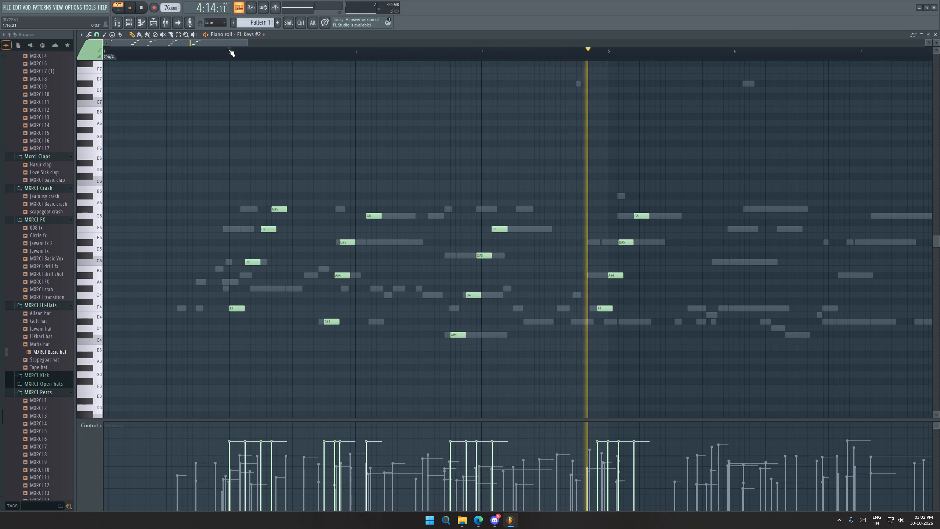
{"action": "key", "text": "space"}
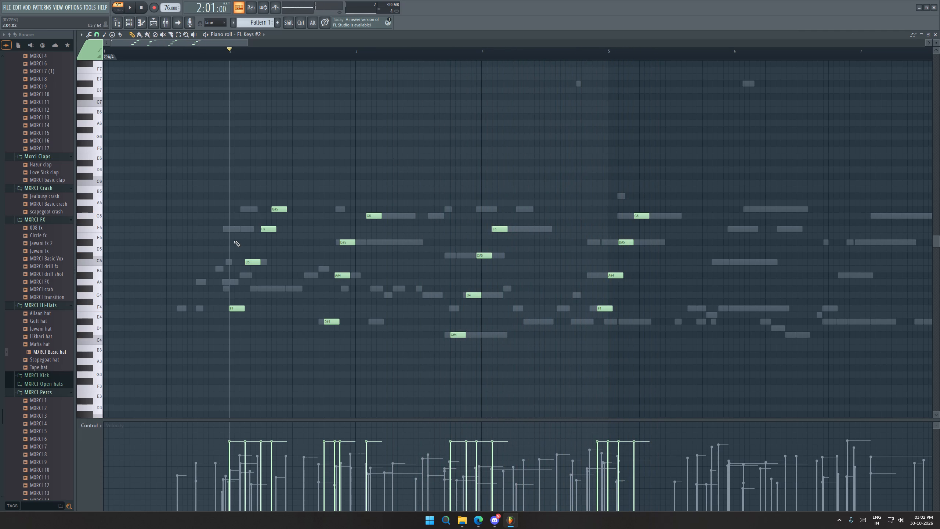
Move the F4 note from bar 2 to the start of bar 1 and return the playhead to 1:01:00.
{"action": "left_click_drag", "start_coordinate": [236, 309], "coordinate": [84, 313]}
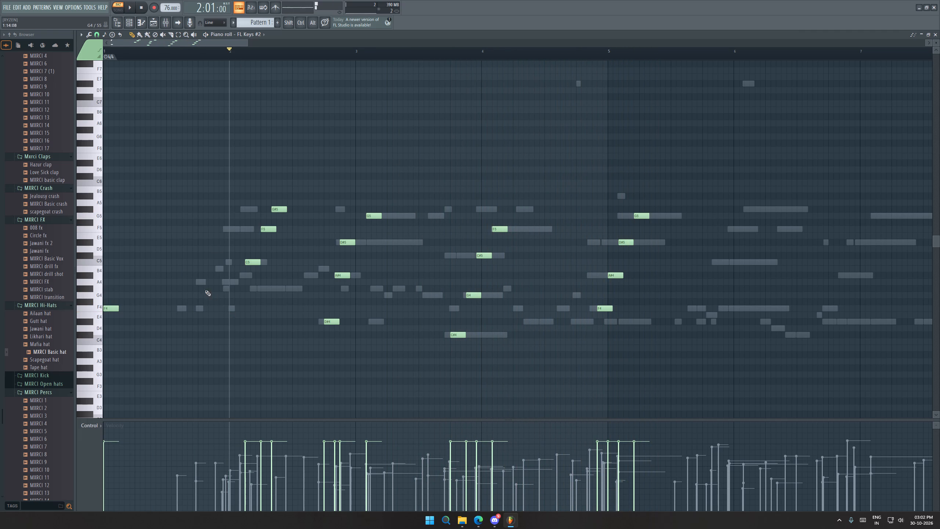
{"action": "key", "text": "space"}
{"action": "key", "text": "space"}
{"action": "left_click_drag", "start_coordinate": [111, 50], "coordinate": [81, 51]}
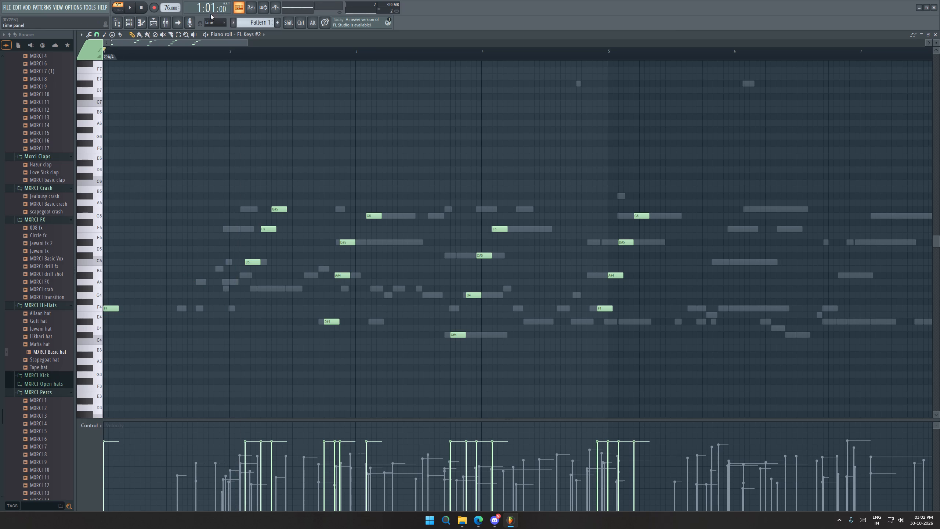
Turn on loop recording and the metronome, and play the pattern from its start.
{"action": "left_click", "coordinate": [269, 9]}
{"action": "left_click", "coordinate": [275, 9]}
{"action": "key", "text": "space"}
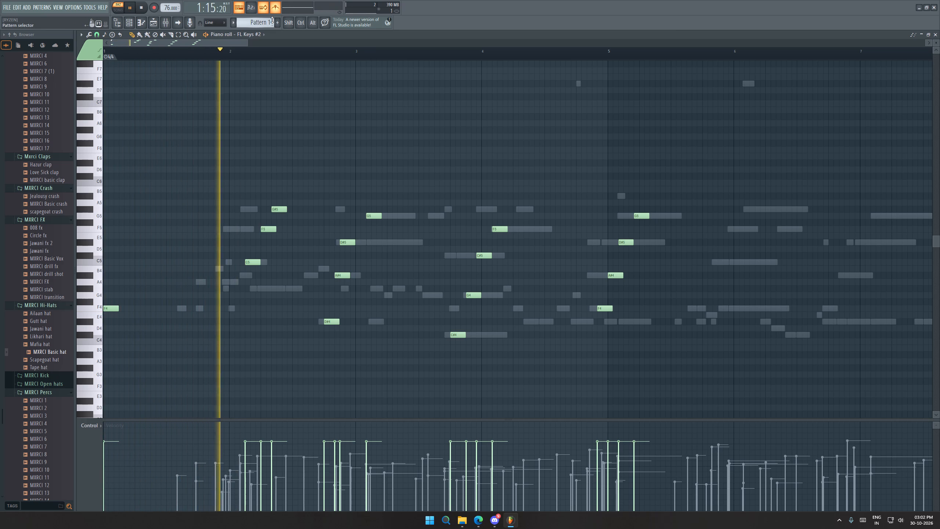
{"action": "key", "text": "space"}
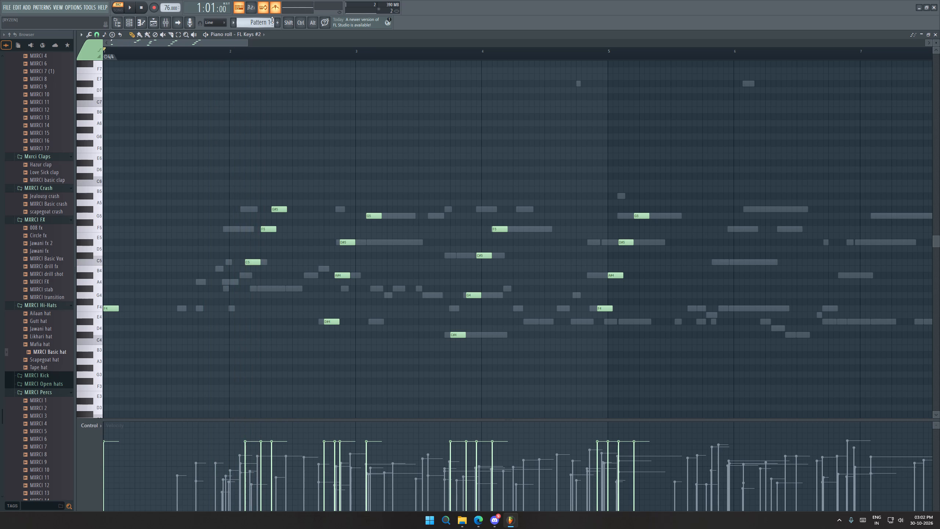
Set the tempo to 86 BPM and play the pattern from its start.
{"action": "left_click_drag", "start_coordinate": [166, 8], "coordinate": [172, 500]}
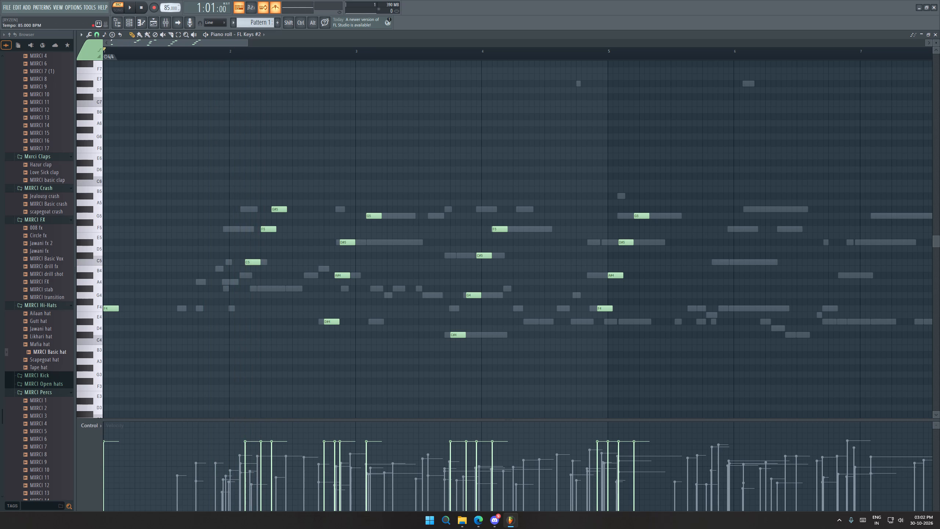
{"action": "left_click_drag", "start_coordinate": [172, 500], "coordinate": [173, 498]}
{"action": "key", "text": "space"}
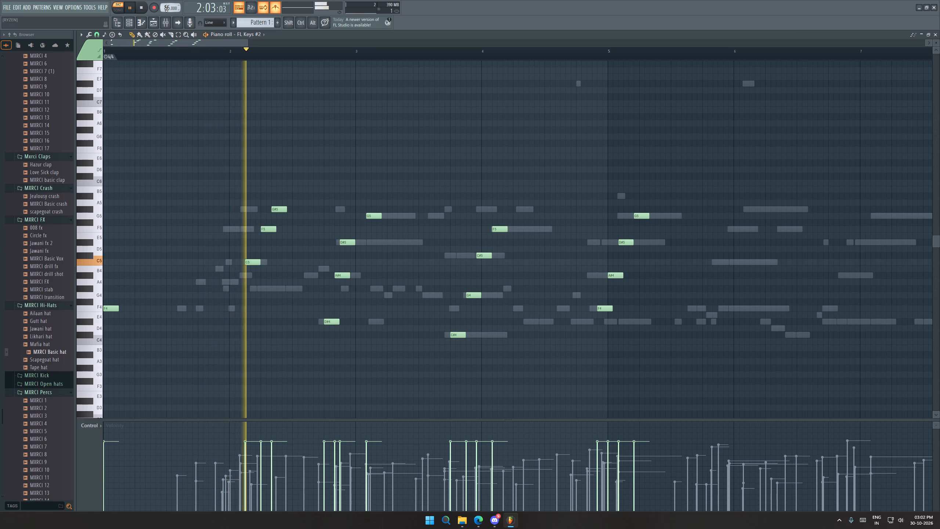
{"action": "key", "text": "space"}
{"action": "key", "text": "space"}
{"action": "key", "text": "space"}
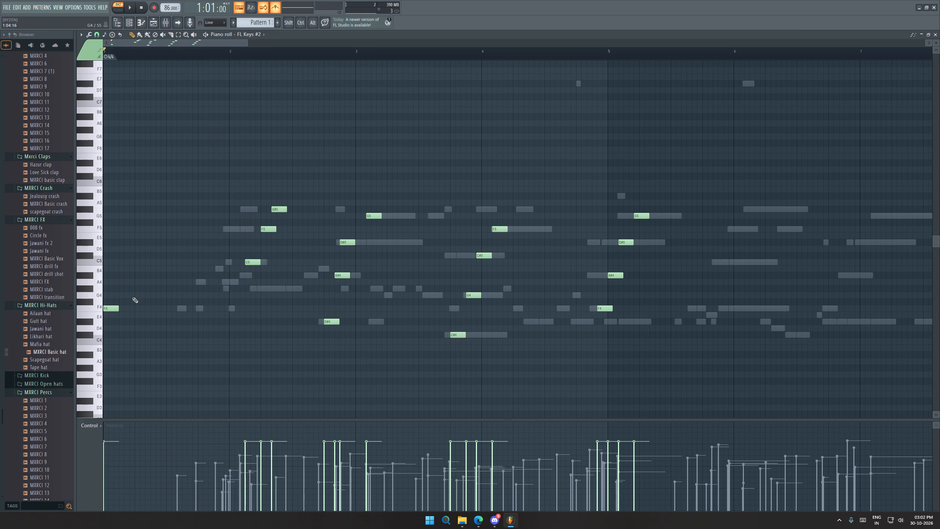
Move the bar 2 C5, F5 and G#5 notes to 1:05:00, 1:09:00 and 1:11:16, playing the pattern to check the timing.
{"action": "left_click", "coordinate": [134, 296]}
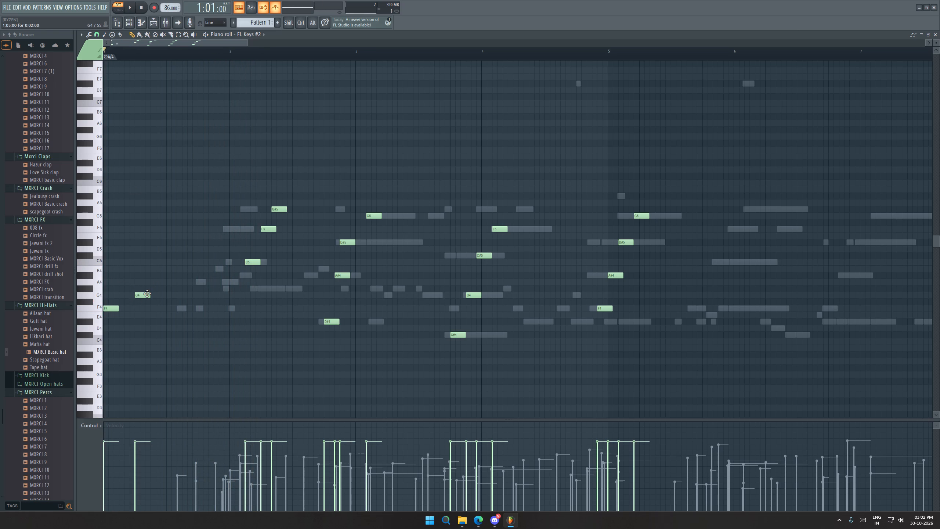
{"action": "right_click", "coordinate": [147, 294]}
{"action": "left_click_drag", "start_coordinate": [249, 261], "coordinate": [138, 264]}
{"action": "left_click_drag", "start_coordinate": [269, 228], "coordinate": [174, 228]}
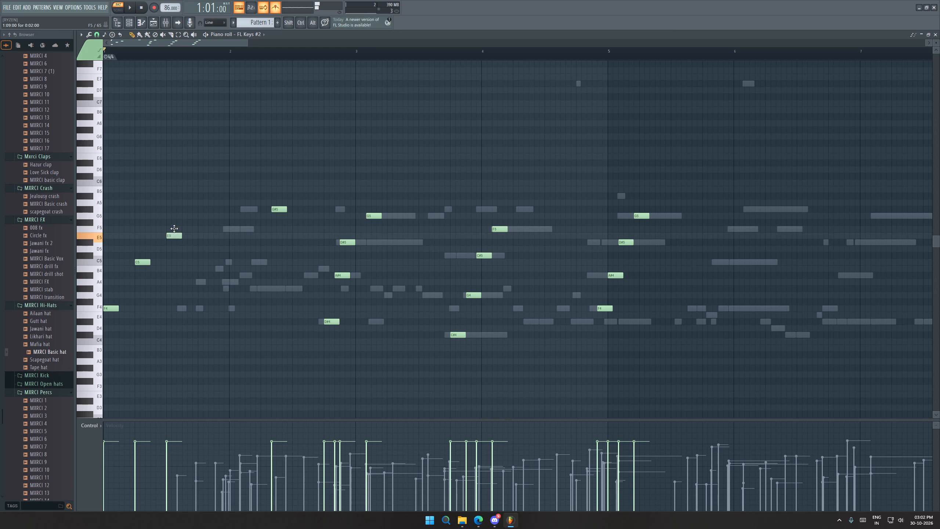
{"action": "left_click_drag", "start_coordinate": [174, 228], "coordinate": [173, 224]}
{"action": "left_click_drag", "start_coordinate": [279, 208], "coordinate": [196, 207]}
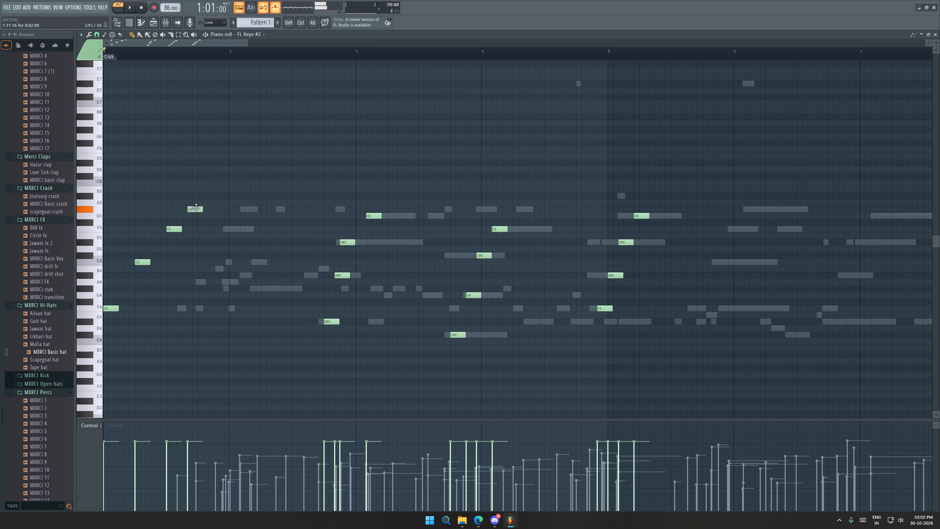
{"action": "left_click_drag", "start_coordinate": [196, 207], "coordinate": [190, 209]}
{"action": "key", "text": "space"}
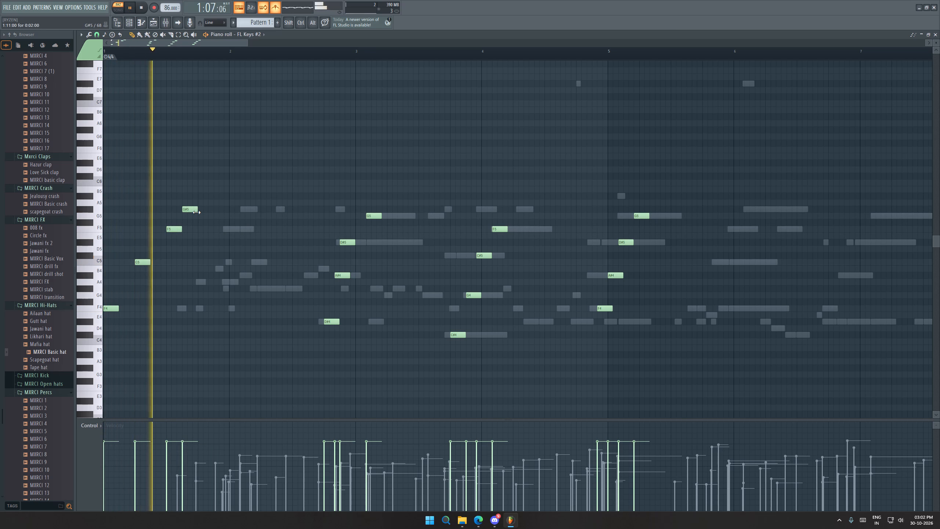
{"action": "key", "text": "space"}
{"action": "left_click_drag", "start_coordinate": [187, 208], "coordinate": [194, 207]}
{"action": "key", "text": "space"}
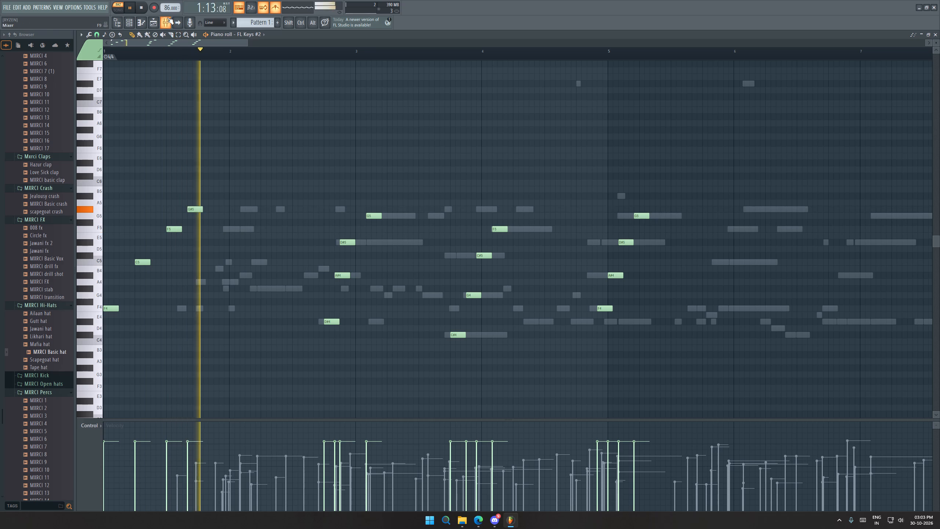
{"action": "key", "text": "space"}
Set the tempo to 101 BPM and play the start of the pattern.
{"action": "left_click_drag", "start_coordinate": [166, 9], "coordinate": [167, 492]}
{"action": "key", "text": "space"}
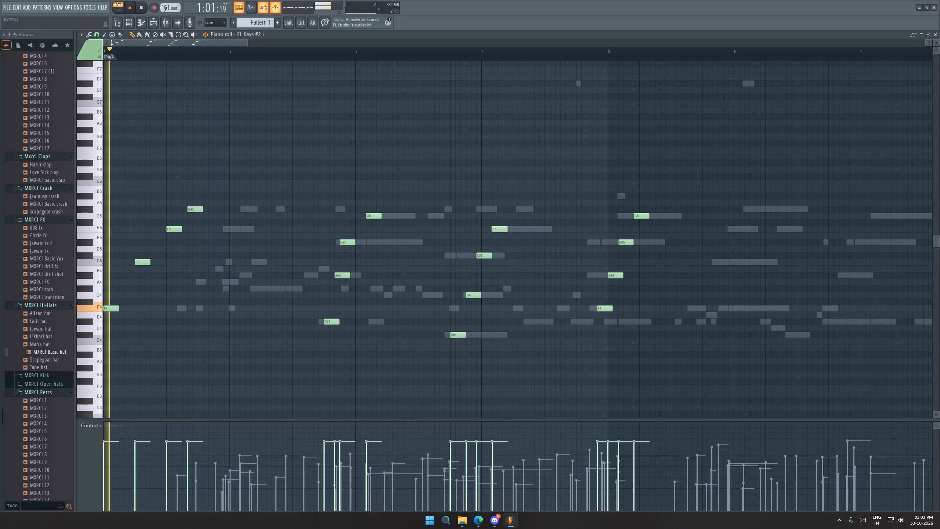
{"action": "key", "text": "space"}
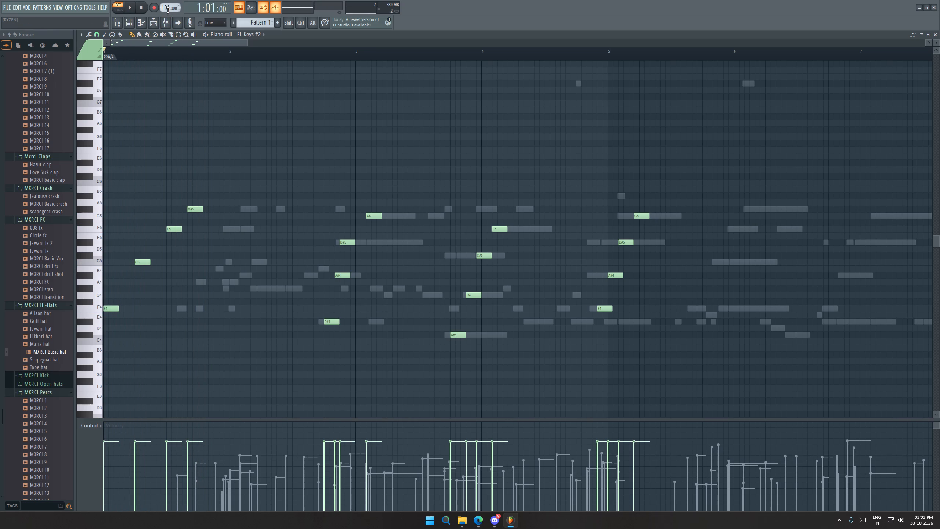
Tighten the bar 1 arpeggio by moving C5 to 1:03:00, F5 to 1:05:00 and G#5 to 1:07:00, then play it.
{"action": "left_click_drag", "start_coordinate": [147, 262], "coordinate": [132, 261]}
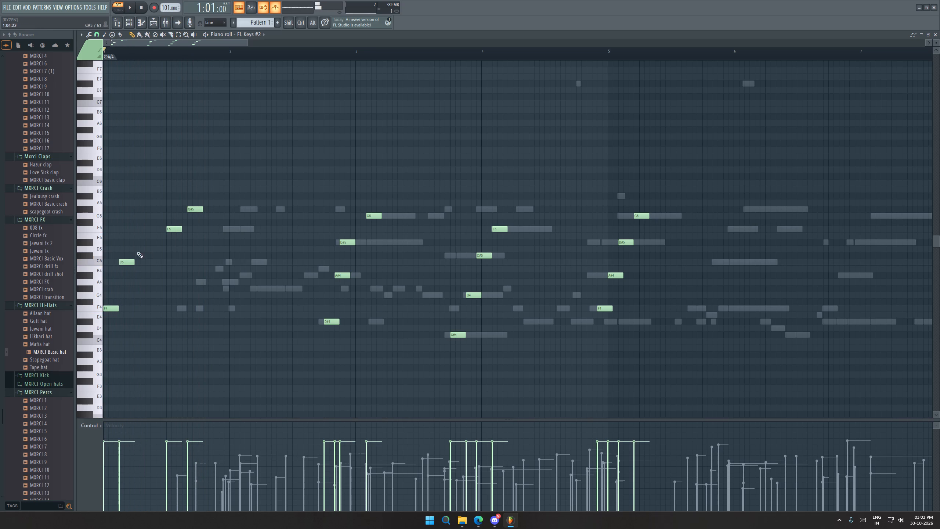
{"action": "key", "text": "space"}
{"action": "key", "text": "space"}
{"action": "left_click_drag", "start_coordinate": [177, 224], "coordinate": [165, 224]}
{"action": "right_click", "coordinate": [166, 222]}
{"action": "left_click_drag", "start_coordinate": [170, 228], "coordinate": [138, 230]}
{"action": "left_click_drag", "start_coordinate": [192, 208], "coordinate": [152, 210]}
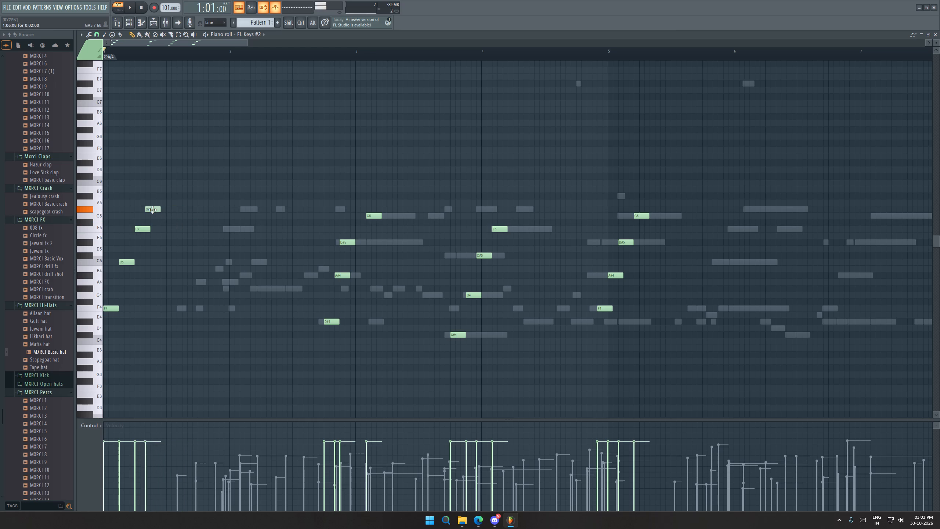
{"action": "left_click_drag", "start_coordinate": [152, 210], "coordinate": [155, 210]}
{"action": "key", "text": "space"}
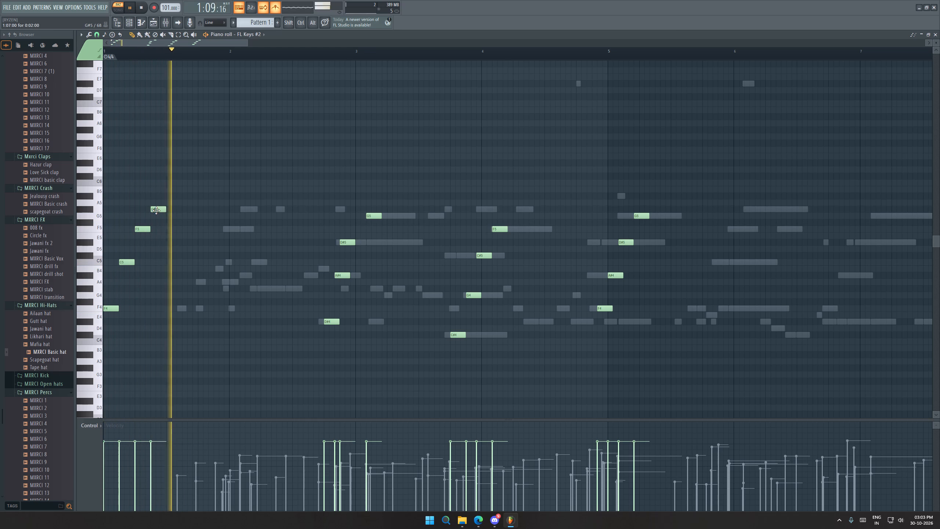
{"action": "key", "text": "space"}
Try tempos of 120 and about 112 BPM, then set 107 BPM, playing the pattern at each.
{"action": "left_click_drag", "start_coordinate": [164, 10], "coordinate": [164, 510]}
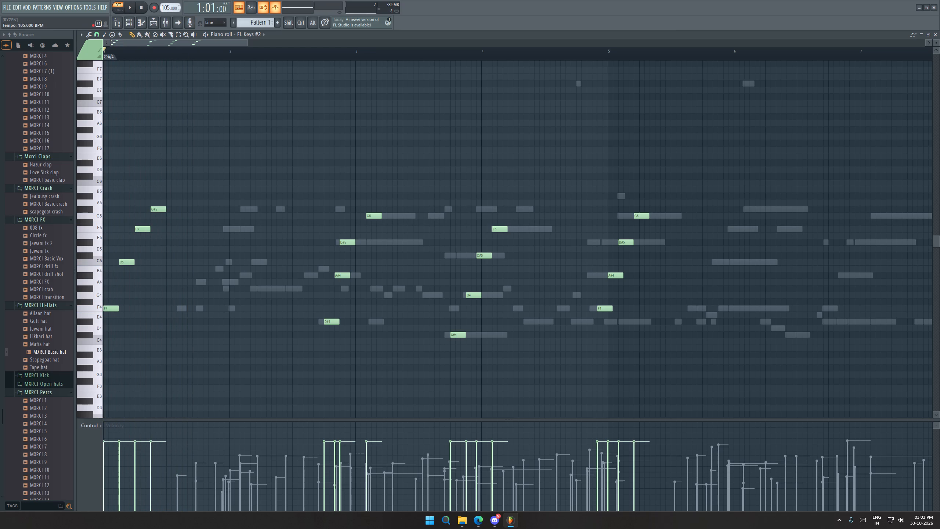
{"action": "left_click_drag", "start_coordinate": [164, 510], "coordinate": [166, 487]}
{"action": "key", "text": "space"}
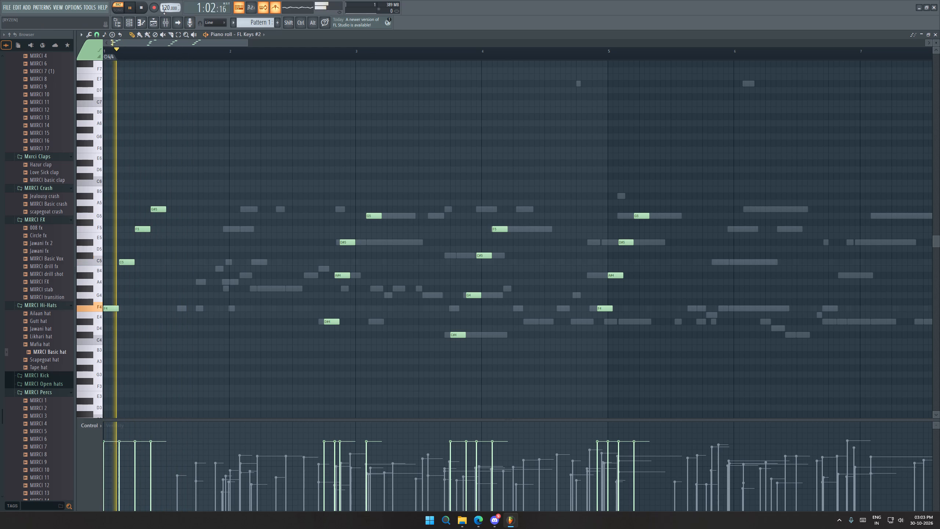
{"action": "key", "text": "space"}
{"action": "left_click_drag", "start_coordinate": [167, 7], "coordinate": [163, 19]}
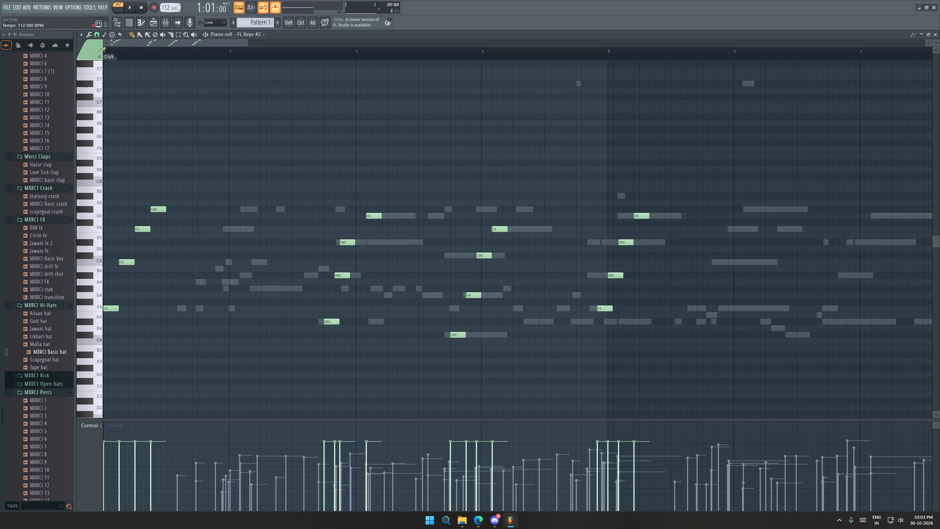
{"action": "left_click_drag", "start_coordinate": [163, 19], "coordinate": [163, 20]}
{"action": "key", "text": "space"}
{"action": "key", "text": "space"}
{"action": "left_click_drag", "start_coordinate": [167, 7], "coordinate": [166, 15]}
{"action": "key", "text": "space"}
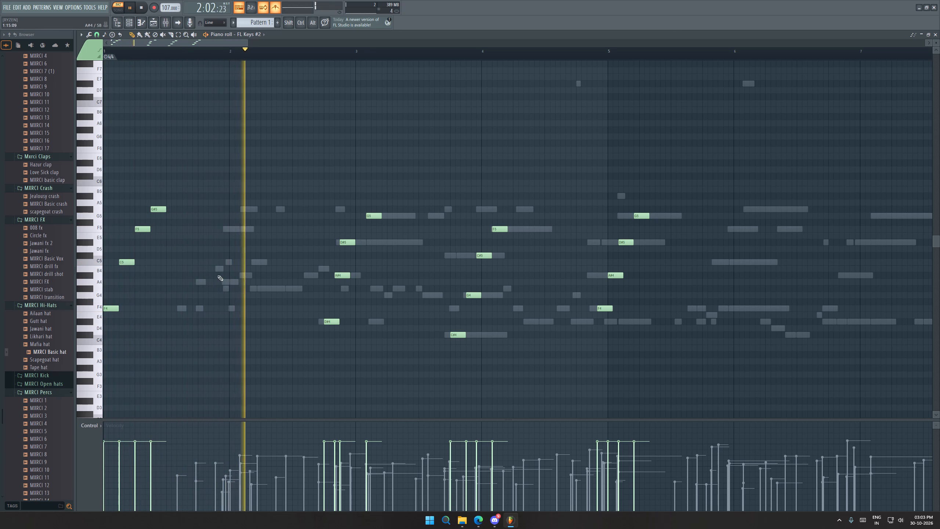
{"action": "key", "text": "space"}
Move the second arpeggio to bar 2, with D#4 at 2:01:00, A#4 at 2:03:00, D#5 at 2:05:00 and G5 at 2:07:00, and play it.
{"action": "left_click_drag", "start_coordinate": [332, 322], "coordinate": [245, 326]}
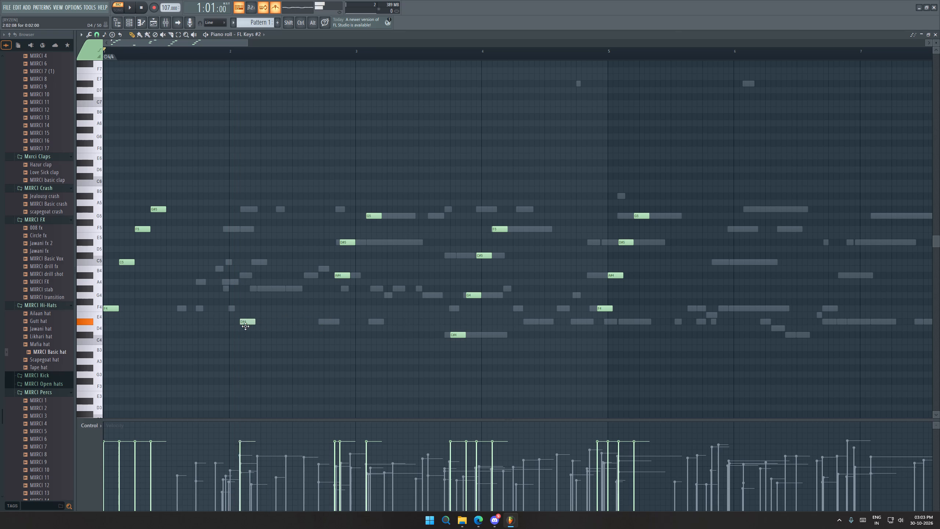
{"action": "left_click_drag", "start_coordinate": [245, 326], "coordinate": [235, 327]}
{"action": "left_click_drag", "start_coordinate": [342, 274], "coordinate": [251, 275]}
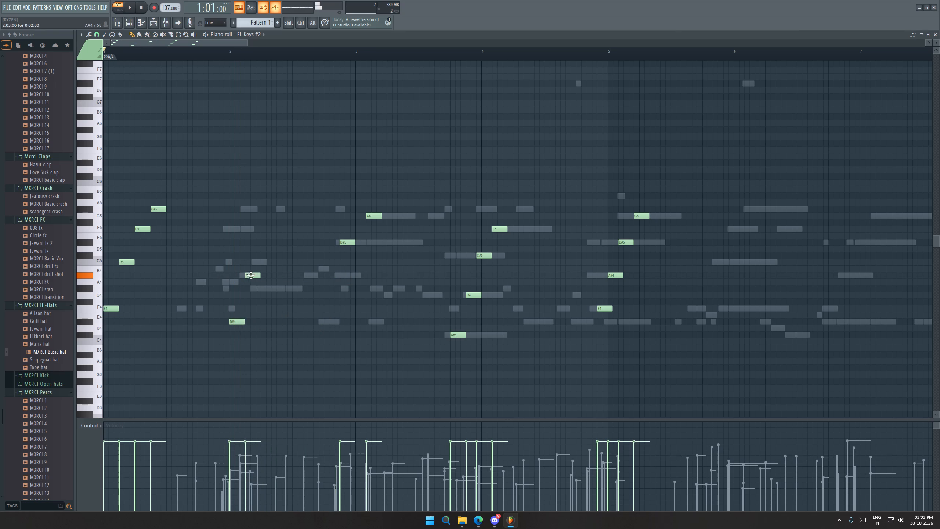
{"action": "left_click_drag", "start_coordinate": [251, 275], "coordinate": [252, 274]}
{"action": "left_click_drag", "start_coordinate": [347, 242], "coordinate": [270, 247]}
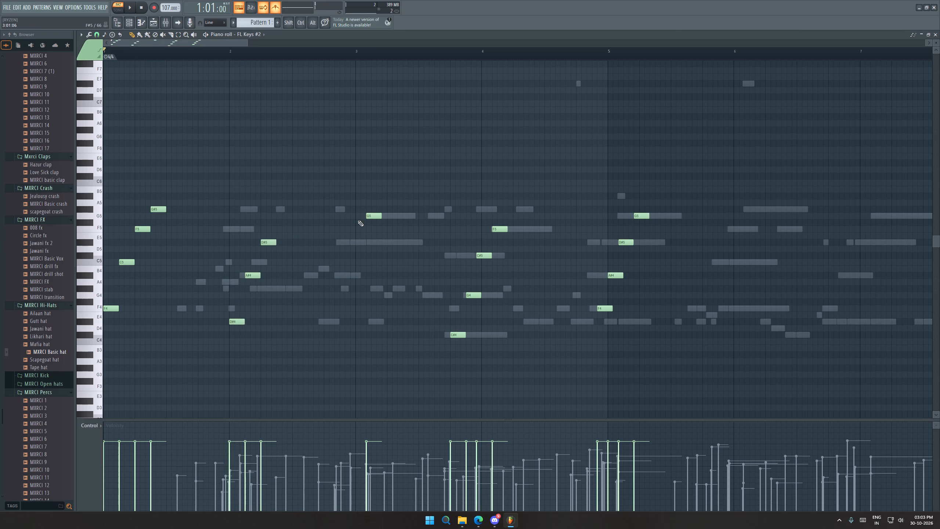
{"action": "left_click_drag", "start_coordinate": [370, 216], "coordinate": [274, 216]}
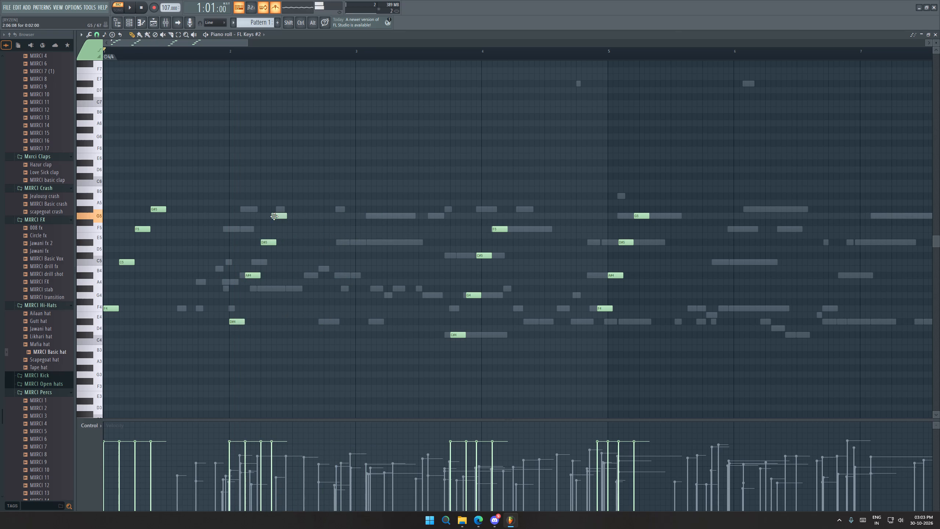
{"action": "left_click_drag", "start_coordinate": [274, 216], "coordinate": [281, 216]}
{"action": "key", "text": "space"}
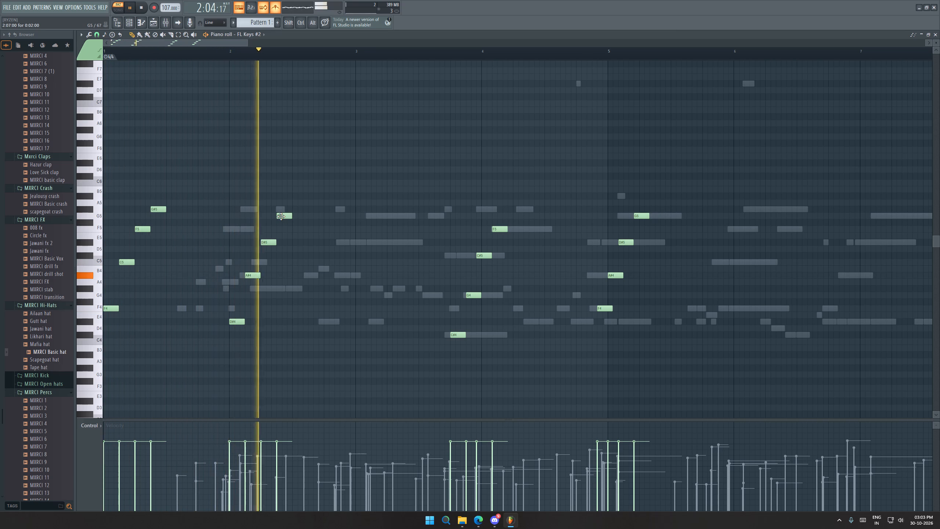
{"action": "key", "text": "space"}
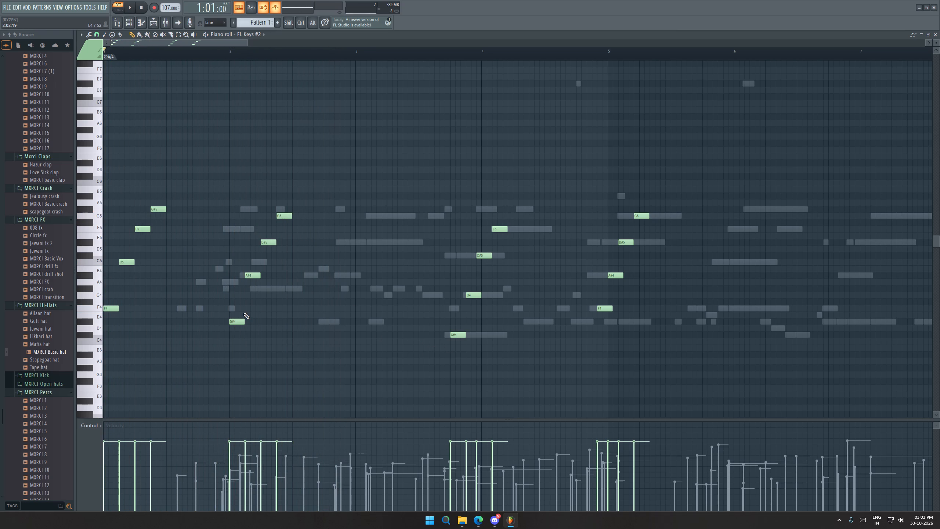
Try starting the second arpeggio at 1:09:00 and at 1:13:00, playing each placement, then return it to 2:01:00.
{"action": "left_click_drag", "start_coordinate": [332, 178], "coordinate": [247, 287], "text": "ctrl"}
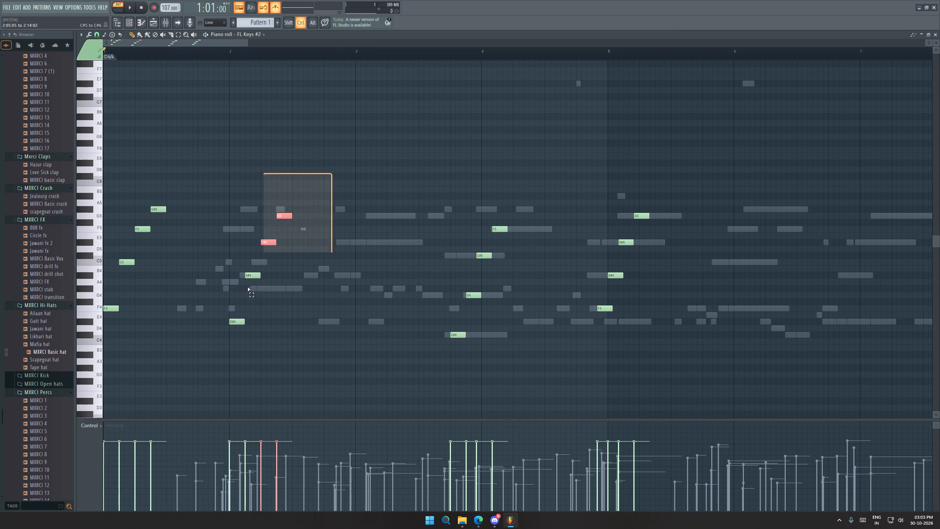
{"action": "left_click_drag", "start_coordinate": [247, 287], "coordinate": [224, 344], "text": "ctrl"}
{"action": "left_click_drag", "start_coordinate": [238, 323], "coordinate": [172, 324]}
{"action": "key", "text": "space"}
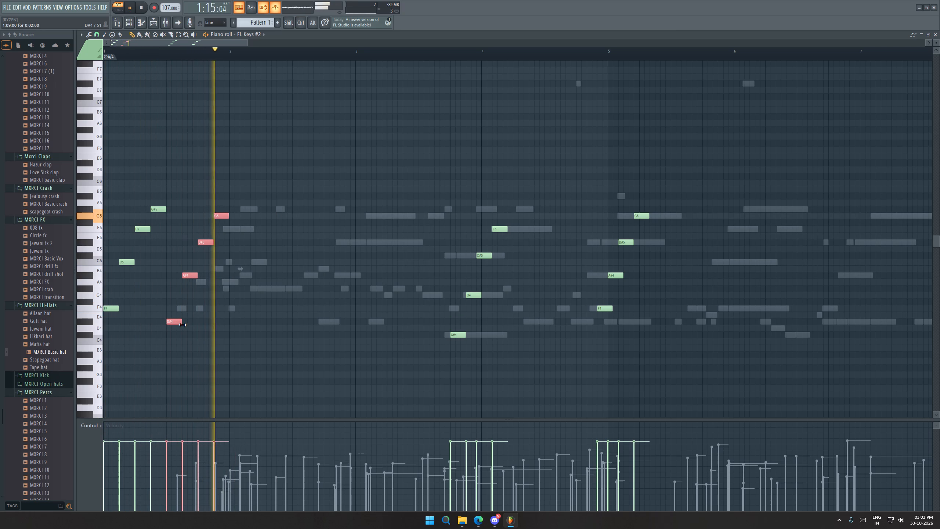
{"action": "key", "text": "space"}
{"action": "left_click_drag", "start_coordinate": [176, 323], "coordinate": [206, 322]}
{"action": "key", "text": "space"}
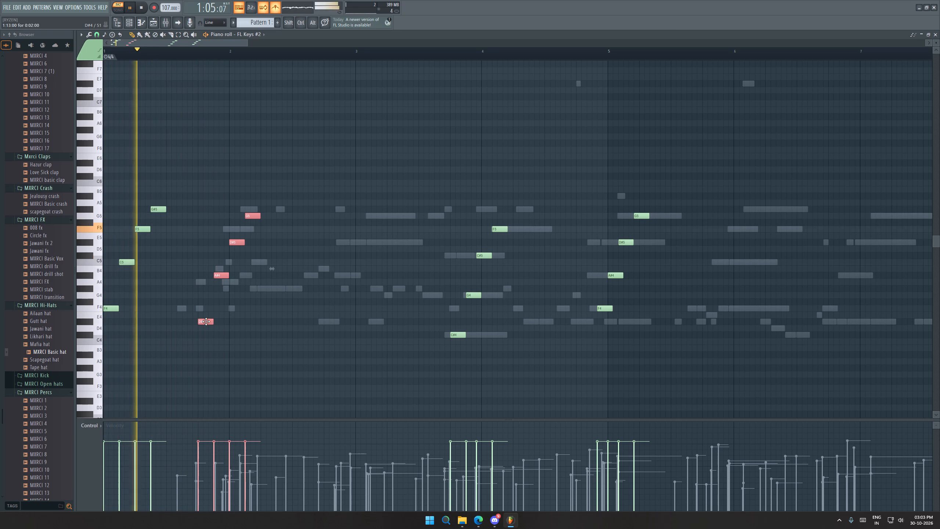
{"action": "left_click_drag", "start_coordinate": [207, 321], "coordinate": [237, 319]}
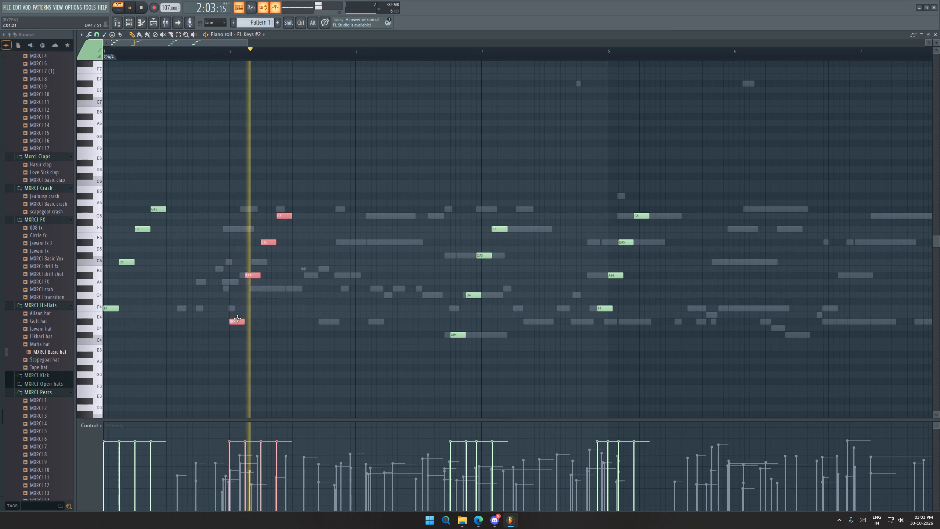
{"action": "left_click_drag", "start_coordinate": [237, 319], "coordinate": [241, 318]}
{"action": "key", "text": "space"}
Move the third arpeggio to bar 3, with C#4 at 3:01:00, G4 at 3:03:00, C#5 at 3:05:00 and F5 at 3:07:00, and play it.
{"action": "key", "text": "space"}
{"action": "left_click_drag", "start_coordinate": [456, 336], "coordinate": [333, 338]}
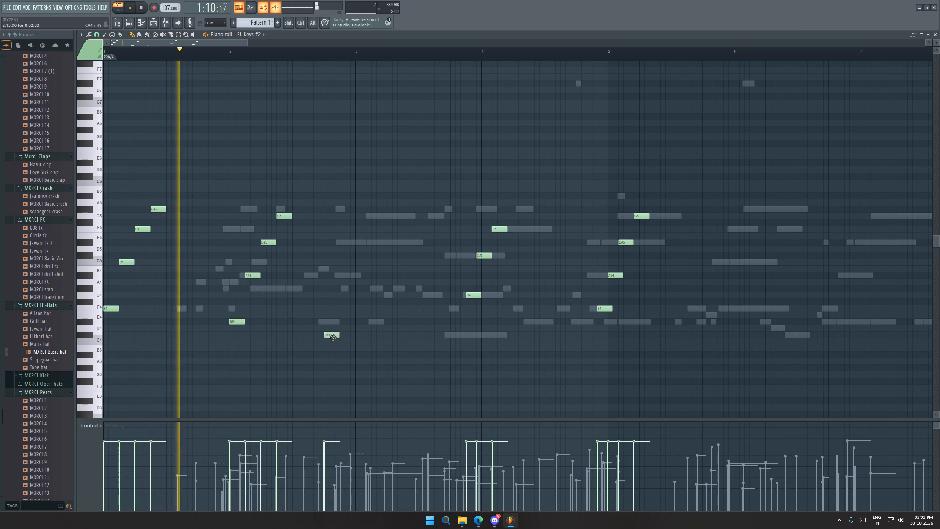
{"action": "left_click_drag", "start_coordinate": [333, 338], "coordinate": [360, 338]}
{"action": "left_click_drag", "start_coordinate": [471, 295], "coordinate": [377, 301]}
{"action": "left_click_drag", "start_coordinate": [481, 255], "coordinate": [390, 258]}
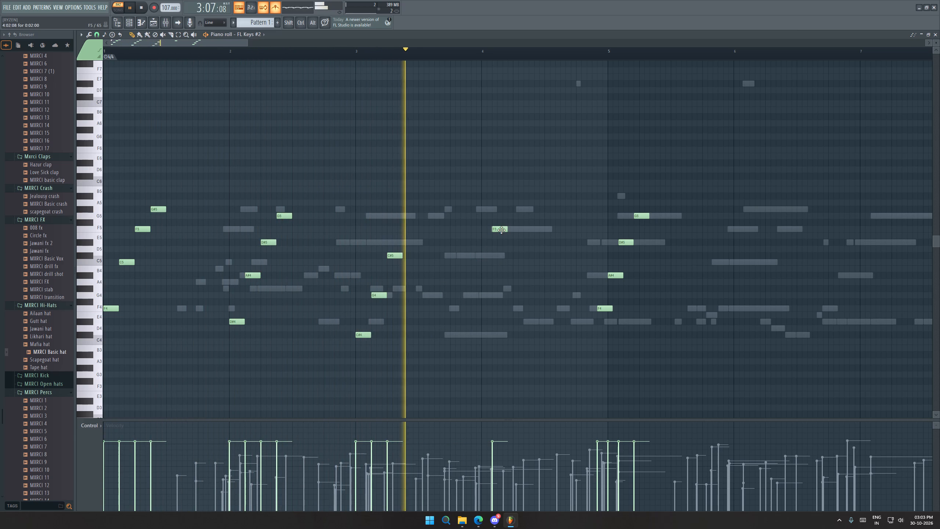
{"action": "left_click_drag", "start_coordinate": [501, 230], "coordinate": [409, 233]}
{"action": "key", "text": "space"}
{"action": "key", "text": "space"}
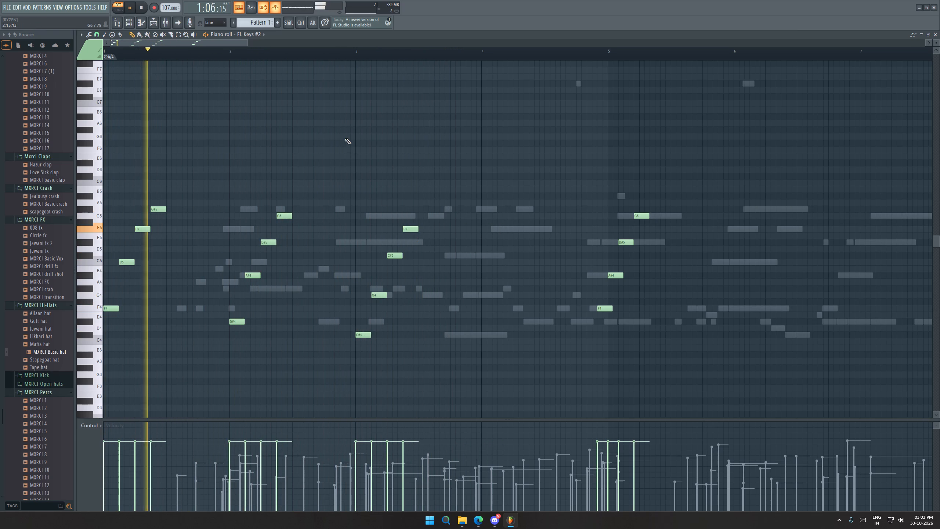
Play the bar 3 arpeggio from 2:13:00, raise its second note to G#4, and play it again.
{"action": "left_click", "coordinate": [322, 50]}
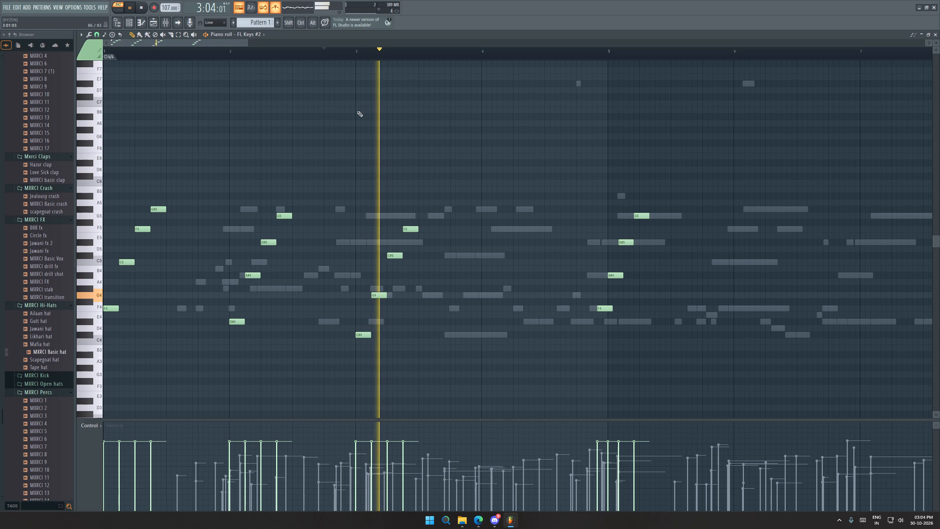
{"action": "key", "text": "space"}
{"action": "left_click_drag", "start_coordinate": [380, 293], "coordinate": [377, 286]}
{"action": "key", "text": "space"}
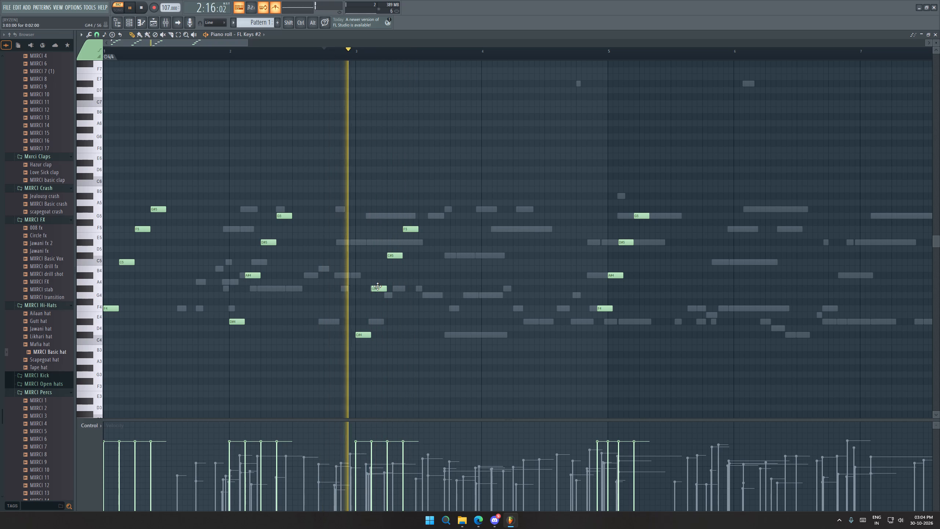
{"action": "key", "text": "space"}
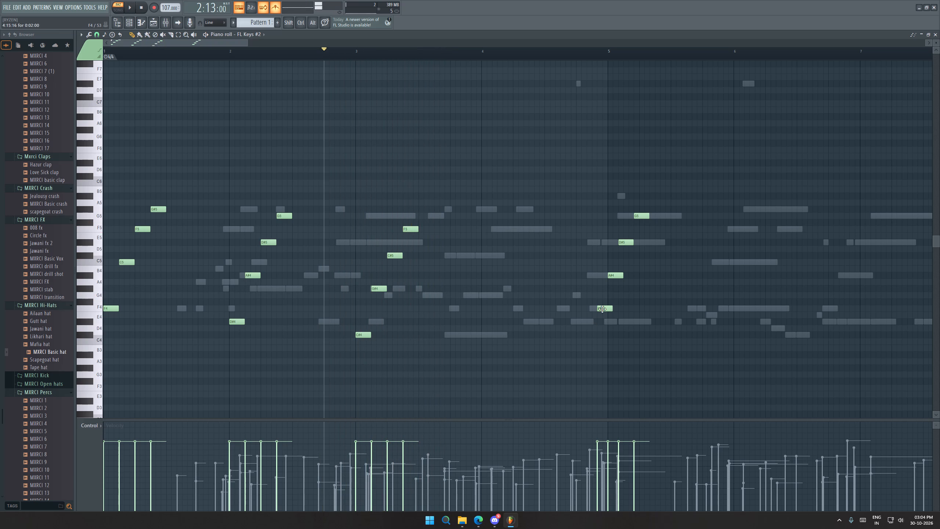
Move the fourth arpeggio to bar 4, with F4 at 4:01:00, A#4 at 4:03:00, D#5 at 4:05:00 and G5 at 4:07:00, and play it.
{"action": "left_click_drag", "start_coordinate": [602, 308], "coordinate": [488, 309]}
{"action": "left_click_drag", "start_coordinate": [616, 275], "coordinate": [521, 277]}
{"action": "left_click_drag", "start_coordinate": [522, 277], "coordinate": [506, 278]}
{"action": "left_click_drag", "start_coordinate": [670, 194], "coordinate": [584, 259]}
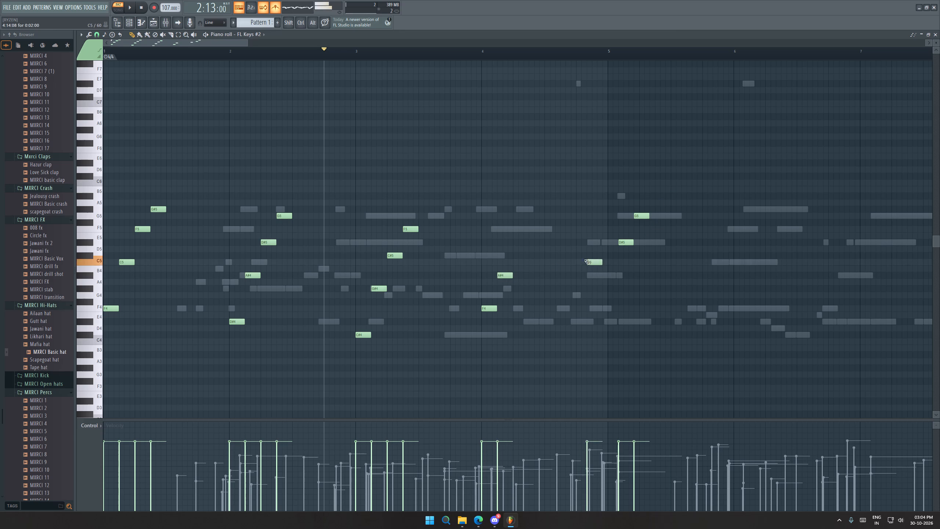
{"action": "left_click_drag", "start_coordinate": [584, 259], "coordinate": [584, 260]}
{"action": "left_click", "coordinate": [587, 256]}
{"action": "right_click", "coordinate": [590, 257]}
{"action": "right_click_drag", "start_coordinate": [590, 258], "coordinate": [593, 262]}
{"action": "left_click_drag", "start_coordinate": [626, 242], "coordinate": [523, 246]}
{"action": "left_click_drag", "start_coordinate": [641, 215], "coordinate": [536, 219]}
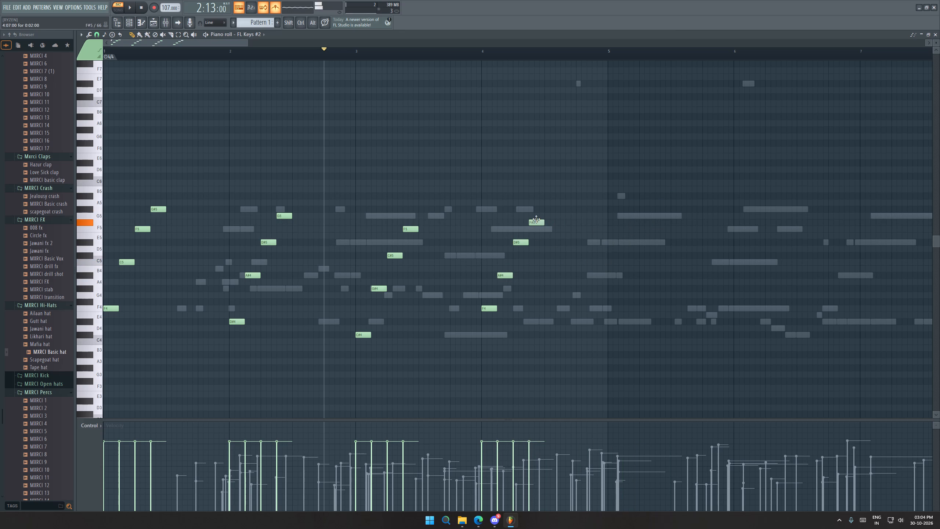
{"action": "left_click_drag", "start_coordinate": [536, 219], "coordinate": [536, 213]}
{"action": "key", "text": "space"}
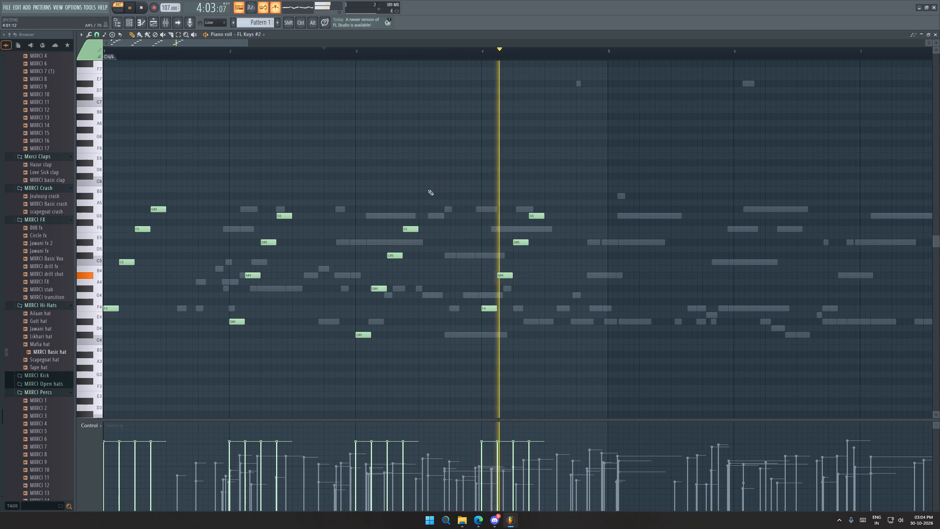
{"action": "key", "text": "space"}
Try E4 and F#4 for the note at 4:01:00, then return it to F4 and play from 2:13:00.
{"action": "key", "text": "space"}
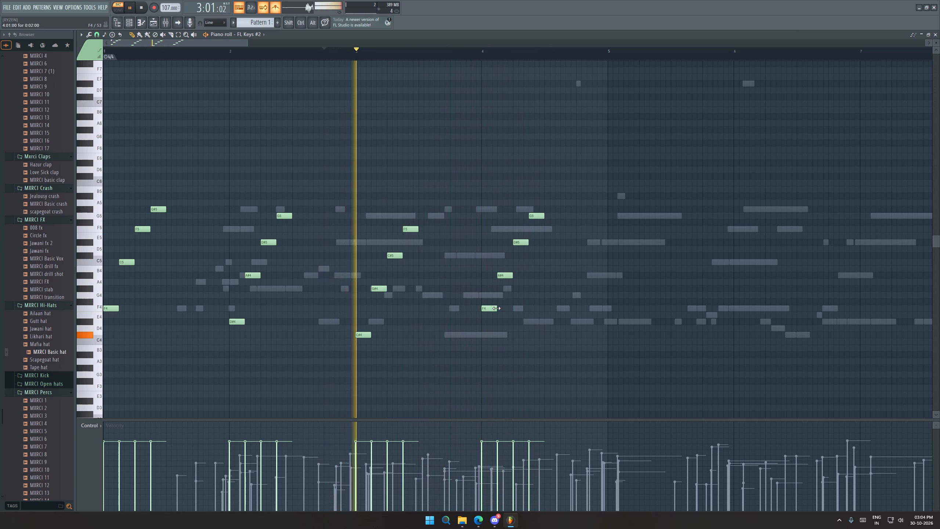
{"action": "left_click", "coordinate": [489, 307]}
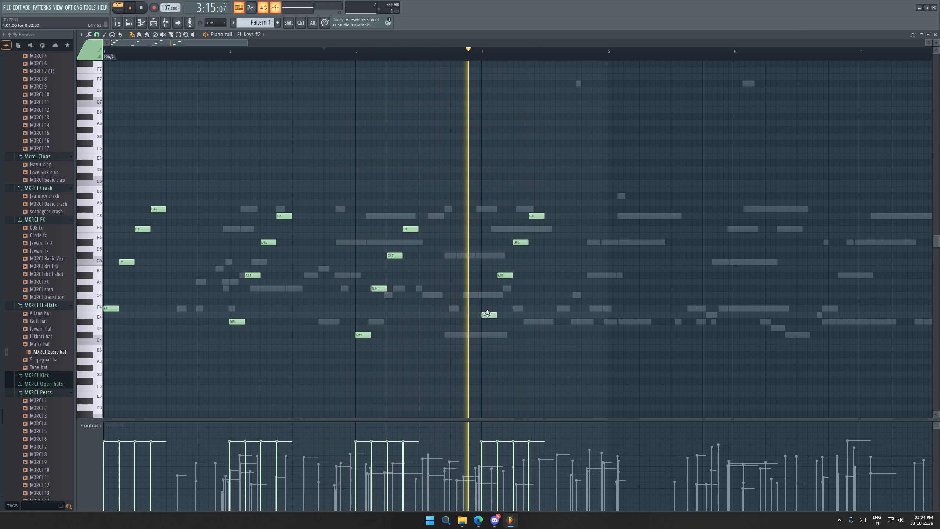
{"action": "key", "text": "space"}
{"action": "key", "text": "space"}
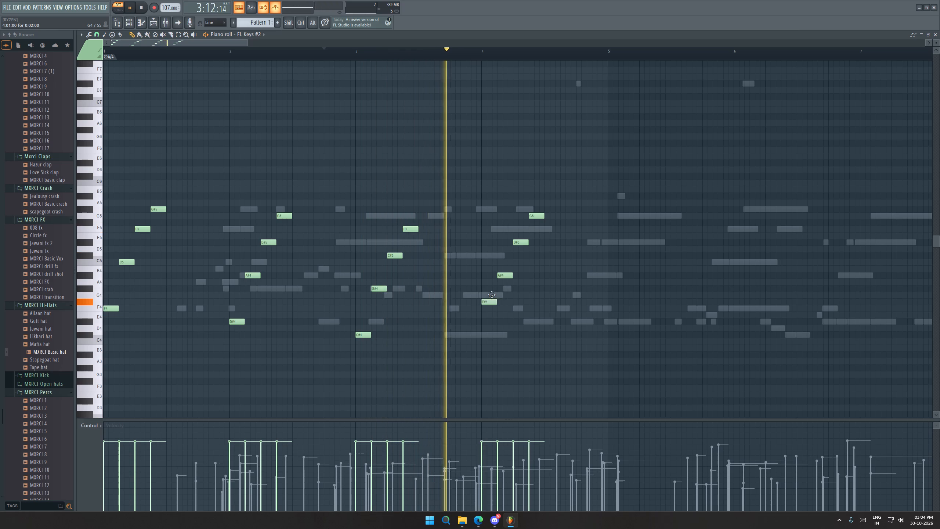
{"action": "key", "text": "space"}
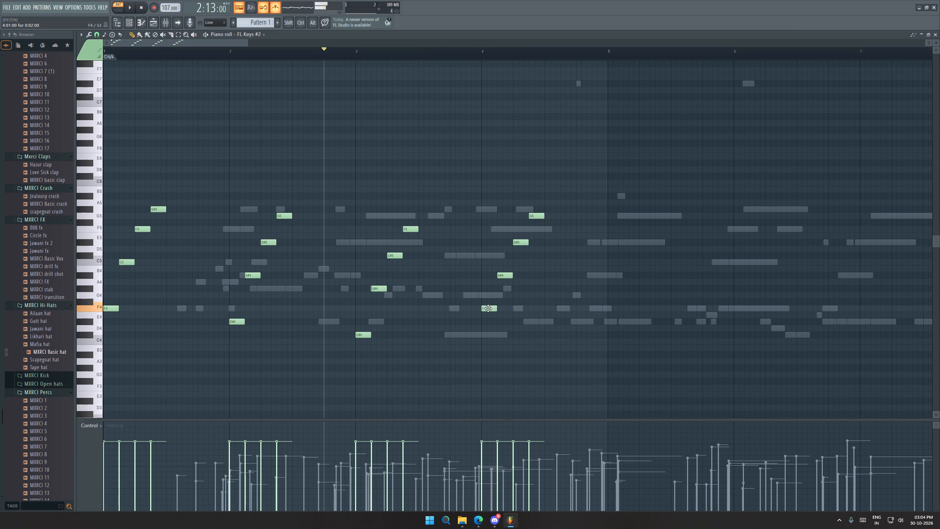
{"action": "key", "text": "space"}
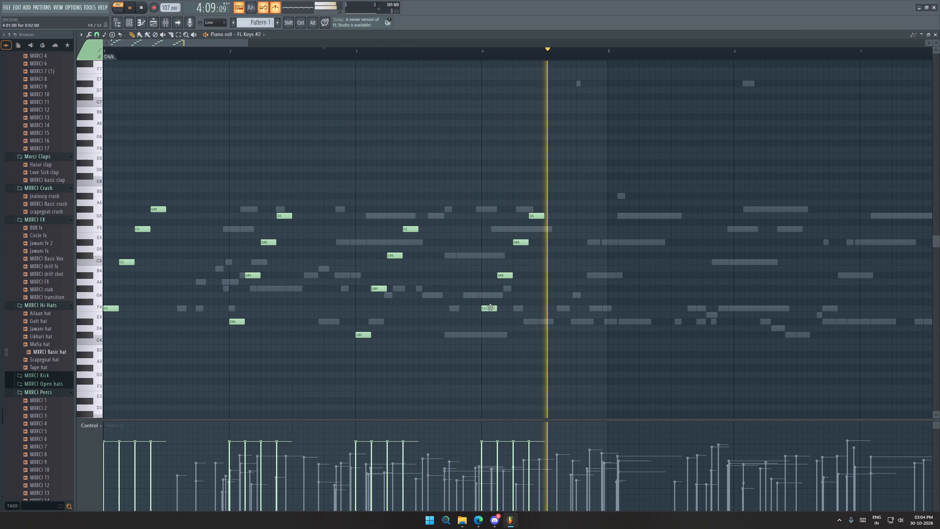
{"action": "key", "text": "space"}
Try E4 and D4 for the note at 4:01:00, then set it to D#4 and play the bars 3 and 4 arpeggios.
{"action": "left_click_drag", "start_coordinate": [490, 310], "coordinate": [489, 317]}
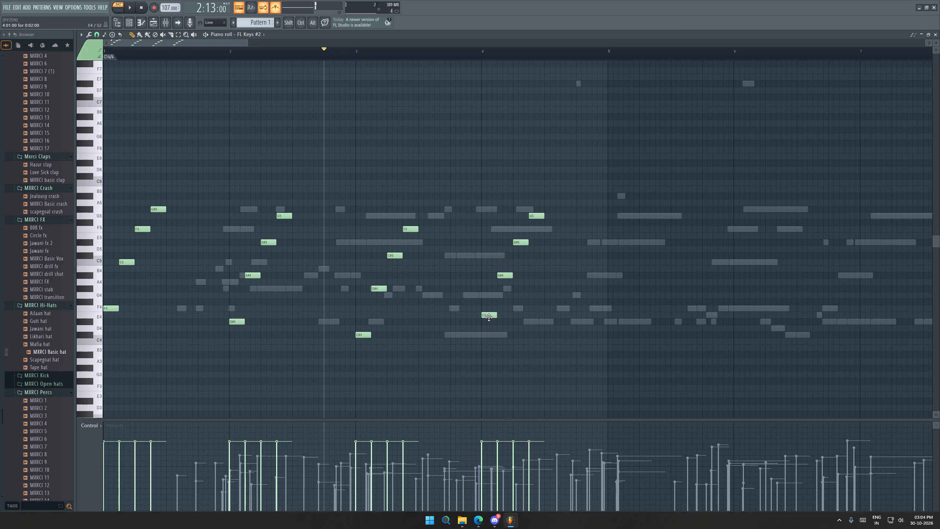
{"action": "left_click_drag", "start_coordinate": [489, 317], "coordinate": [489, 331]}
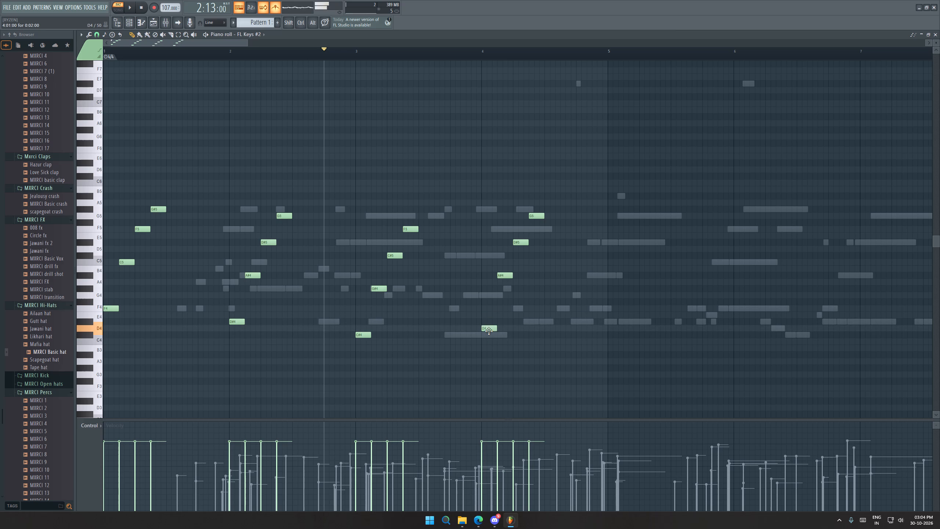
{"action": "left_click_drag", "start_coordinate": [489, 331], "coordinate": [489, 331]}
{"action": "key", "text": "space"}
{"action": "left_click", "coordinate": [466, 52]}
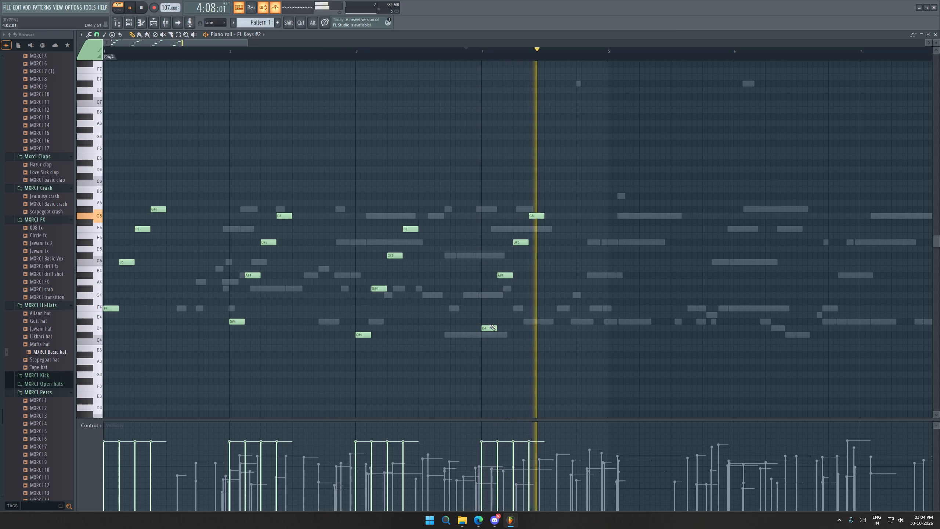
{"action": "key", "text": "space"}
{"action": "left_click_drag", "start_coordinate": [488, 328], "coordinate": [485, 316]}
{"action": "key", "text": "space"}
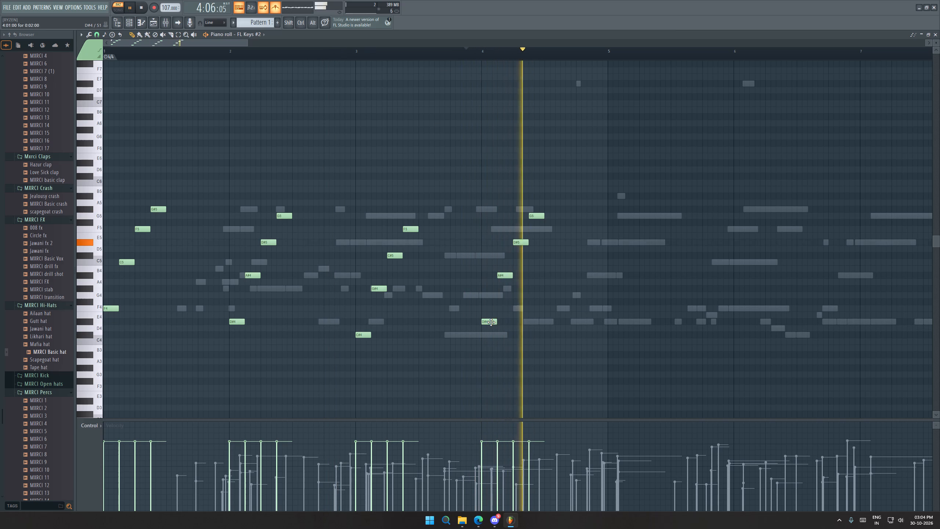
{"action": "left_click", "coordinate": [362, 54]}
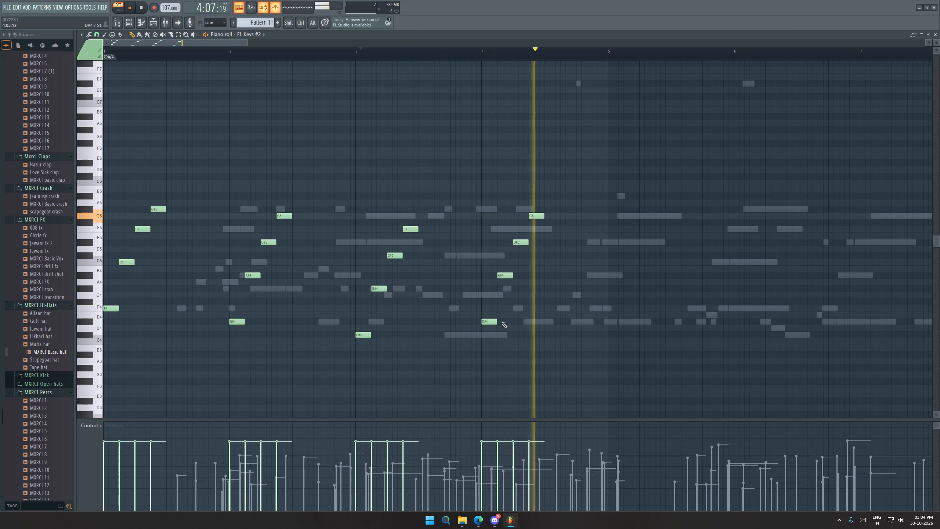
{"action": "key", "text": "space"}
Save the project as Project_13 in a new project folder.
{"action": "key", "text": "ctrl+s"}
{"action": "left_click", "coordinate": [491, 307]}
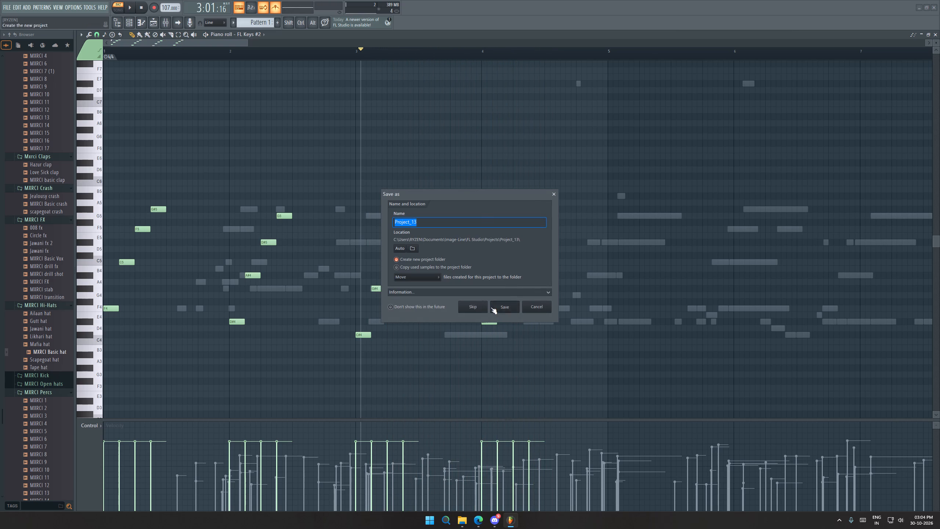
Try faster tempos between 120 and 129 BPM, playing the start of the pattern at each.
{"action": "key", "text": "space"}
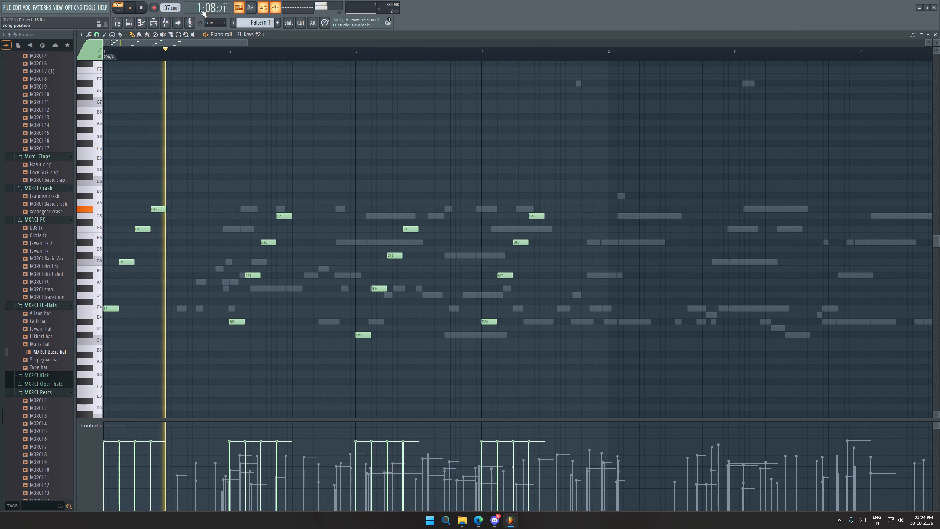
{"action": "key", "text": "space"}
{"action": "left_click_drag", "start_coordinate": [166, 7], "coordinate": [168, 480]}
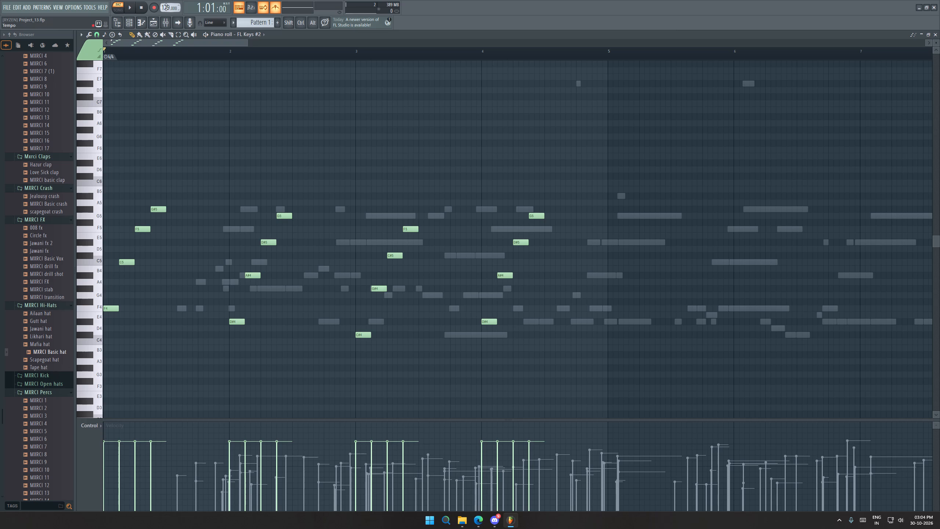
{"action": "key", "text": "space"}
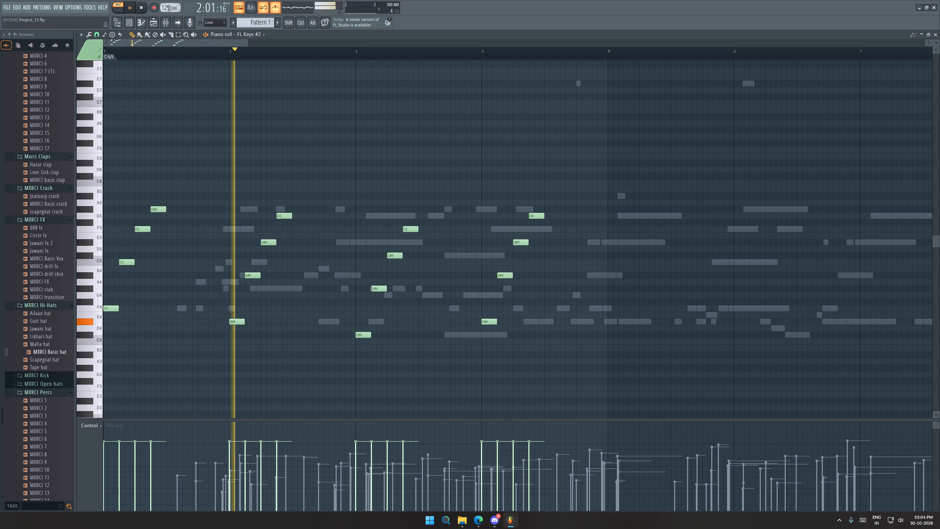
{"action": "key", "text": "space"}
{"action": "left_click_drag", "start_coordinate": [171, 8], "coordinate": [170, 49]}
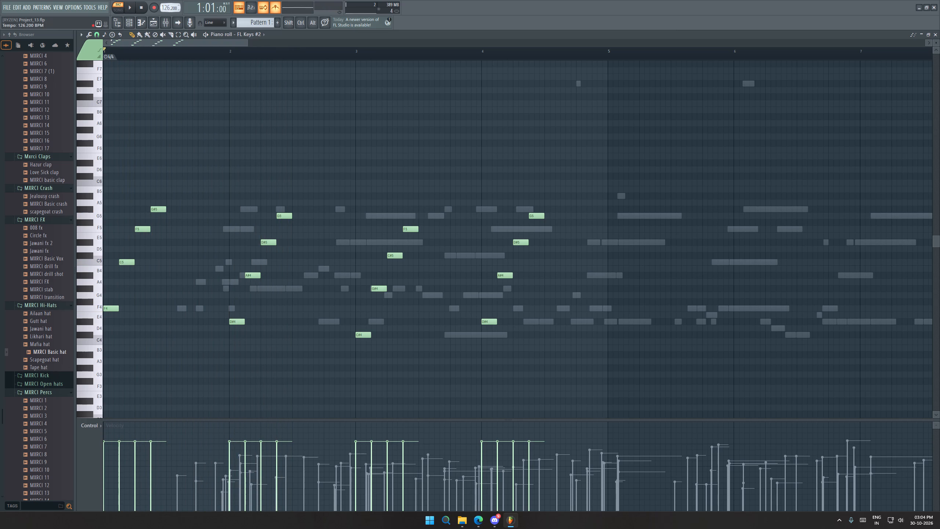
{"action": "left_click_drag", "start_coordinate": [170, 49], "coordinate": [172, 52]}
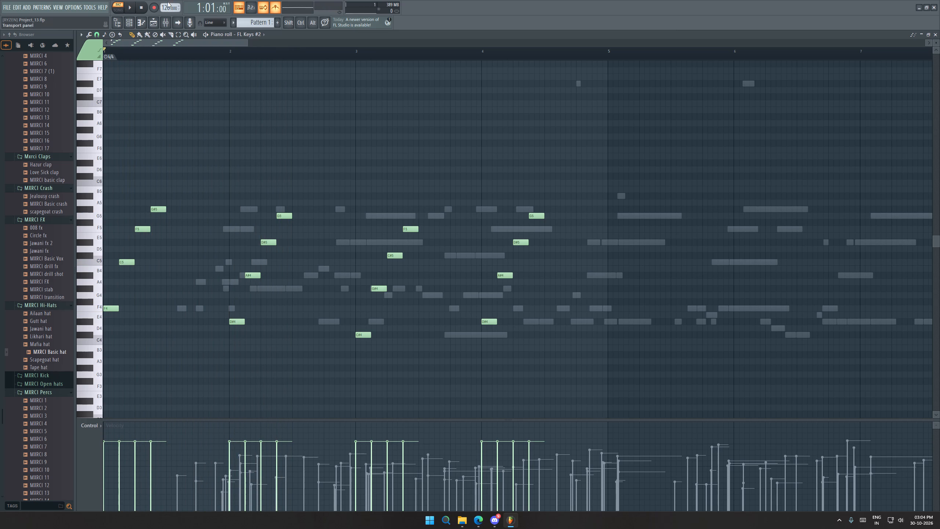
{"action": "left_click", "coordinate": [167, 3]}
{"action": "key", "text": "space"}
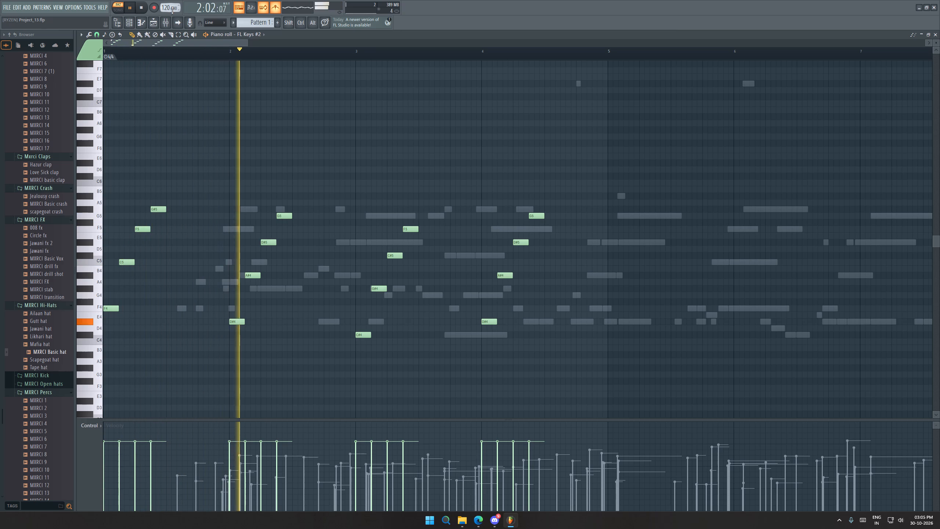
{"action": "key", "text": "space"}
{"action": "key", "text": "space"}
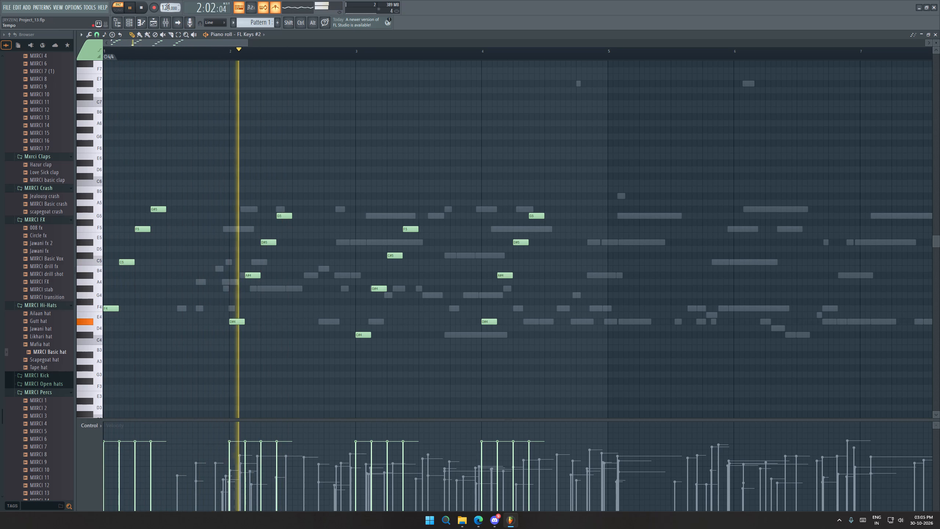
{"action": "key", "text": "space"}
Try a tempo of 113 BPM, then lower it to about 105 BPM, playing the pattern at each.
{"action": "left_click_drag", "start_coordinate": [167, 7], "coordinate": [166, 15]}
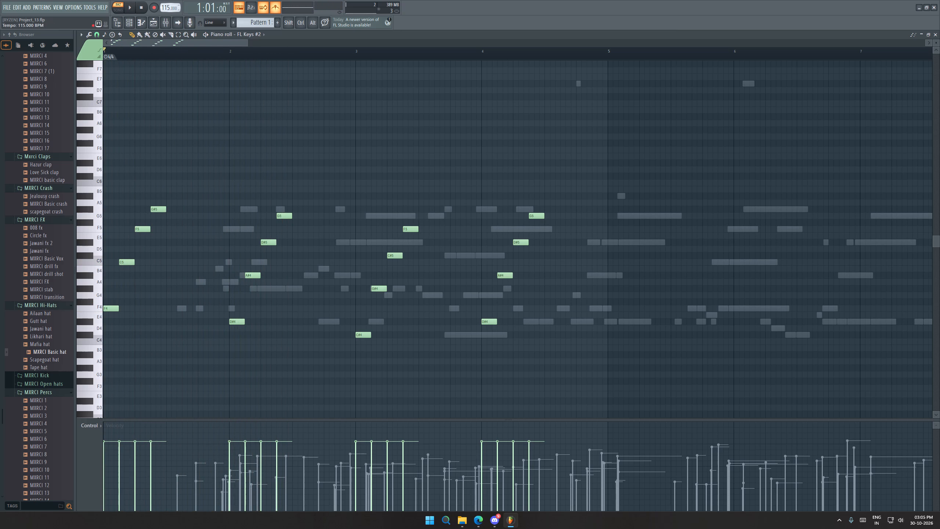
{"action": "left_click_drag", "start_coordinate": [166, 15], "coordinate": [166, 17]}
{"action": "key", "text": "space"}
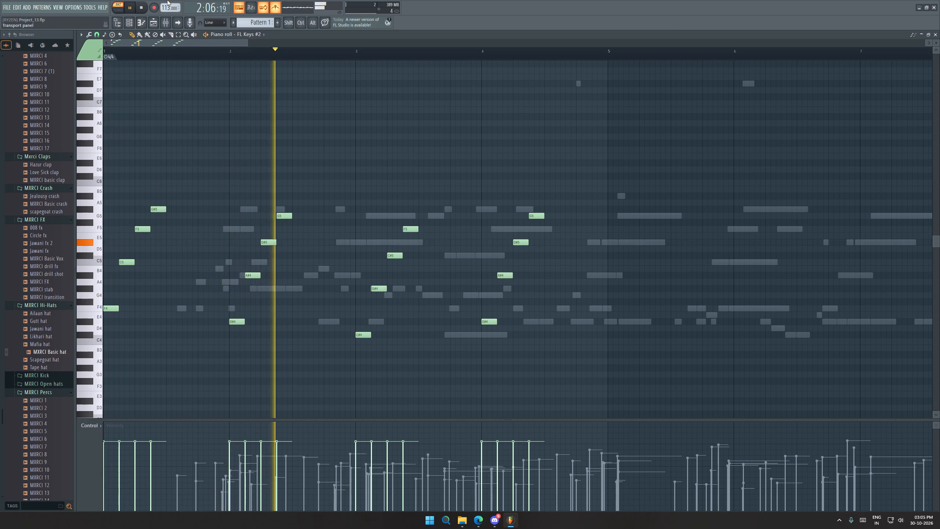
{"action": "key", "text": "space"}
{"action": "left_click_drag", "start_coordinate": [168, 8], "coordinate": [167, 20]}
{"action": "key", "text": "space"}
{"action": "key", "text": "space"}
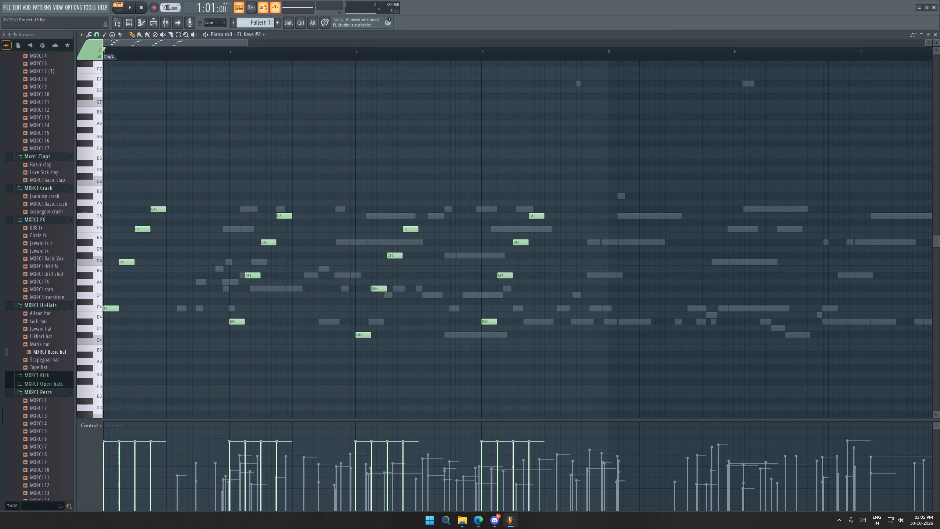
{"action": "key", "text": "space"}
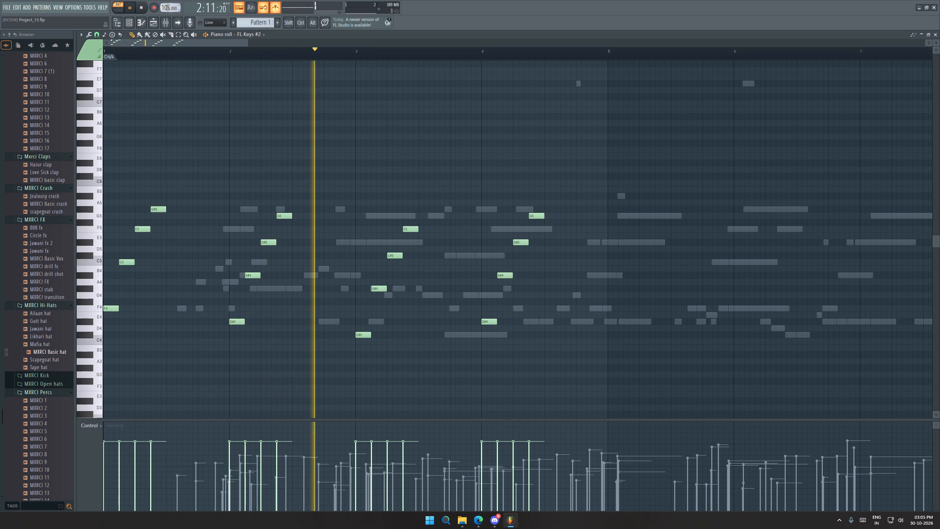
Play the start of the pattern at 105 BPM.
{"action": "key", "text": "space"}
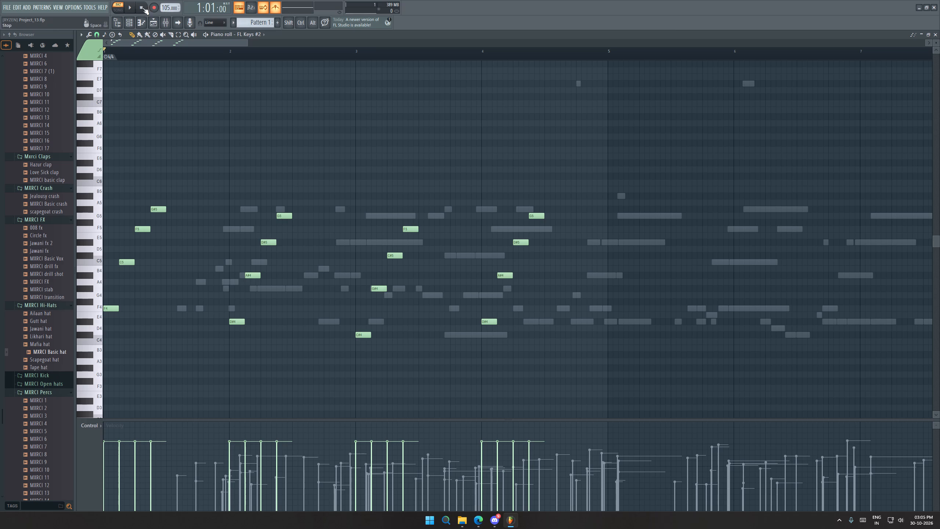
{"action": "key", "text": "space"}
{"action": "key", "text": "space"}
Mute the FL Keys #2 channel and lower the tempo to 89, 82 and finally 79 BPM, playing back between changes.
{"action": "left_click", "coordinate": [937, 37]}
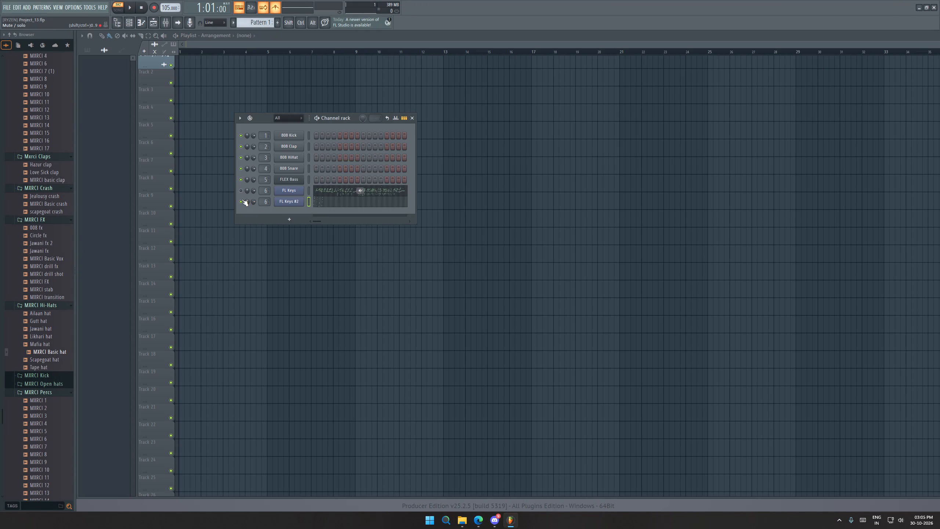
{"action": "left_click", "coordinate": [242, 199]}
{"action": "key", "text": "space"}
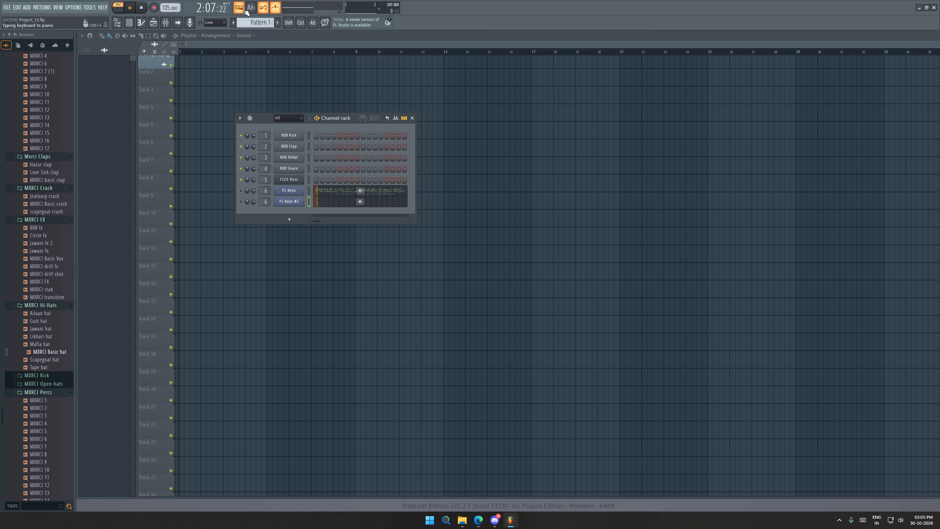
{"action": "key", "text": "space"}
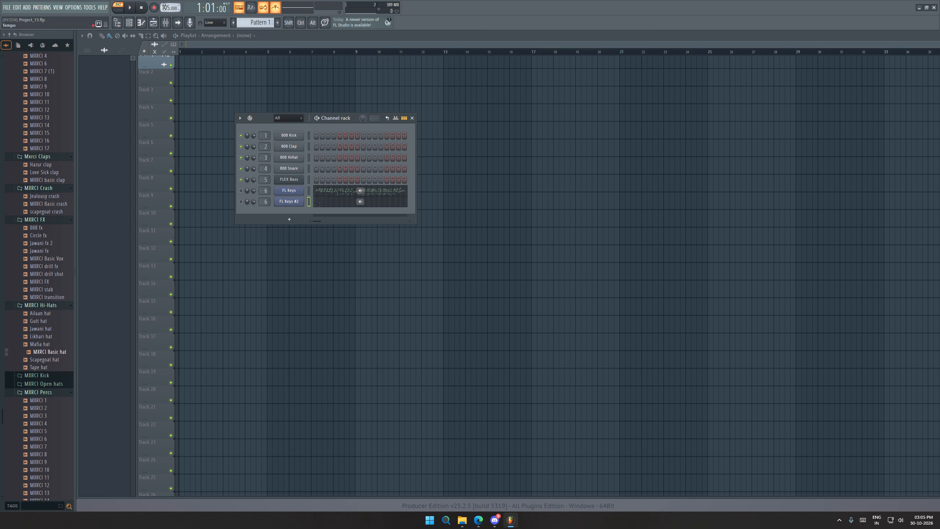
{"action": "left_click_drag", "start_coordinate": [164, 7], "coordinate": [168, 31]}
{"action": "key", "text": "space"}
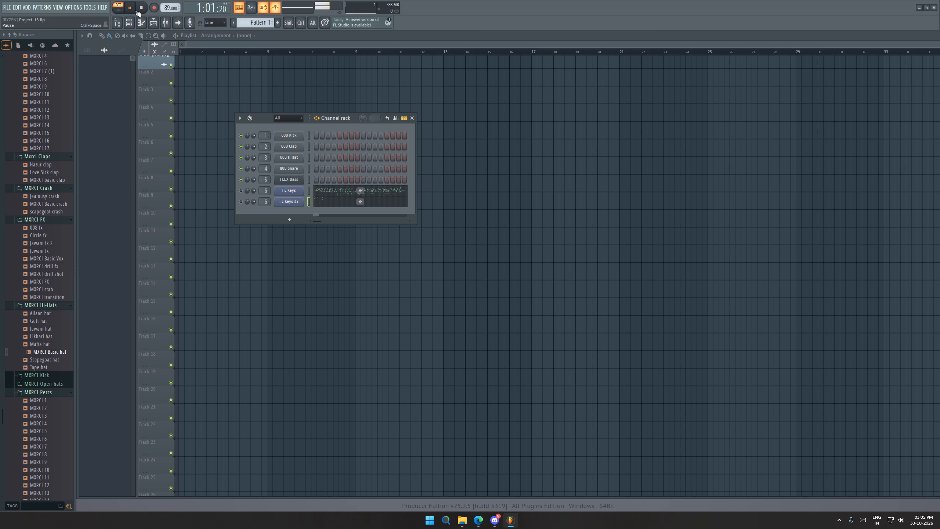
{"action": "key", "text": "space"}
{"action": "key", "text": "space"}
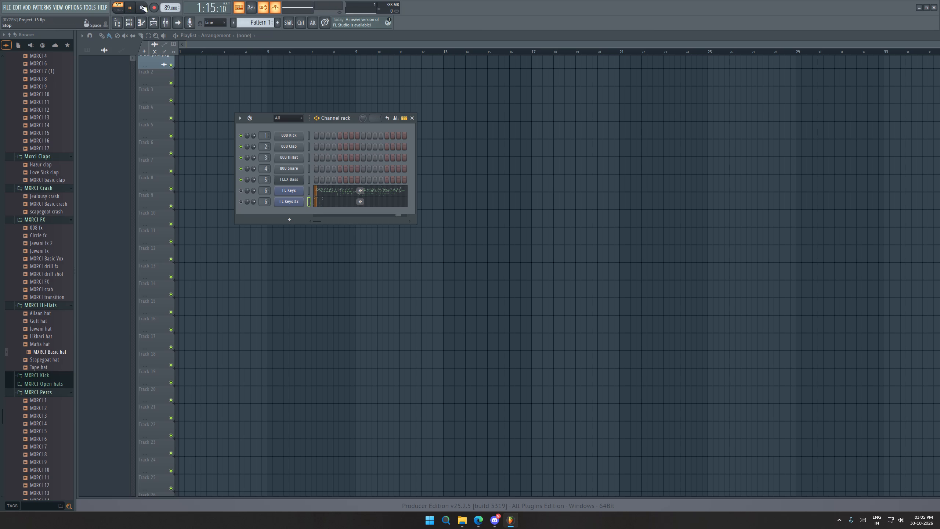
{"action": "left_click_drag", "start_coordinate": [163, 6], "coordinate": [164, 17]}
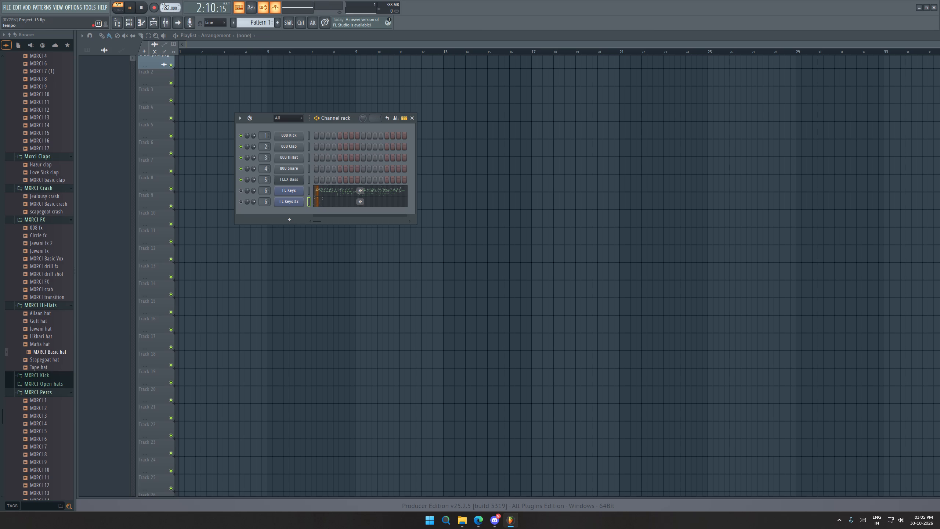
{"action": "key", "text": "space"}
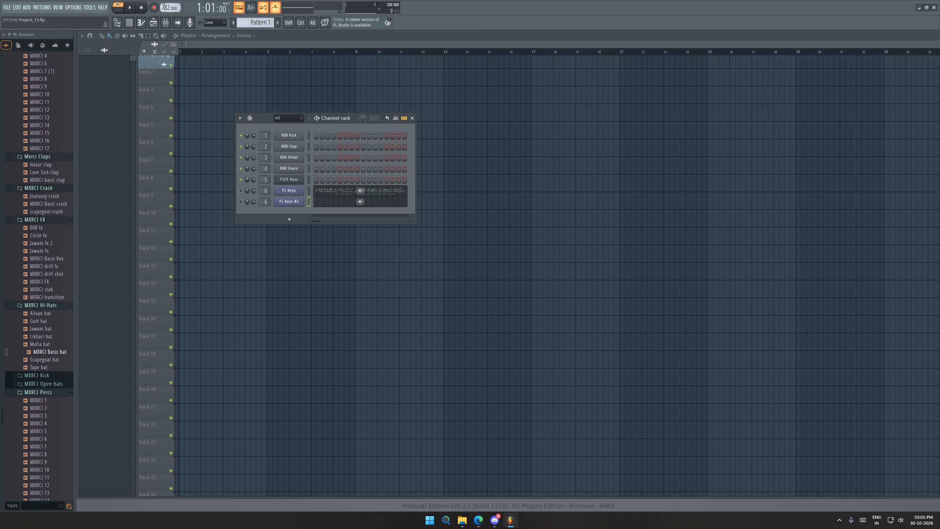
{"action": "key", "text": "space"}
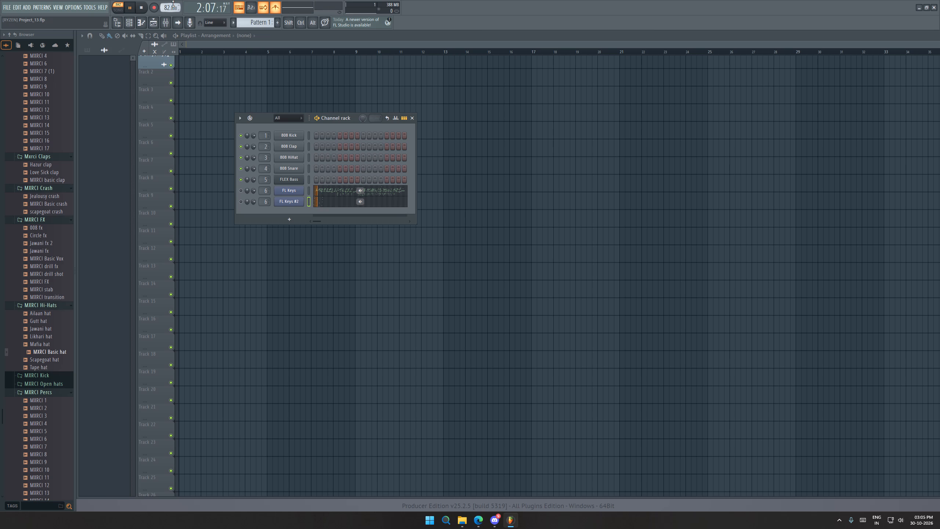
{"action": "left_click", "coordinate": [168, 10]}
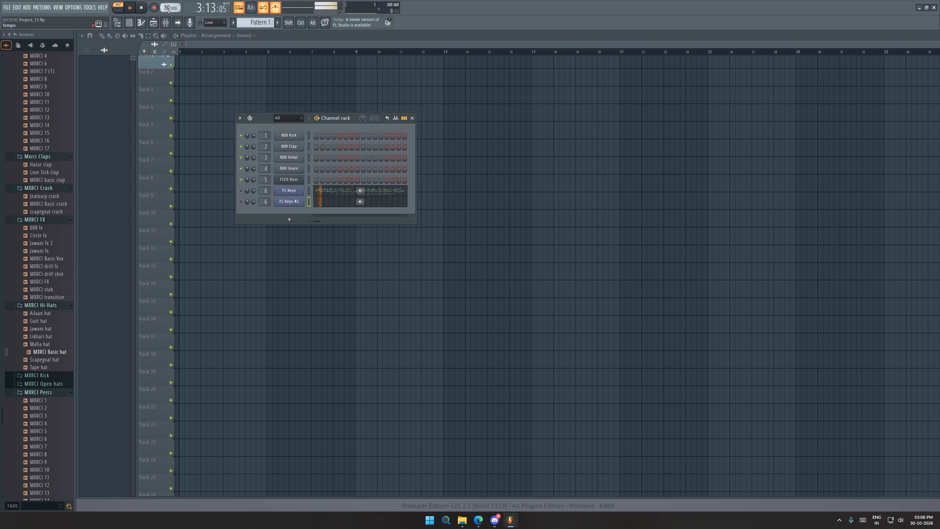
{"action": "left_click_drag", "start_coordinate": [169, 10], "coordinate": [167, 14]}
{"action": "left_click_drag", "start_coordinate": [169, 9], "coordinate": [169, 513]}
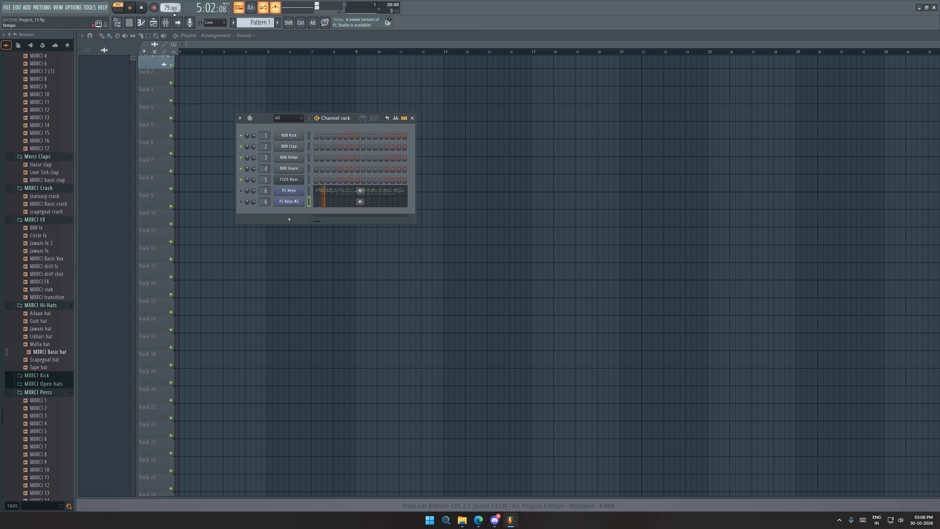
Unmute the FL Keys #2 channel, open its notes in the piano roll and play the start at 79 BPM.
{"action": "left_click", "coordinate": [241, 200]}
{"action": "left_click", "coordinate": [330, 202]}
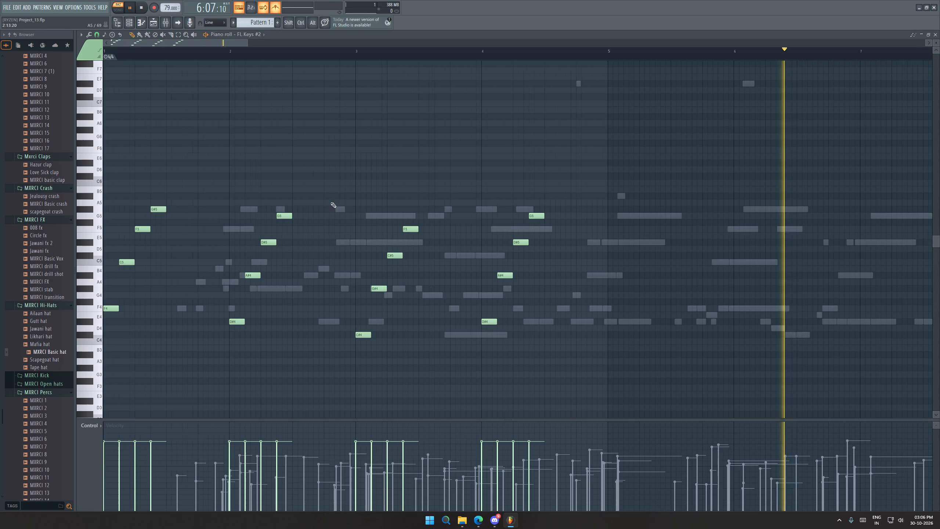
{"action": "key", "text": "space"}
{"action": "key", "text": "space"}
{"action": "key", "text": "space"}
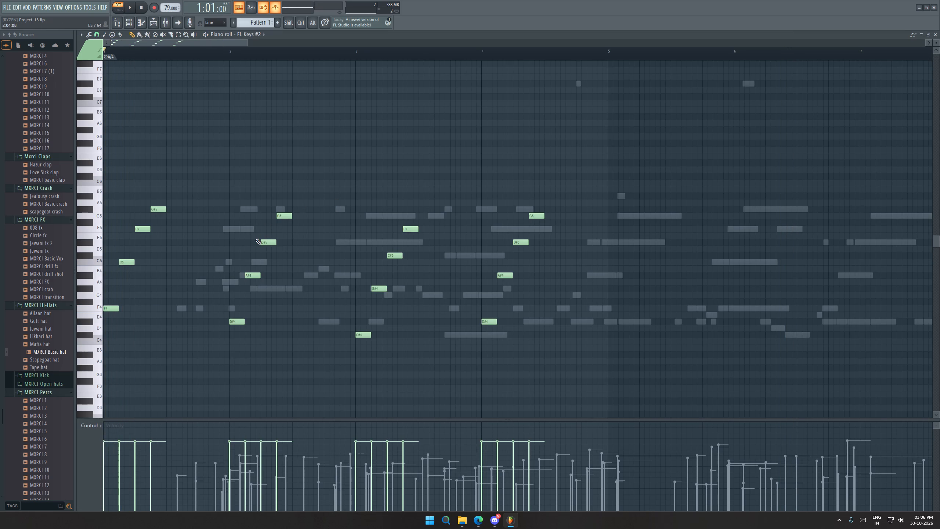
{"action": "key", "text": "space"}
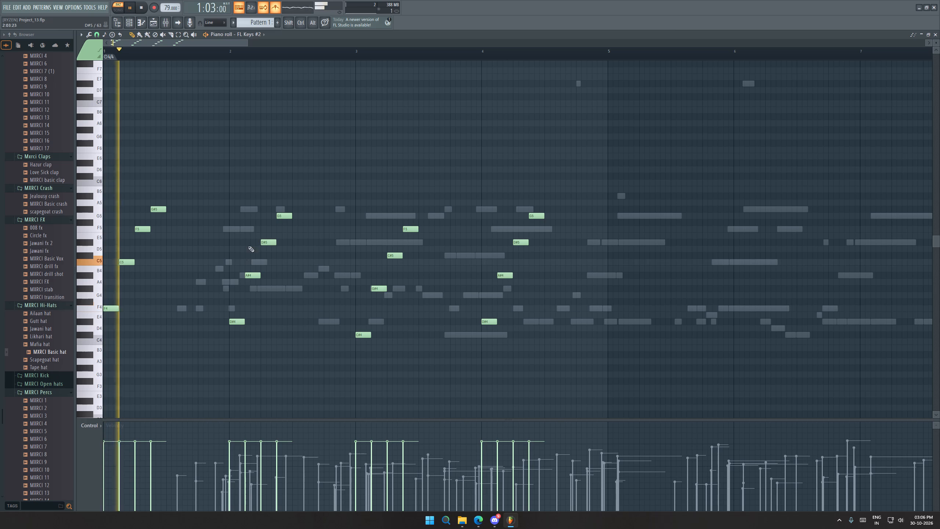
{"action": "key", "text": "space"}
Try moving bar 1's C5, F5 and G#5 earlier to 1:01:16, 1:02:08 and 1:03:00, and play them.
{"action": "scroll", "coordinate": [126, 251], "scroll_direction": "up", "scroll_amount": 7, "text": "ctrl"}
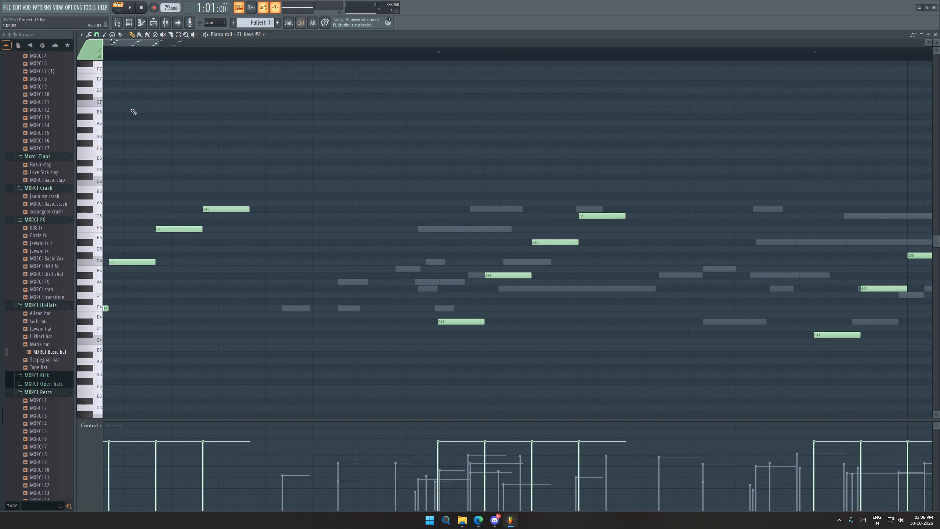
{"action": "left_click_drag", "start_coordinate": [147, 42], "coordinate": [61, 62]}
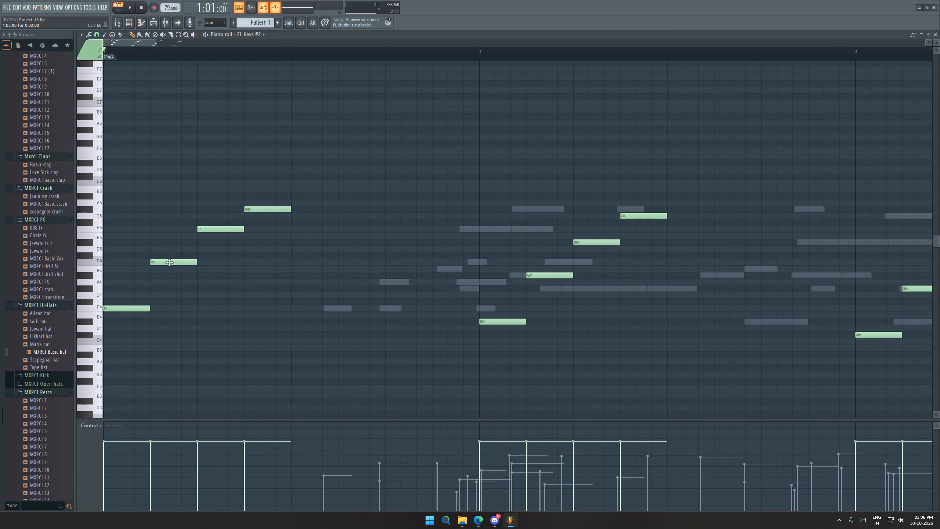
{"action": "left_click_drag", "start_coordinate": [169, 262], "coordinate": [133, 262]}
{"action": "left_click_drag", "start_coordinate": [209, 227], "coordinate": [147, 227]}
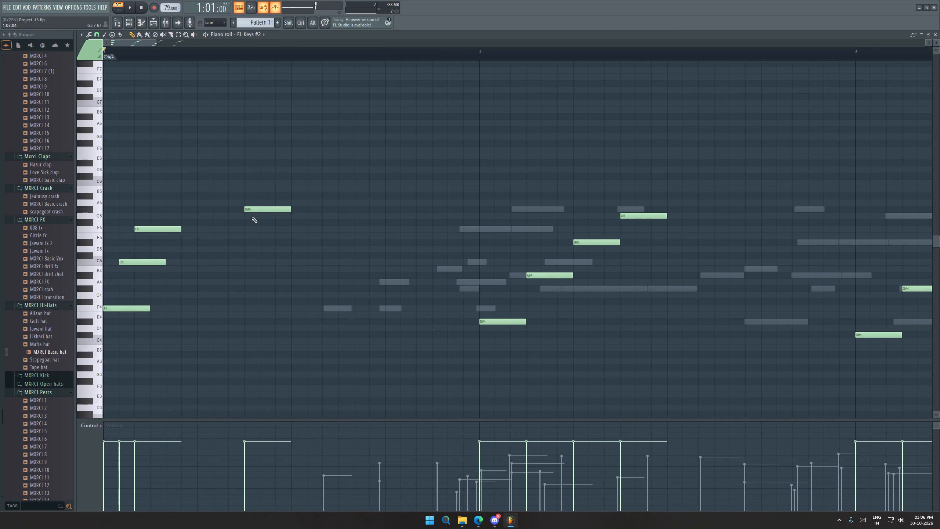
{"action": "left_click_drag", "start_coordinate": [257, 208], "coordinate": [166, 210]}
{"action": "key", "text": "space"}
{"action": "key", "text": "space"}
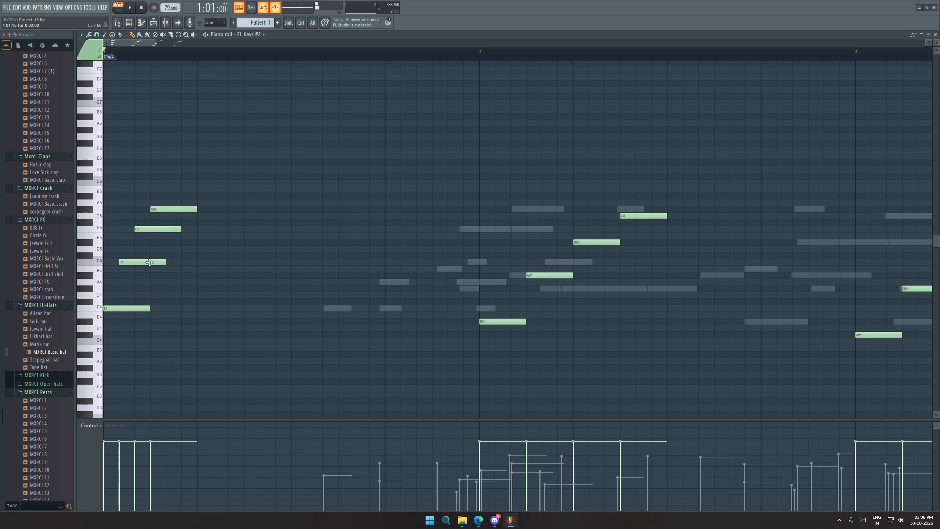
Space bar 1's C5, F5 and G#5 evenly at 1:02:08, 1:03:16 and 1:05:00, playing the arpeggio to check it.
{"action": "left_click_drag", "start_coordinate": [142, 262], "coordinate": [151, 262]}
{"action": "key", "text": "space"}
{"action": "left_click_drag", "start_coordinate": [160, 230], "coordinate": [164, 231]}
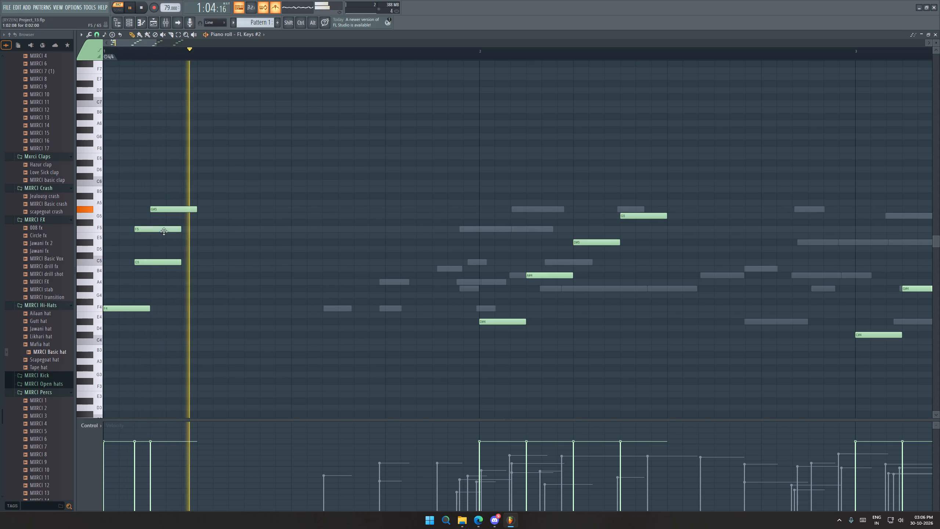
{"action": "left_click_drag", "start_coordinate": [164, 231], "coordinate": [181, 233]}
{"action": "key", "text": "space"}
{"action": "left_click_drag", "start_coordinate": [178, 209], "coordinate": [215, 213]}
{"action": "left_click_drag", "start_coordinate": [176, 232], "coordinate": [186, 233]}
{"action": "left_click_drag", "start_coordinate": [206, 207], "coordinate": [215, 209]}
{"action": "key", "text": "space"}
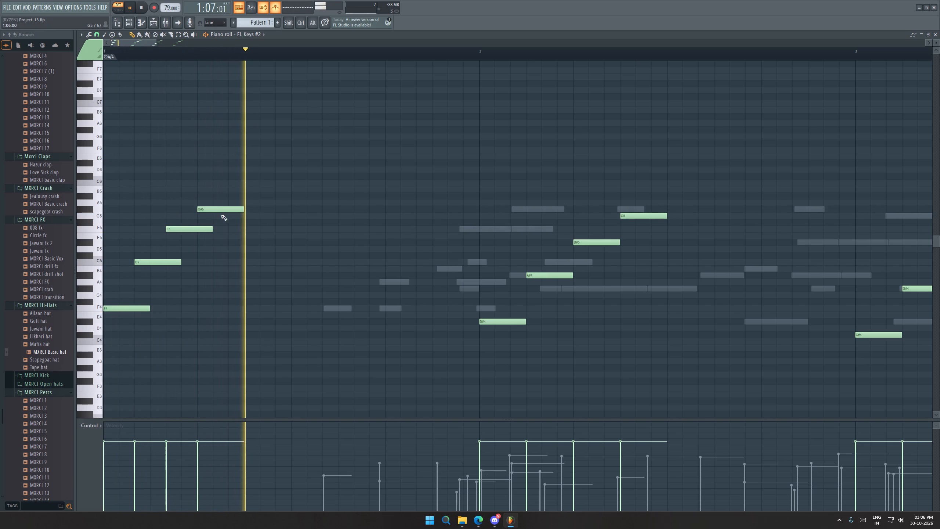
{"action": "key", "text": "space"}
{"action": "key", "text": "space"}
{"action": "key", "text": "space"}
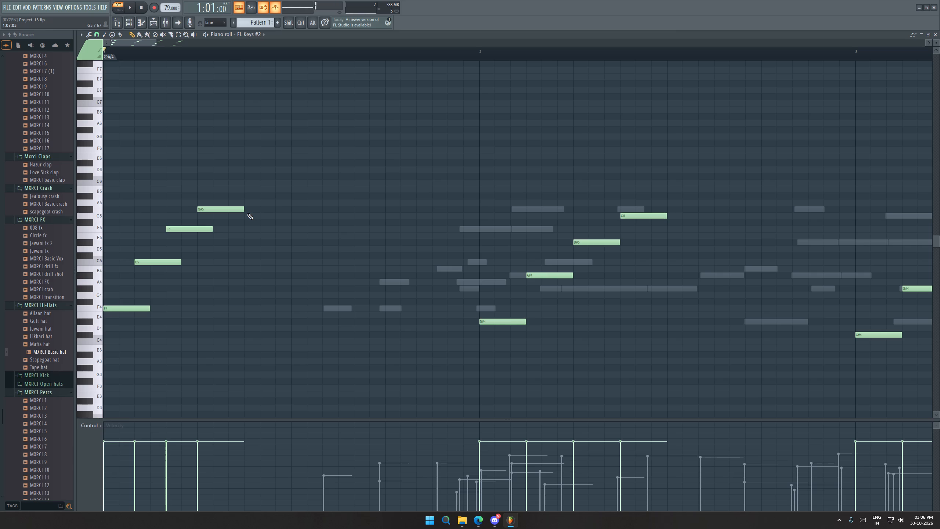
{"action": "key", "text": "space"}
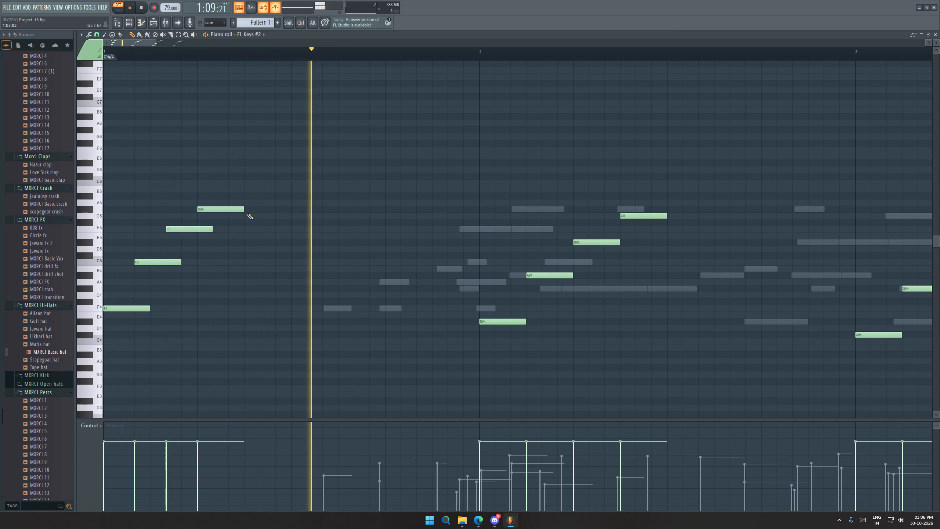
{"action": "key", "text": "space"}
Move bar 2's four-note arpeggio, starting on D#4, to 1:09:00 at its original pitches and play up to it.
{"action": "left_click_drag", "start_coordinate": [364, 154], "coordinate": [661, 361], "text": "ctrl"}
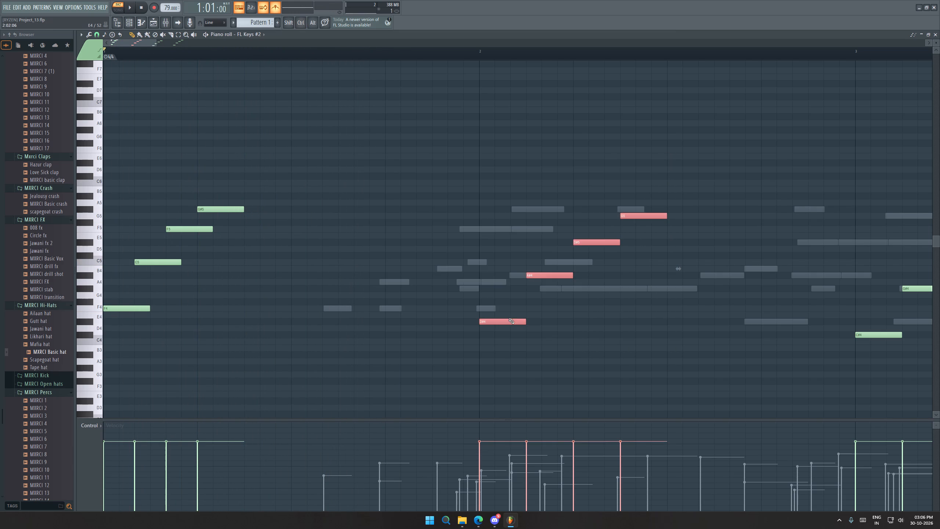
{"action": "left_click_drag", "start_coordinate": [504, 320], "coordinate": [309, 315]}
{"action": "key", "text": "ctrl+z"}
{"action": "left_click_drag", "start_coordinate": [487, 321], "coordinate": [300, 317]}
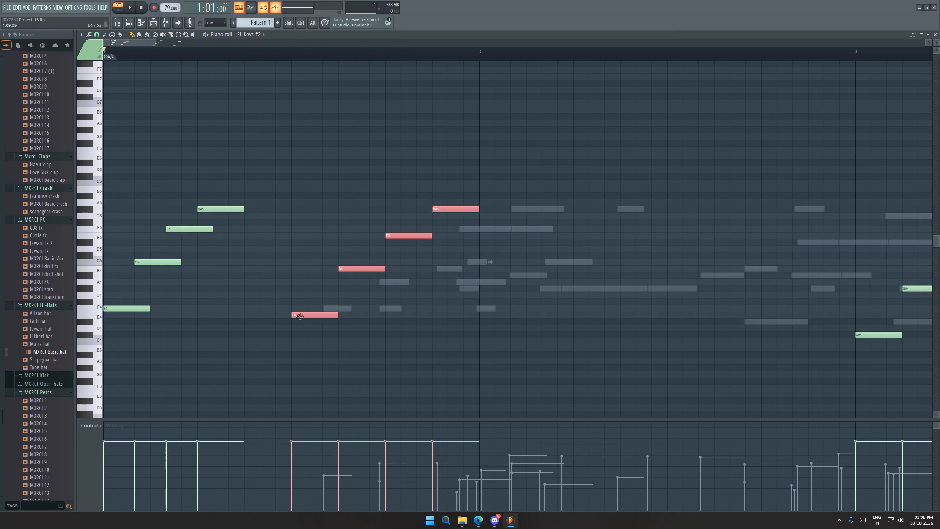
{"action": "left_click_drag", "start_coordinate": [300, 317], "coordinate": [298, 322]}
{"action": "key", "text": "space"}
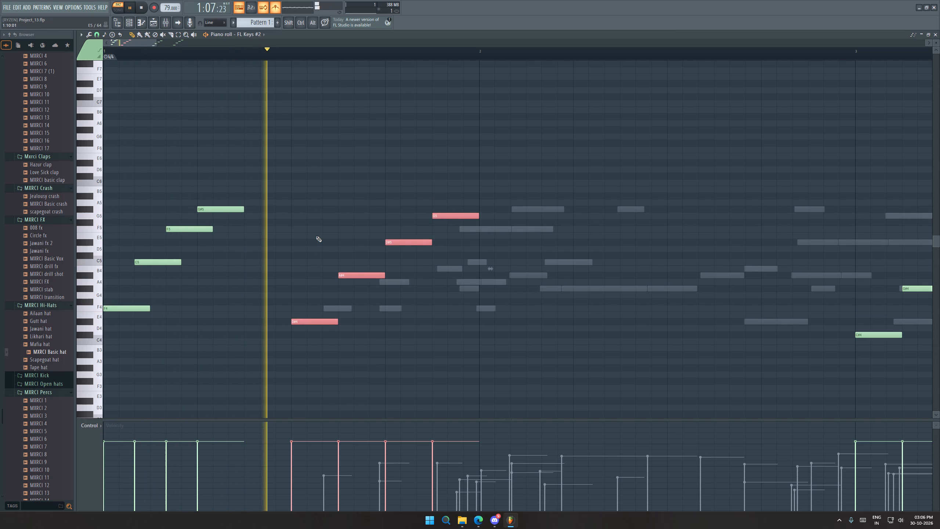
{"action": "key", "text": "space"}
{"action": "left_click", "coordinate": [351, 260]}
{"action": "right_click", "coordinate": [365, 259]}
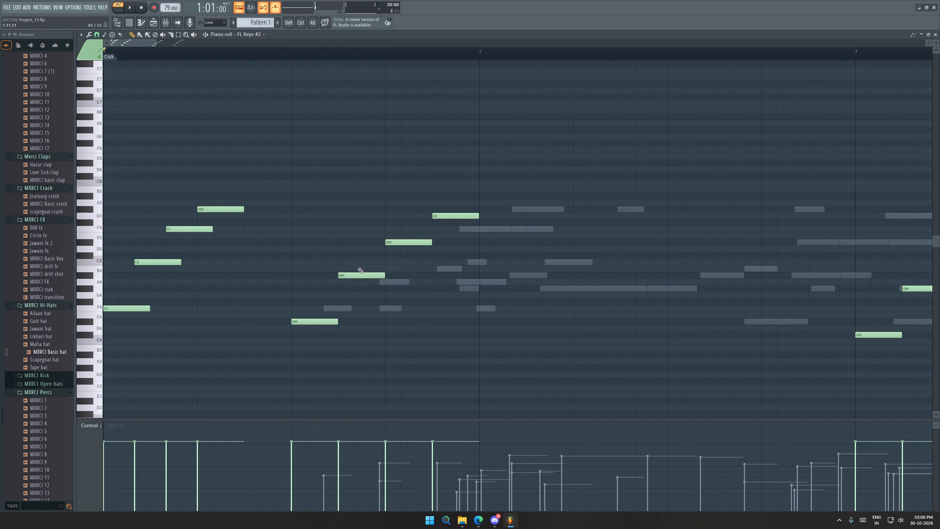
Tighten the second arpeggio by moving A#4 to 1:10:08, D#5 to 1:11:16 and G5 to 1:13:00, then play bar 1.
{"action": "left_click_drag", "start_coordinate": [344, 277], "coordinate": [326, 277]}
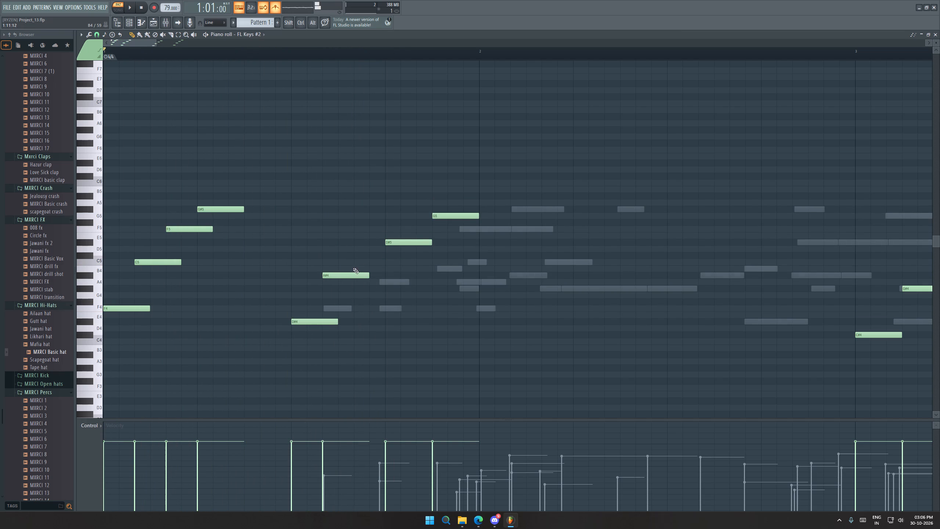
{"action": "left_click_drag", "start_coordinate": [397, 243], "coordinate": [365, 245]}
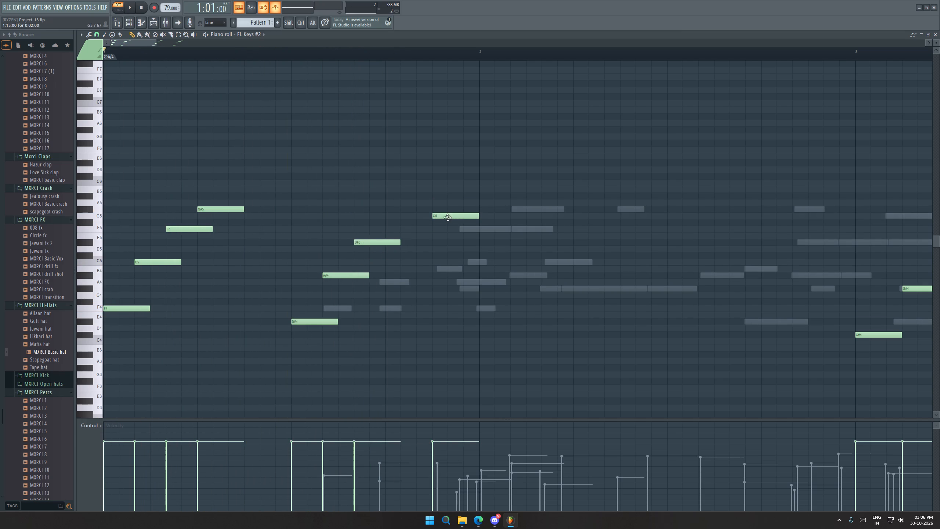
{"action": "left_click_drag", "start_coordinate": [447, 217], "coordinate": [405, 221]}
{"action": "key", "text": "space"}
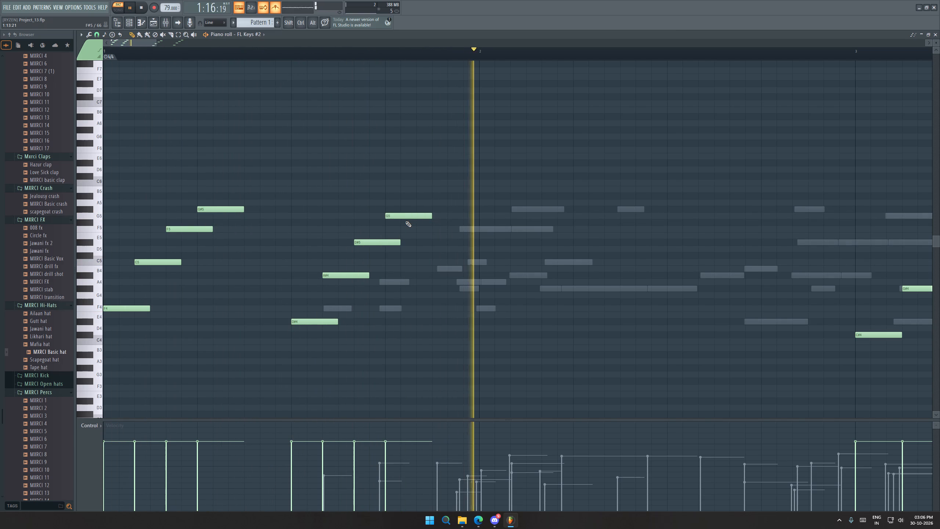
{"action": "key", "text": "space"}
Move the arpeggios in bars 3 and 4 one bar earlier at their original pitches, so the C#4 starts at 2:01:00.
{"action": "scroll", "coordinate": [404, 220], "scroll_direction": "down", "scroll_amount": 7, "text": "ctrl"}
{"action": "left_click_drag", "start_coordinate": [380, 187], "coordinate": [756, 394], "text": "ctrl"}
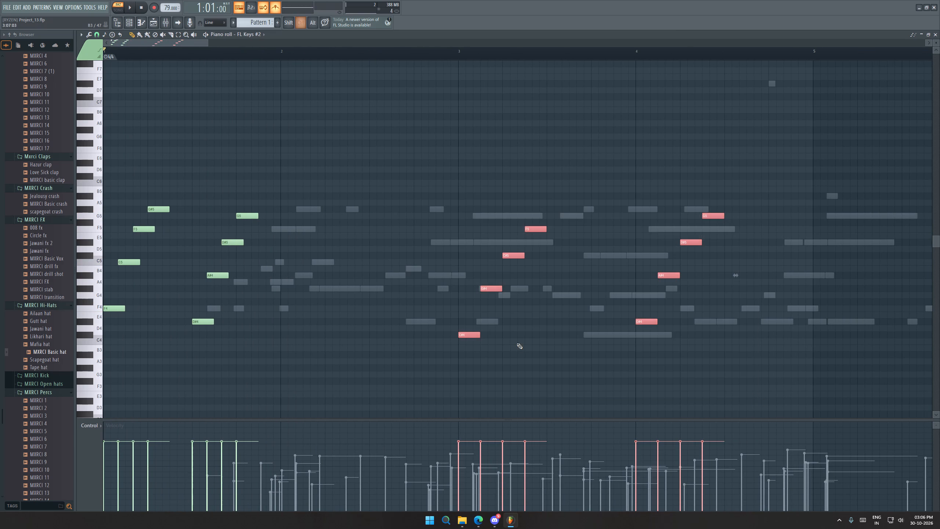
{"action": "left_click_drag", "start_coordinate": [469, 334], "coordinate": [331, 324]}
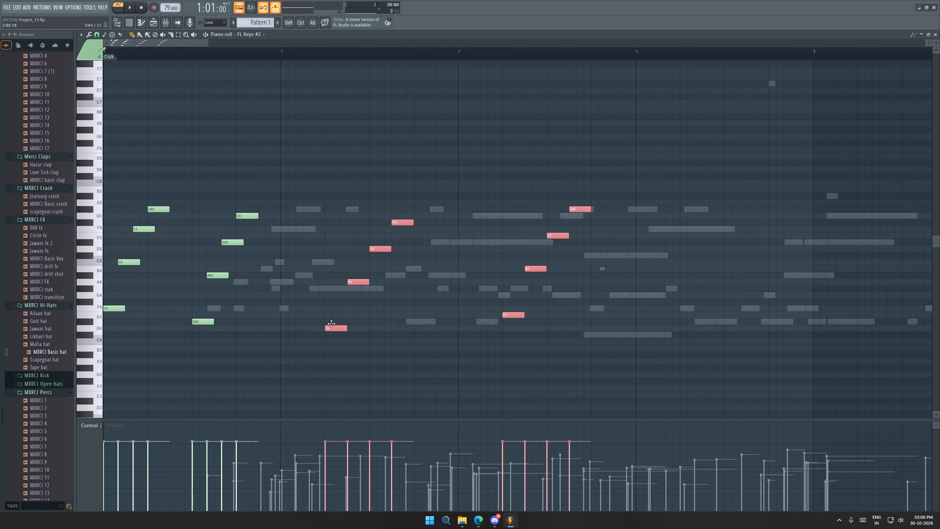
{"action": "left_click_drag", "start_coordinate": [331, 324], "coordinate": [331, 324]}
{"action": "key", "text": "ctrl+z"}
{"action": "left_click_drag", "start_coordinate": [465, 334], "coordinate": [305, 325]}
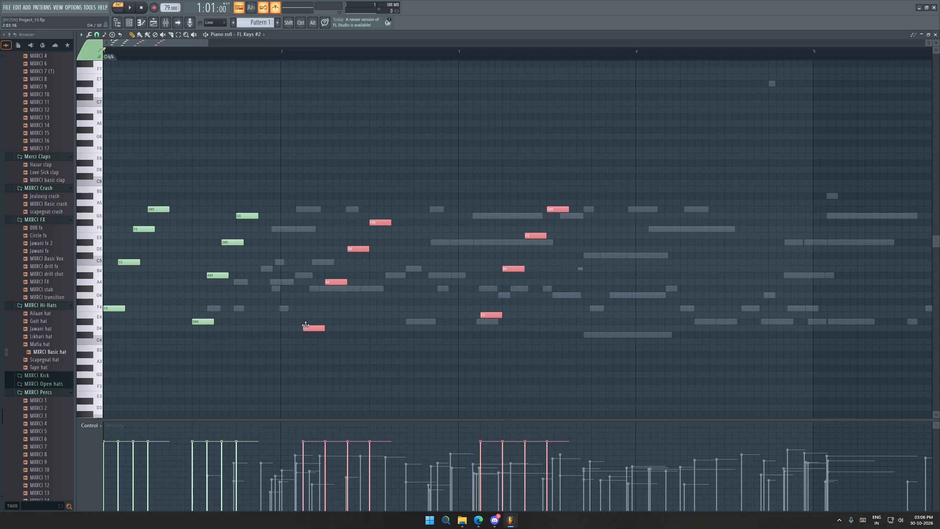
{"action": "left_click_drag", "start_coordinate": [305, 325], "coordinate": [287, 335]}
{"action": "scroll", "coordinate": [275, 308], "scroll_direction": "up", "scroll_amount": 4}
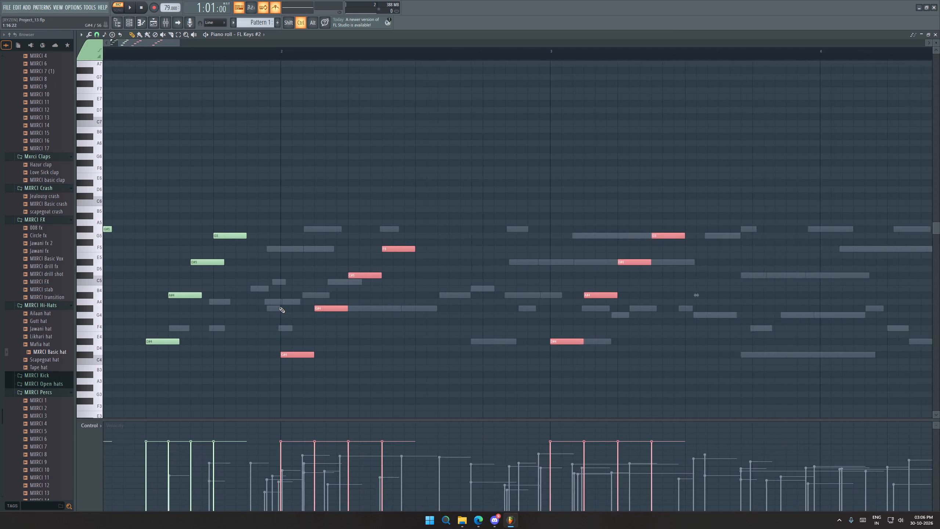
Tighten the third arpeggio by moving bar 2's G#4 to 2:02:08, C#5 to 2:03:16 and F5 to 2:05:00.
{"action": "scroll", "coordinate": [295, 312], "scroll_direction": "up", "scroll_amount": 2, "text": "ctrl"}
{"action": "left_click_drag", "start_coordinate": [286, 187], "coordinate": [421, 309], "text": "ctrl"}
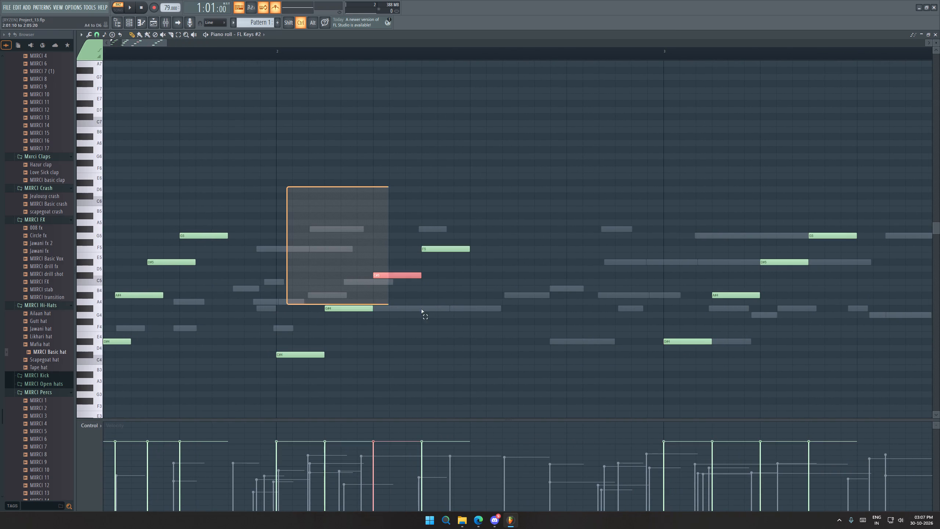
{"action": "left_click_drag", "start_coordinate": [421, 309], "coordinate": [845, 345], "text": "ctrl"}
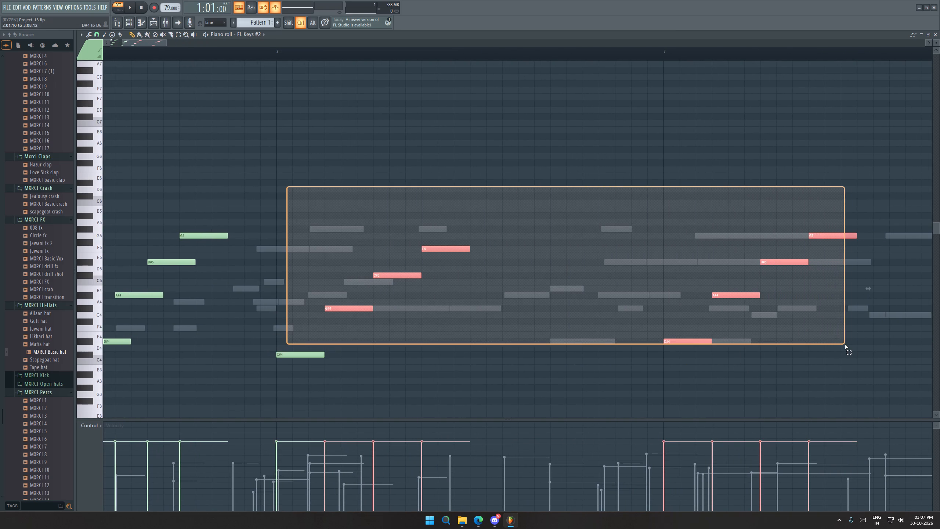
{"action": "left_click_drag", "start_coordinate": [845, 345], "coordinate": [851, 345], "text": "ctrl"}
{"action": "left_click_drag", "start_coordinate": [336, 308], "coordinate": [320, 308]}
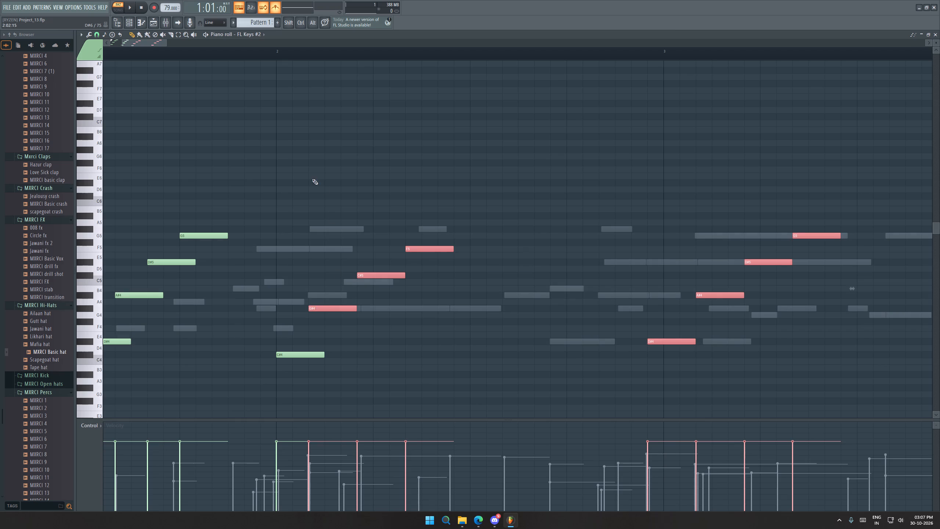
{"action": "left_click_drag", "start_coordinate": [310, 178], "coordinate": [832, 289], "text": "ctrl"}
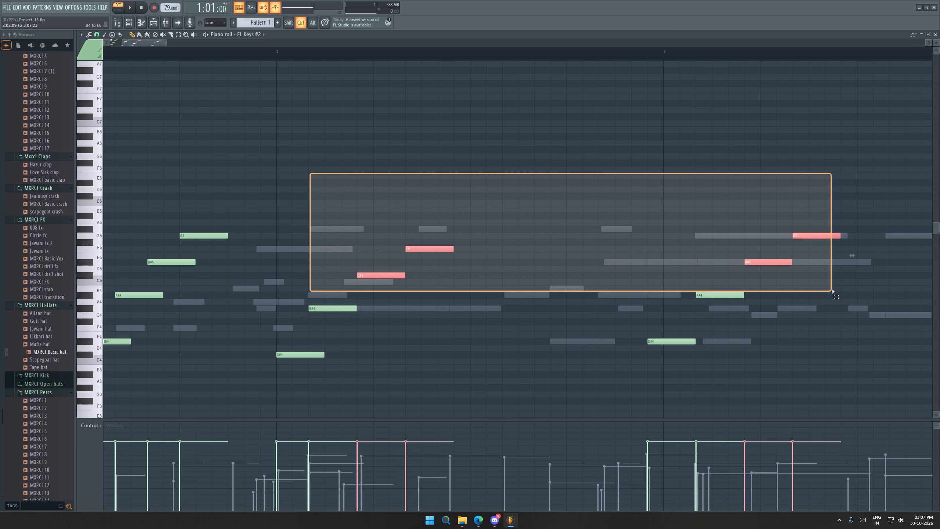
{"action": "left_click_drag", "start_coordinate": [832, 289], "coordinate": [568, 288], "text": "ctrl"}
{"action": "left_click_drag", "start_coordinate": [377, 277], "coordinate": [372, 277]}
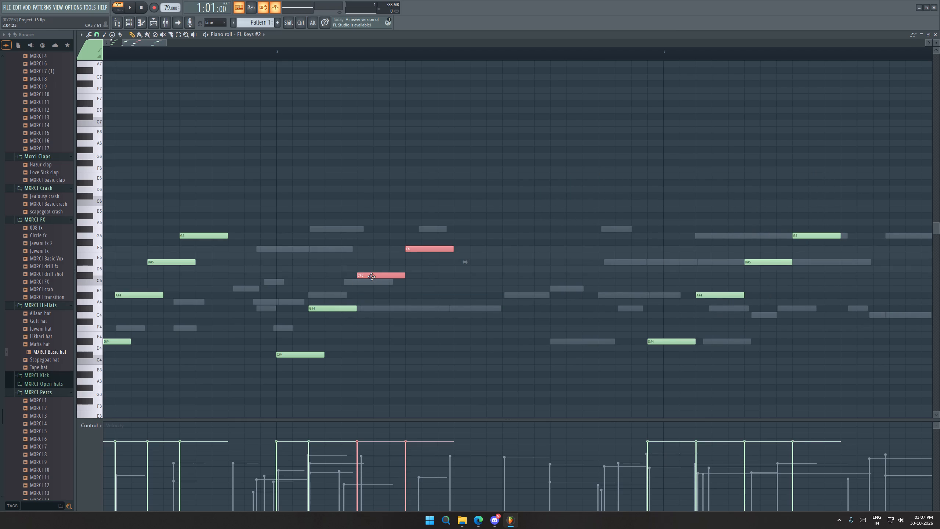
{"action": "left_click_drag", "start_coordinate": [372, 277], "coordinate": [366, 277]}
{"action": "left_click_drag", "start_coordinate": [354, 203], "coordinate": [442, 259], "text": "ctrl"}
{"action": "left_click_drag", "start_coordinate": [409, 250], "coordinate": [399, 250]}
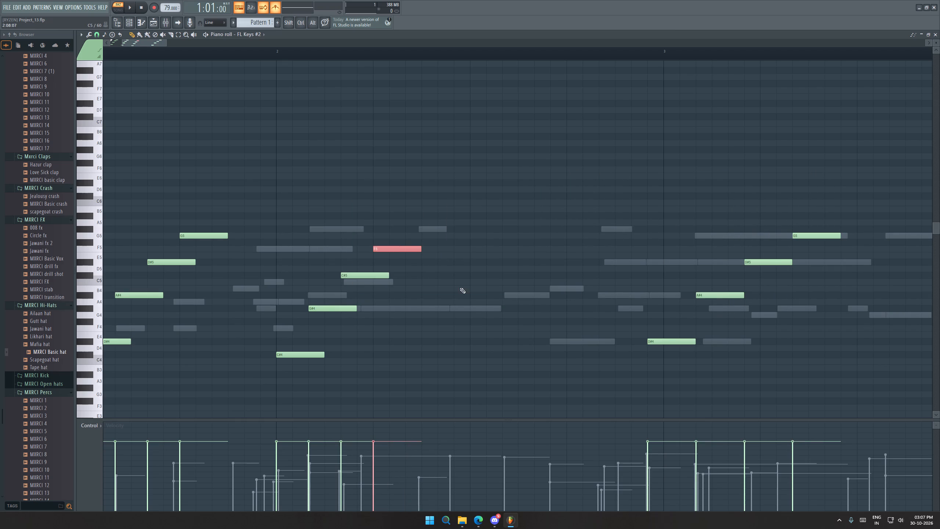
Move the last four-note arpeggio, starting on D#4, earlier to 2:09:00 at its original pitches.
{"action": "left_click_drag", "start_coordinate": [552, 183], "coordinate": [863, 382], "text": "ctrl"}
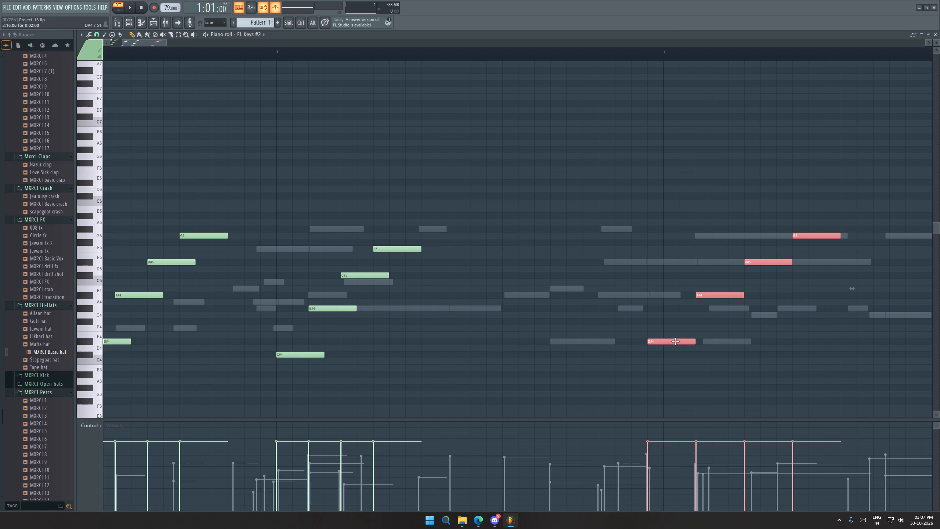
{"action": "left_click_drag", "start_coordinate": [674, 341], "coordinate": [608, 335]}
{"action": "key", "text": "ctrl+z"}
{"action": "left_click_drag", "start_coordinate": [657, 342], "coordinate": [482, 339]}
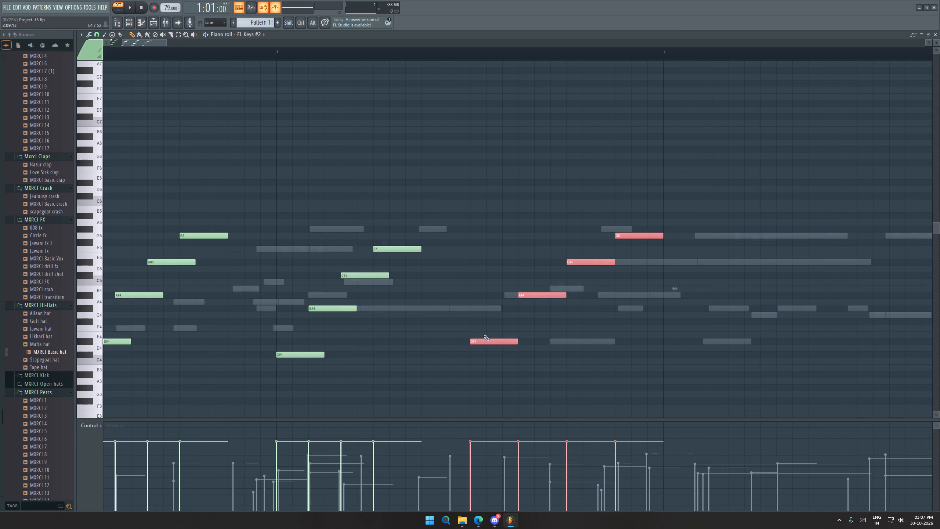
Tighten the fourth arpeggio by moving A#4 to 2:10:08, D#5 to 2:11:16 and G5 to 2:13:00.
{"action": "left_click_drag", "start_coordinate": [512, 268], "coordinate": [543, 303]}
{"action": "right_click", "coordinate": [563, 302]}
{"action": "left_click_drag", "start_coordinate": [540, 295], "coordinate": [533, 296]}
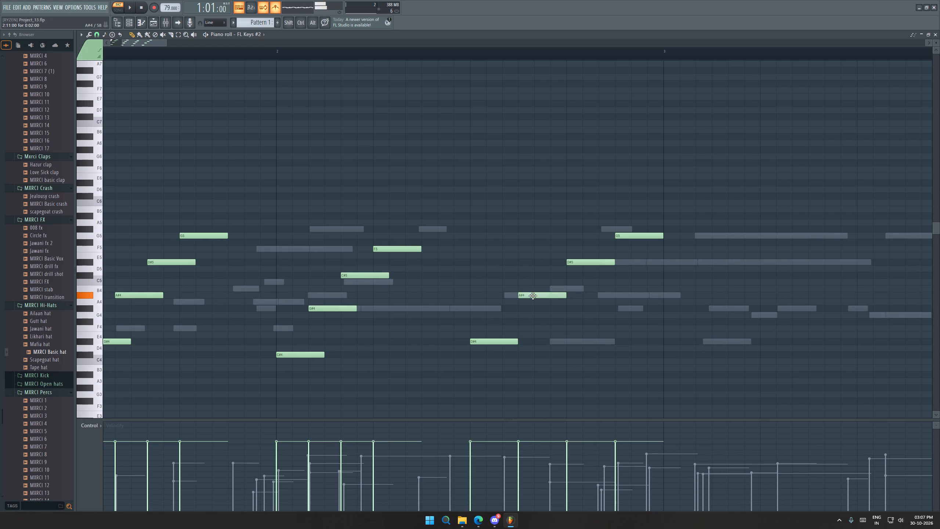
{"action": "left_click_drag", "start_coordinate": [533, 296], "coordinate": [522, 293]}
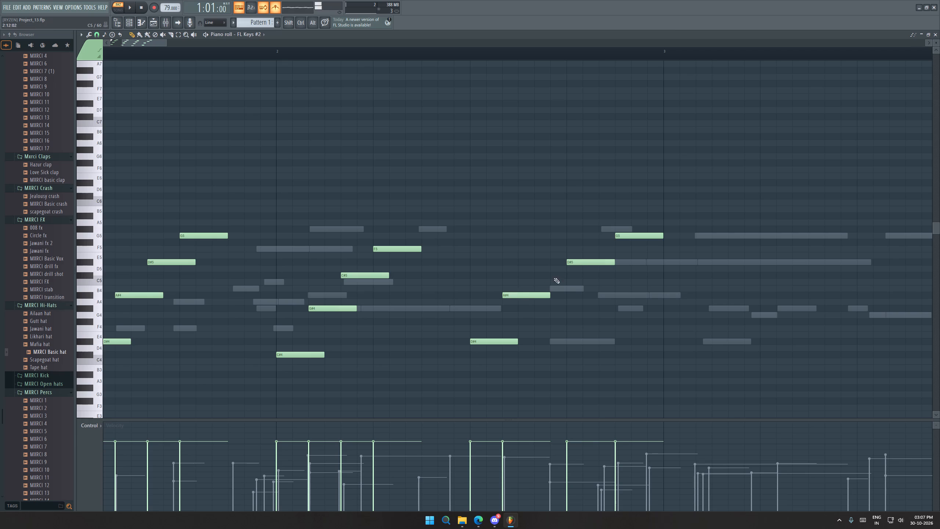
{"action": "left_click_drag", "start_coordinate": [583, 262], "coordinate": [547, 263]}
{"action": "left_click_drag", "start_coordinate": [623, 239], "coordinate": [601, 238]}
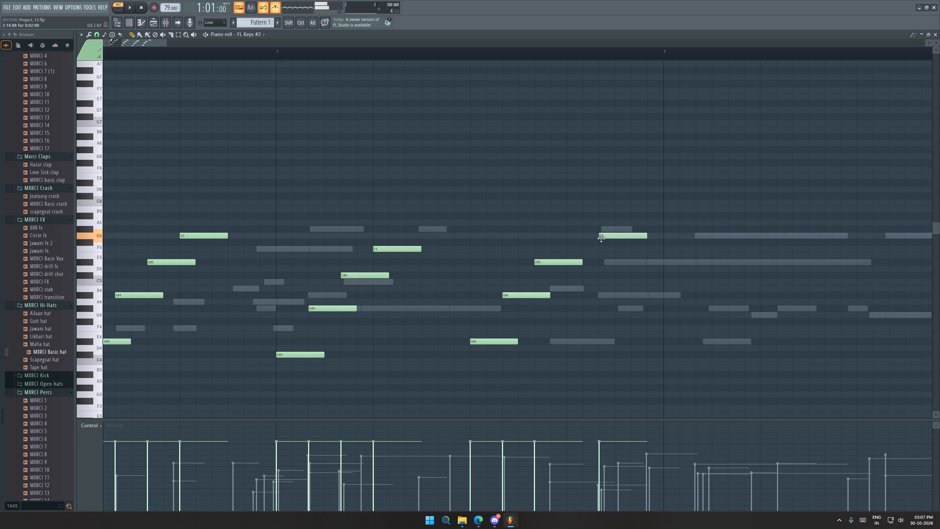
{"action": "left_click_drag", "start_coordinate": [601, 238], "coordinate": [575, 237]}
Play the pattern from the start several times to check the four arpeggios' timing across bars 1 and 2.
{"action": "key", "text": "space"}
{"action": "scroll", "coordinate": [460, 137], "scroll_direction": "down", "scroll_amount": 6, "text": "ctrl"}
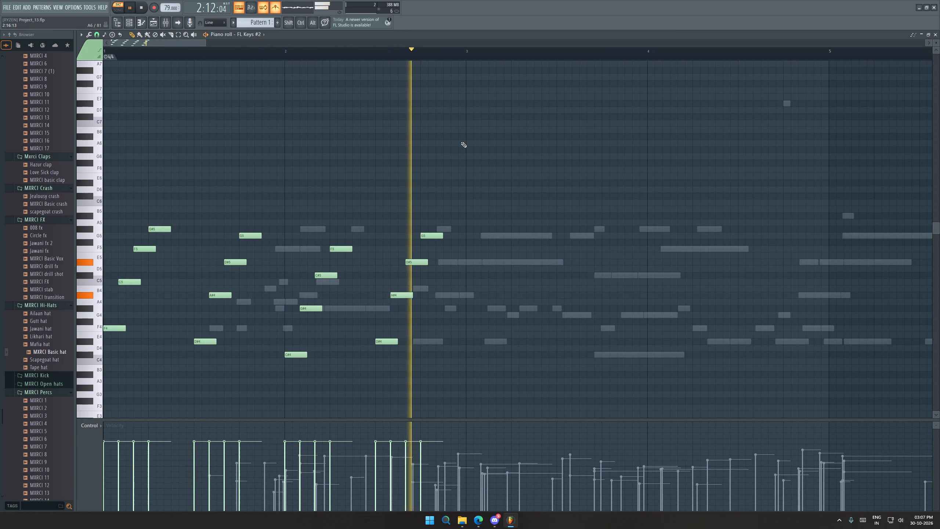
{"action": "key", "text": "space"}
{"action": "key", "text": "space"}
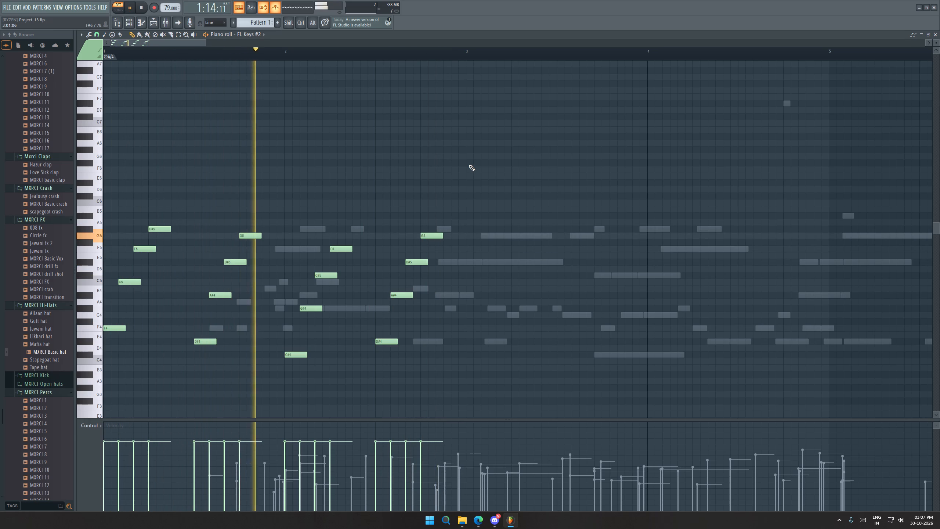
{"action": "key", "text": "space"}
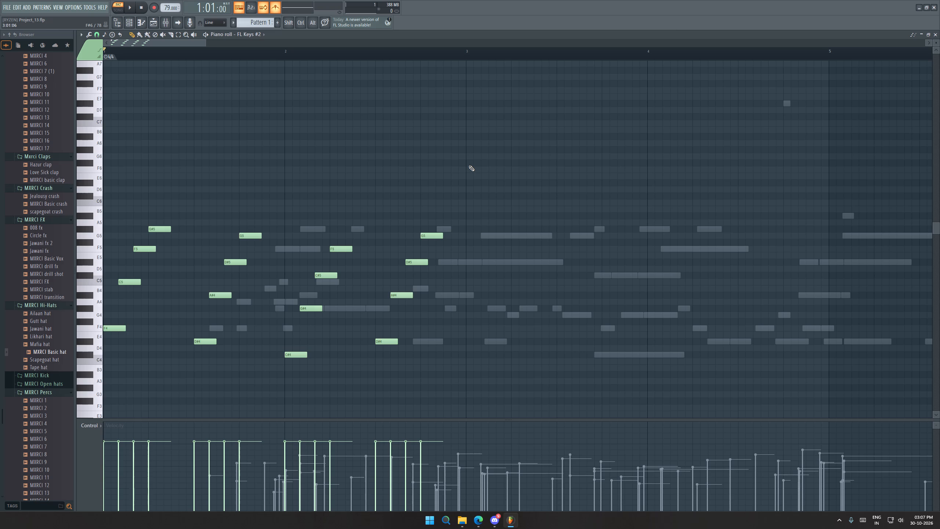
{"action": "key", "text": "space"}
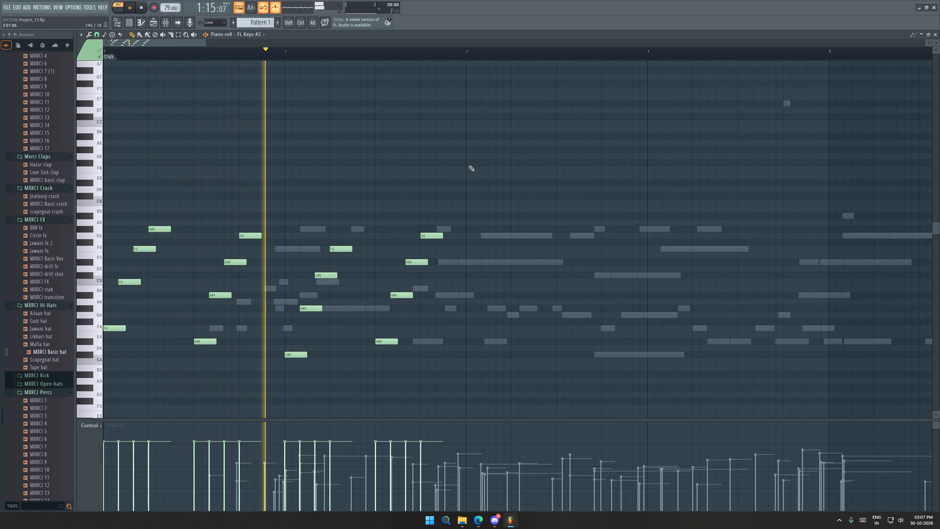
{"action": "key", "text": "space"}
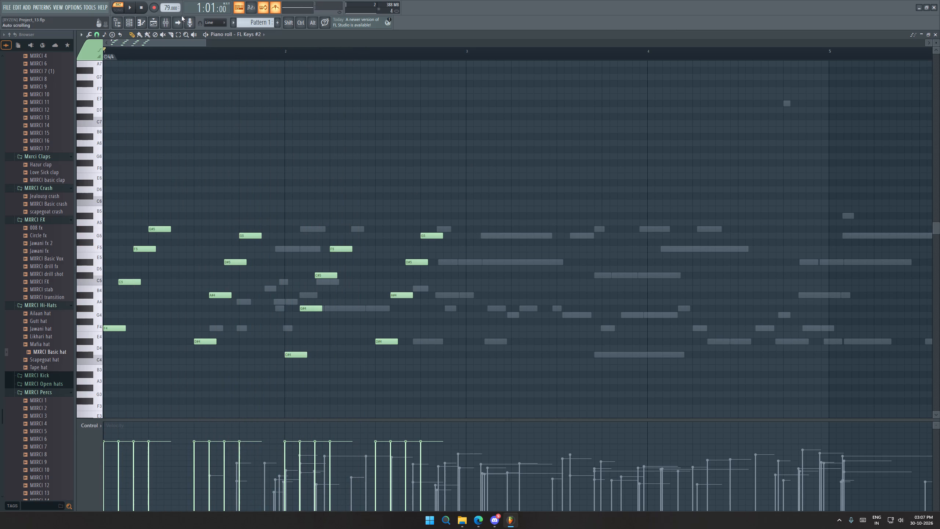
Lower the project tempo to 75 BPM and play the two-bar melody at that speed.
{"action": "left_click_drag", "start_coordinate": [164, 6], "coordinate": [164, 13]}
{"action": "key", "text": "space"}
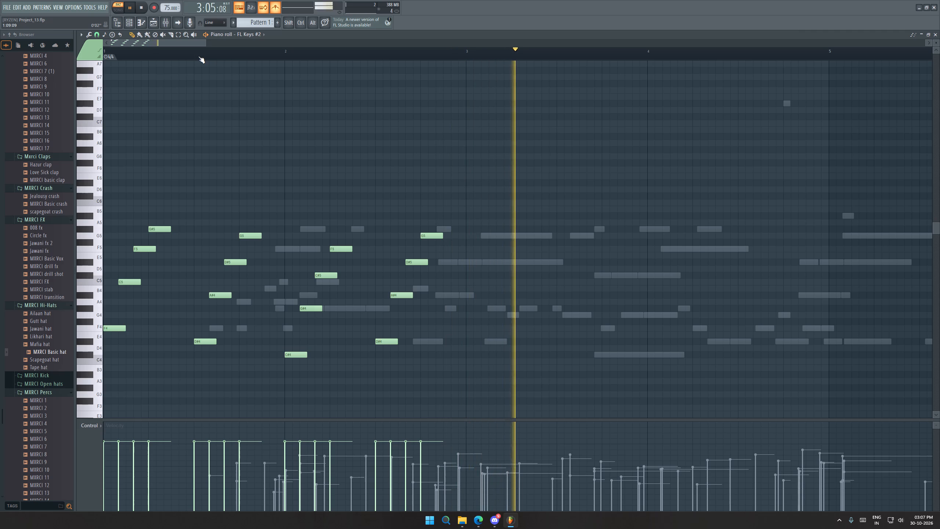
{"action": "key", "text": "space"}
Duplicate all the arpeggio notes from bars 1 and 2 to 3:01:00 at the same pitches and play the pattern.
{"action": "left_click_drag", "start_coordinate": [532, 161], "coordinate": [19, 414], "text": "ctrl"}
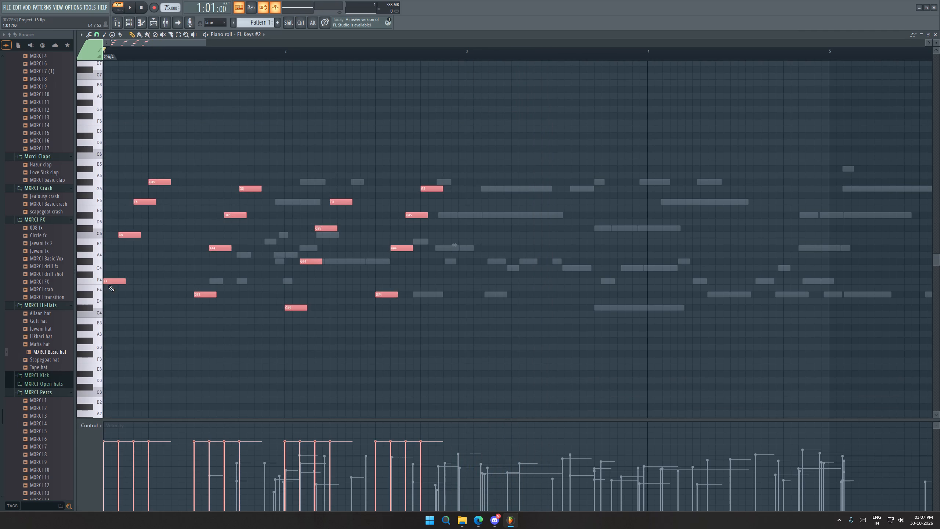
{"action": "left_click_drag", "start_coordinate": [115, 280], "coordinate": [485, 292], "text": "shift"}
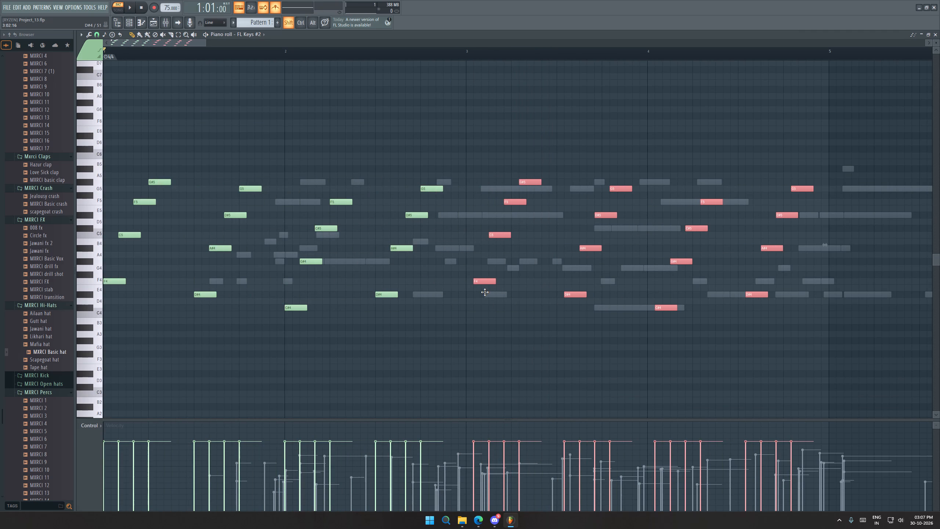
{"action": "left_click_drag", "start_coordinate": [485, 292], "coordinate": [481, 292], "text": "shift"}
{"action": "key", "text": "space"}
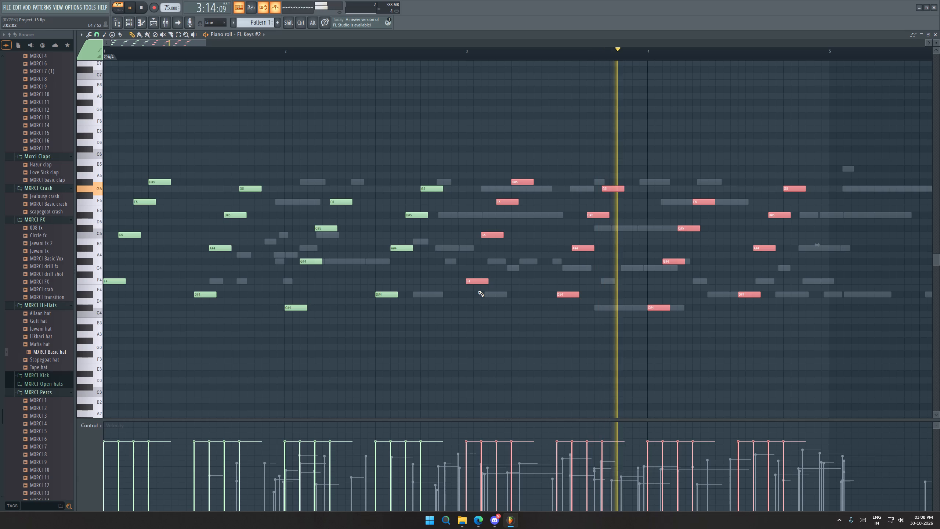
{"action": "key", "text": "space"}
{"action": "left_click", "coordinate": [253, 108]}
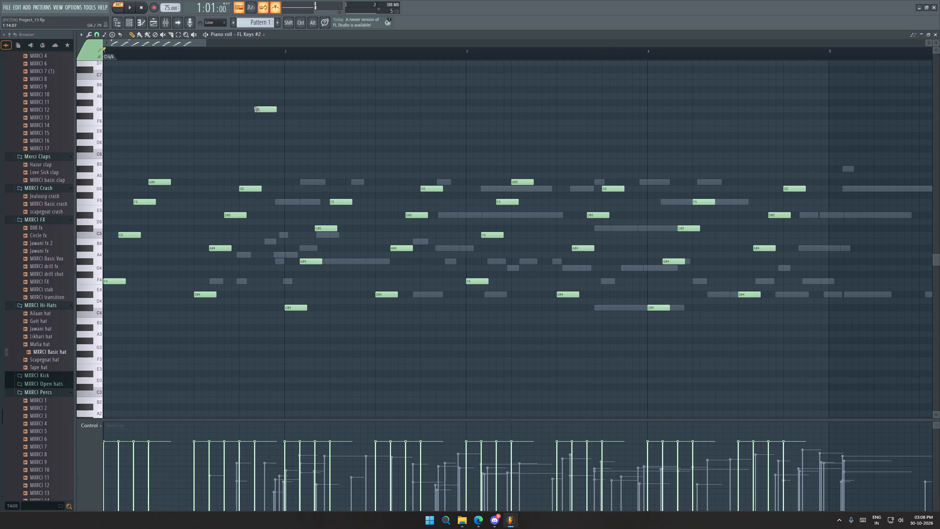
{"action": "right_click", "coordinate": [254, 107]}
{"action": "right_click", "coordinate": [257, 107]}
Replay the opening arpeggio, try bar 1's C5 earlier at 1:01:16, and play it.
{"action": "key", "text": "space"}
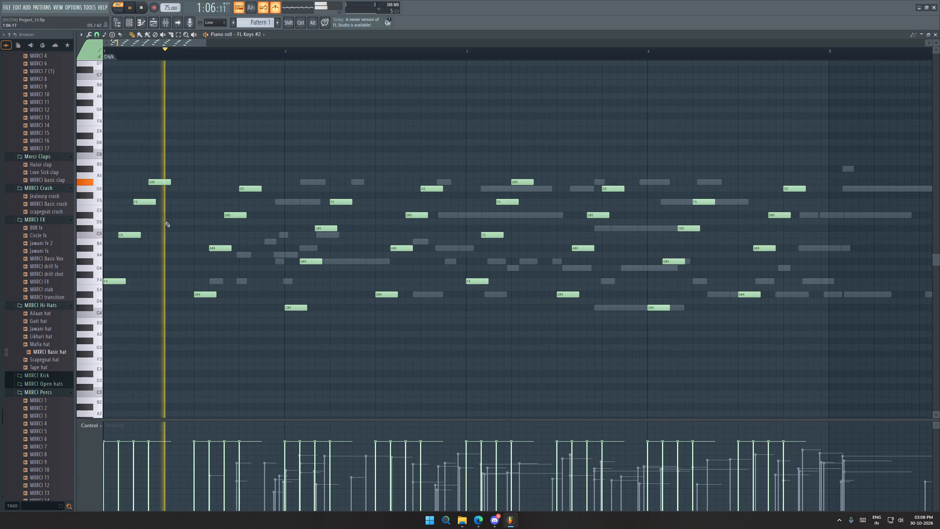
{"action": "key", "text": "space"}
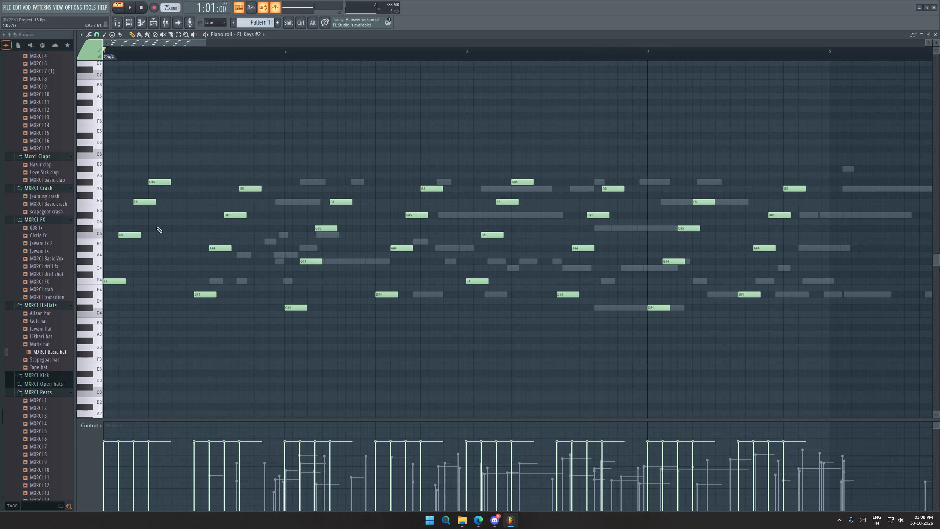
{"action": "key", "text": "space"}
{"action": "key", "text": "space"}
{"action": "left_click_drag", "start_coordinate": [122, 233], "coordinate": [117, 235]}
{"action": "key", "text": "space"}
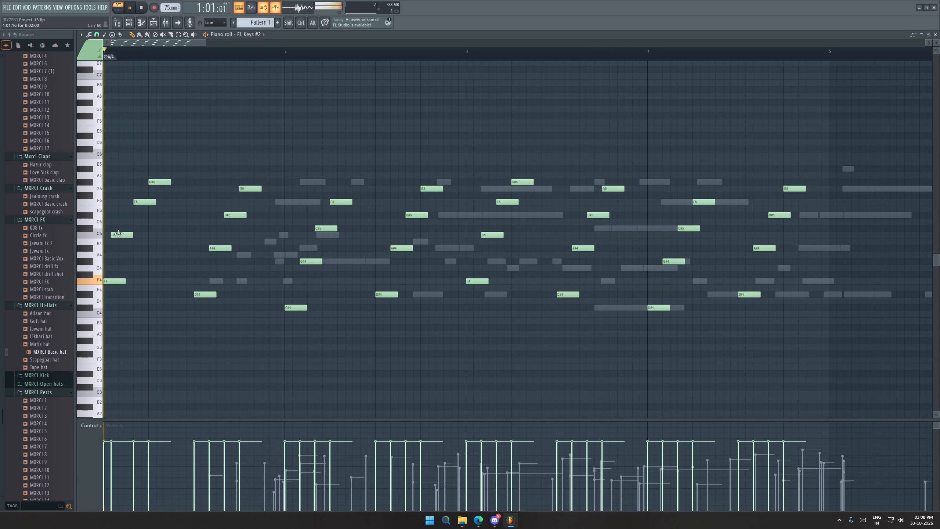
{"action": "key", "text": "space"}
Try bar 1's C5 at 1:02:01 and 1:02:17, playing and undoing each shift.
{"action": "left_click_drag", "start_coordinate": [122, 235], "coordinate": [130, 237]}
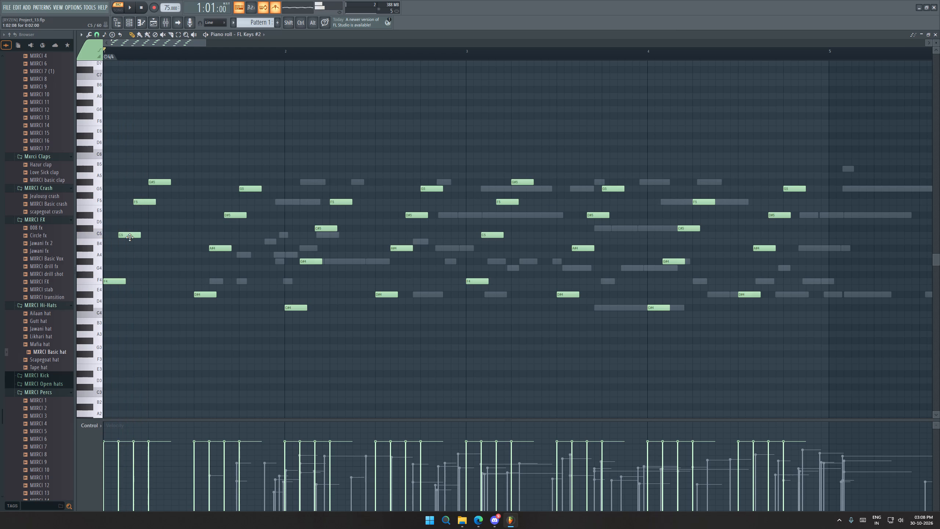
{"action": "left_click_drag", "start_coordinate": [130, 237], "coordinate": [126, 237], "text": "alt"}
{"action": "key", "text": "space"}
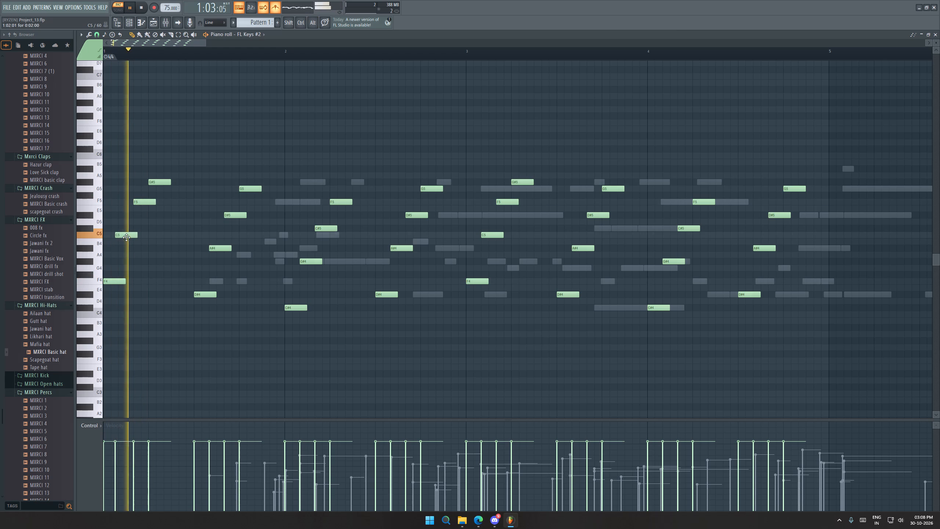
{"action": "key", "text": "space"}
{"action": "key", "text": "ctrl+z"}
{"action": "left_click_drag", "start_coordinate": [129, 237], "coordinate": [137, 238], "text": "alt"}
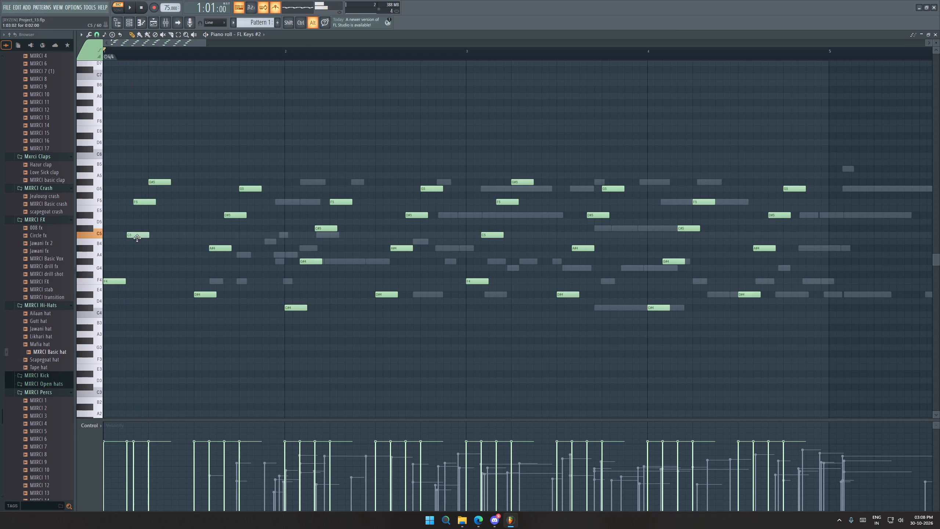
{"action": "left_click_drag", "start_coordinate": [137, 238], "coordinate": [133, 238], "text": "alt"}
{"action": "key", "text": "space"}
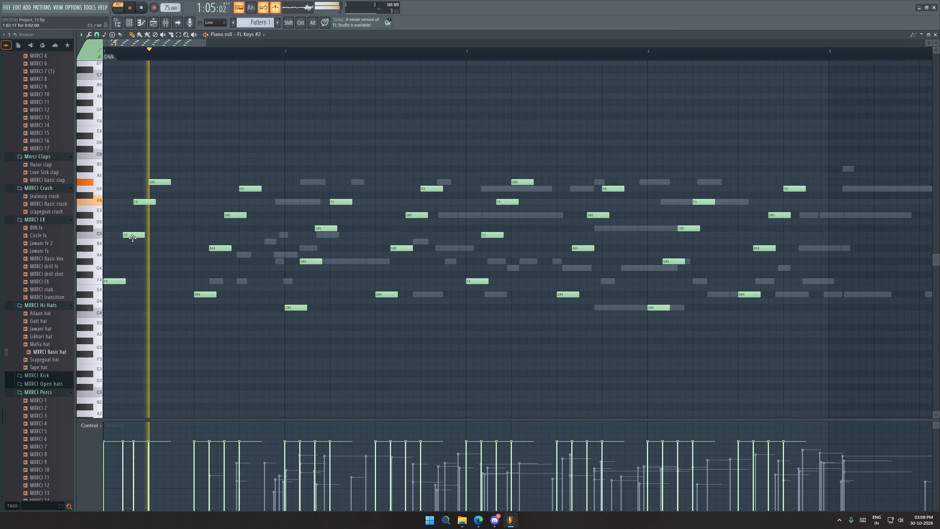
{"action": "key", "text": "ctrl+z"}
Play the arpeggio pattern from the start through all four bars to check it.
{"action": "key", "text": "space"}
{"action": "key", "text": "space"}
{"action": "key", "text": "space"}
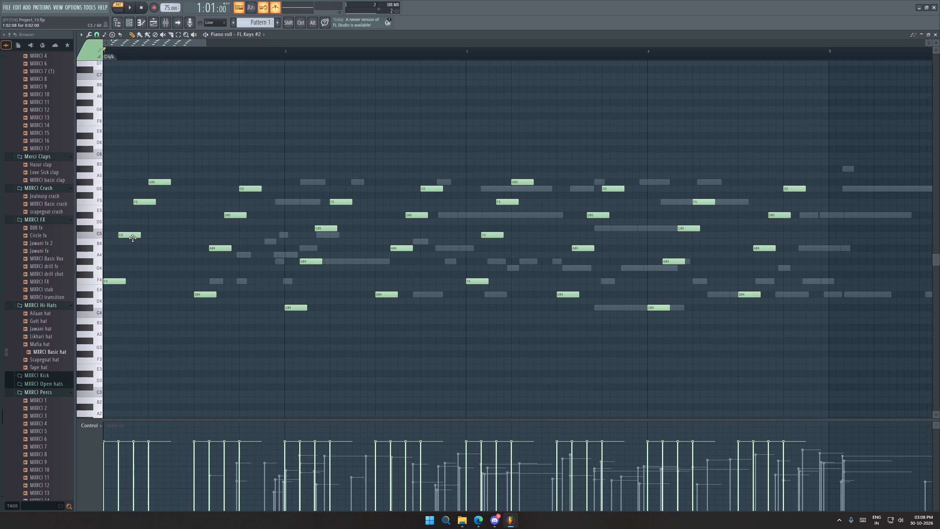
{"action": "key", "text": "space"}
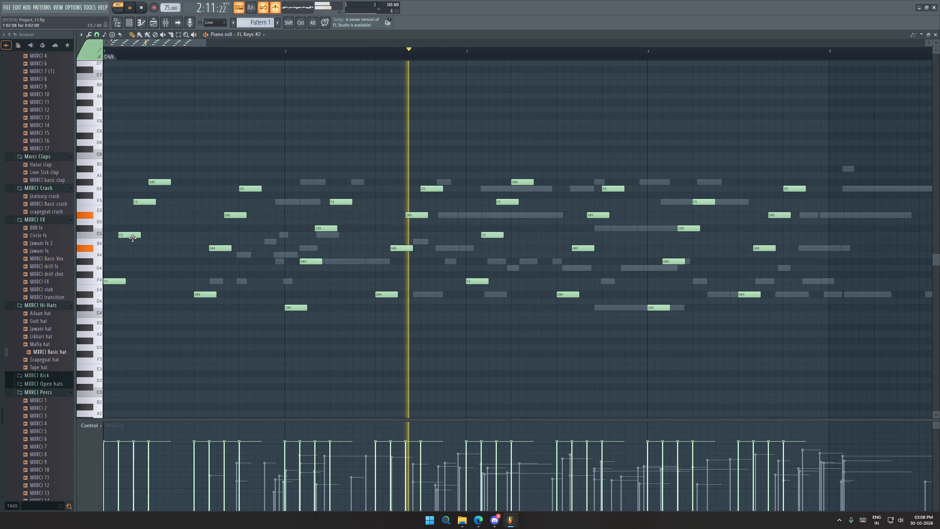
{"action": "key", "text": "space"}
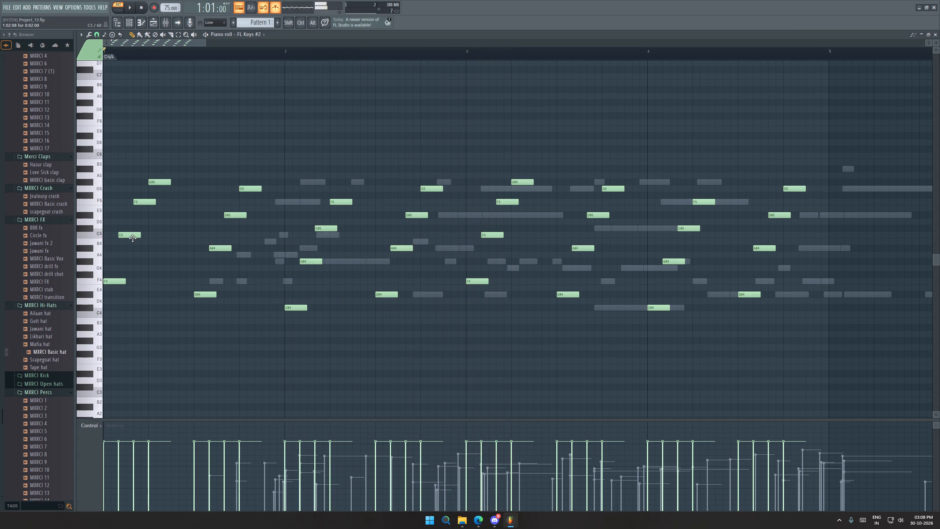
{"action": "key", "text": "space"}
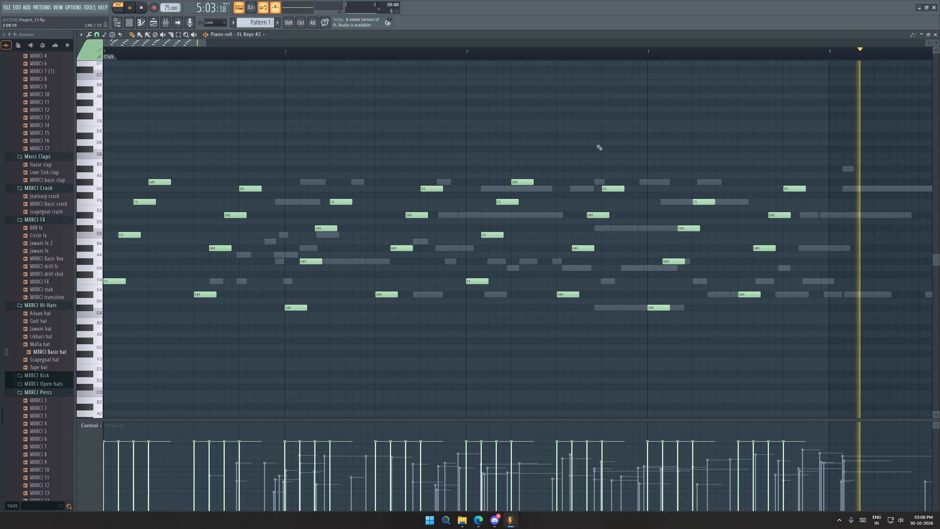
{"action": "key", "text": "space"}
Close the piano roll and delete the original FL Keys channel, keeping FL Keys #2.
{"action": "left_click", "coordinate": [937, 37]}
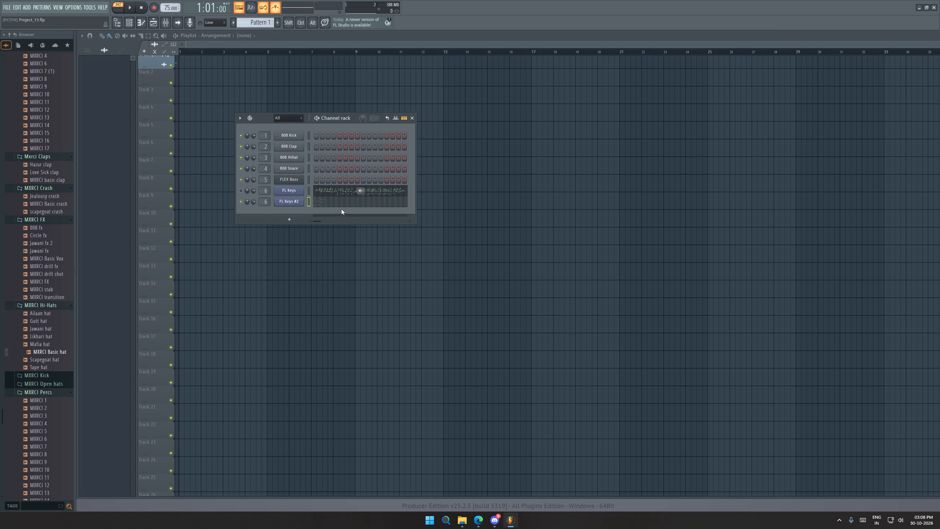
{"action": "right_click", "coordinate": [283, 190]}
{"action": "left_click", "coordinate": [333, 280]}
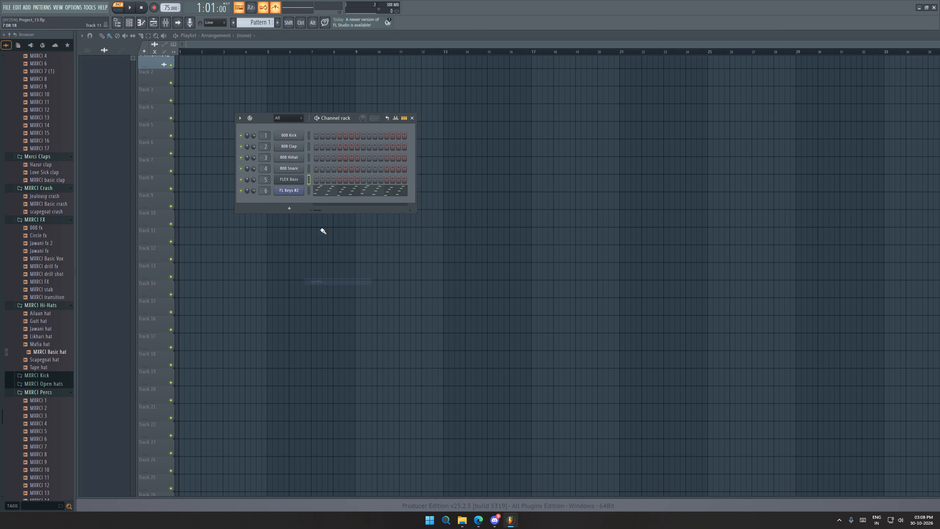
Save Project_13 with the finished melody pattern.
{"action": "key", "text": "super+d"}
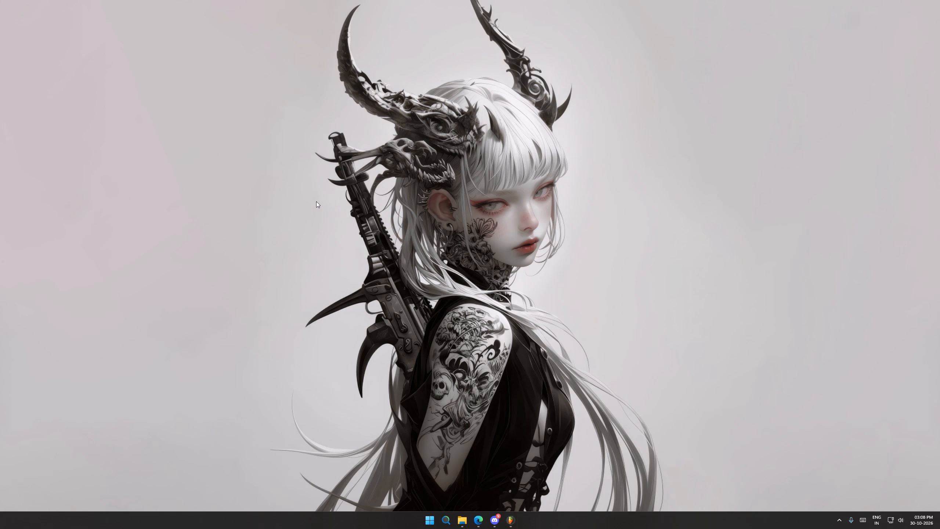
{"action": "left_click", "coordinate": [513, 523]}
{"action": "key", "text": "ctrl+s"}
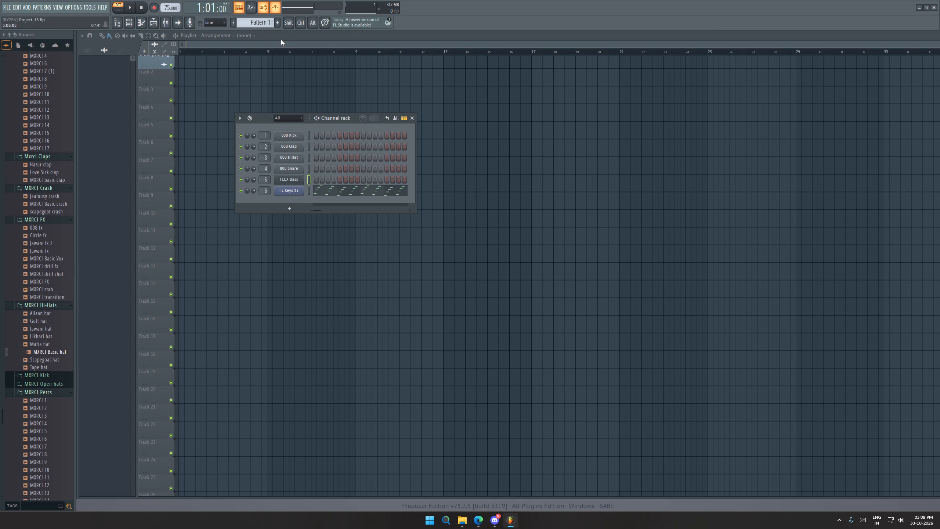
Open the mixer and load Fruity Reeverb 2 into the first effect slot of the w.mp3.mpeg insert, track 6.
{"action": "left_click", "coordinate": [164, 21]}
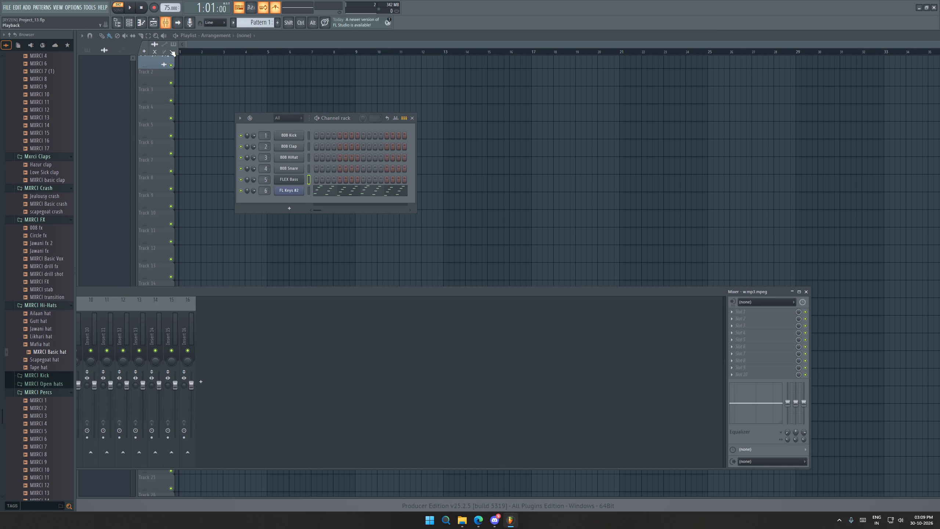
{"action": "left_click_drag", "start_coordinate": [216, 290], "coordinate": [408, 276]}
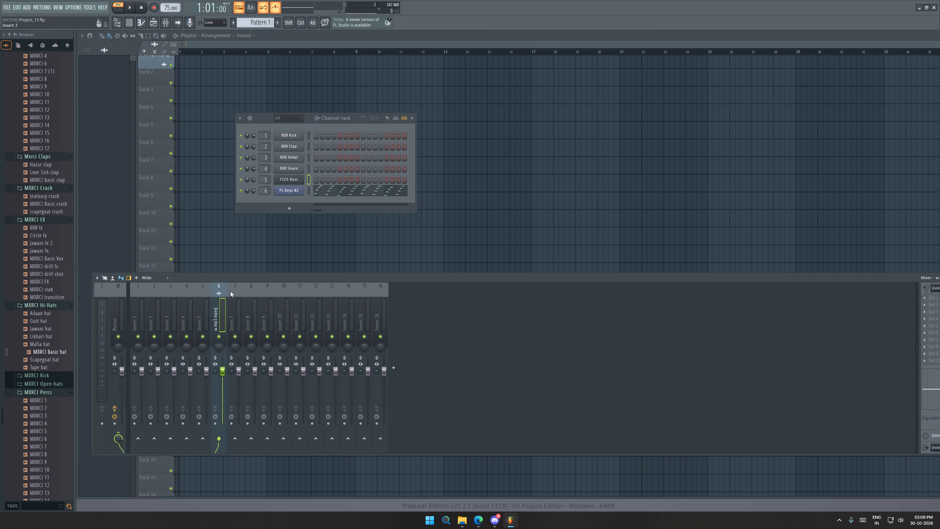
{"action": "left_click", "coordinate": [223, 289]}
{"action": "left_click_drag", "start_coordinate": [869, 277], "coordinate": [726, 246]}
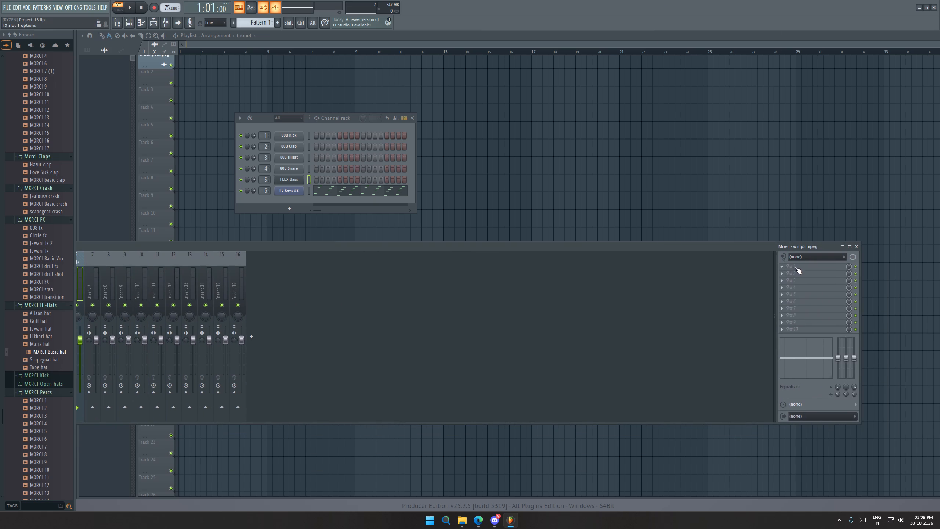
{"action": "left_click", "coordinate": [795, 267]}
{"action": "left_click", "coordinate": [697, 12]}
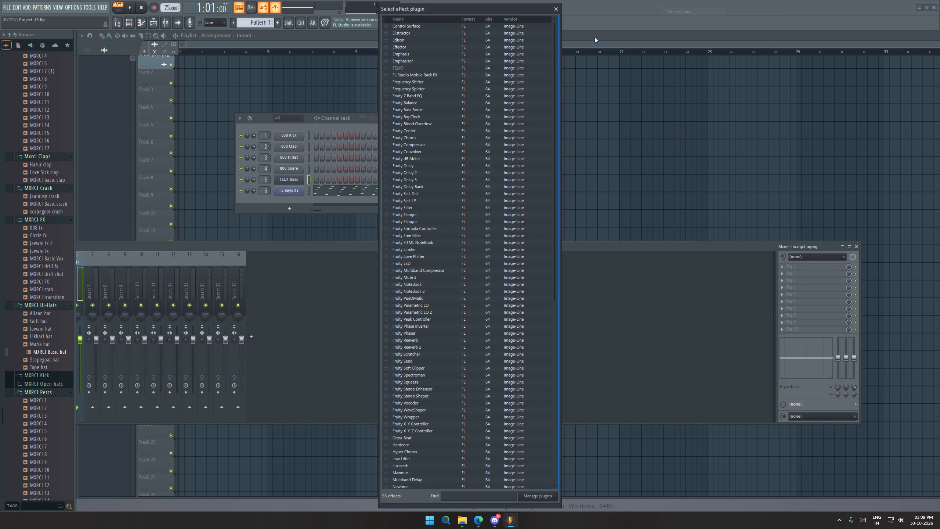
{"action": "scroll", "coordinate": [457, 133], "scroll_direction": "down", "scroll_amount": 18}
{"action": "left_click", "coordinate": [691, 278]}
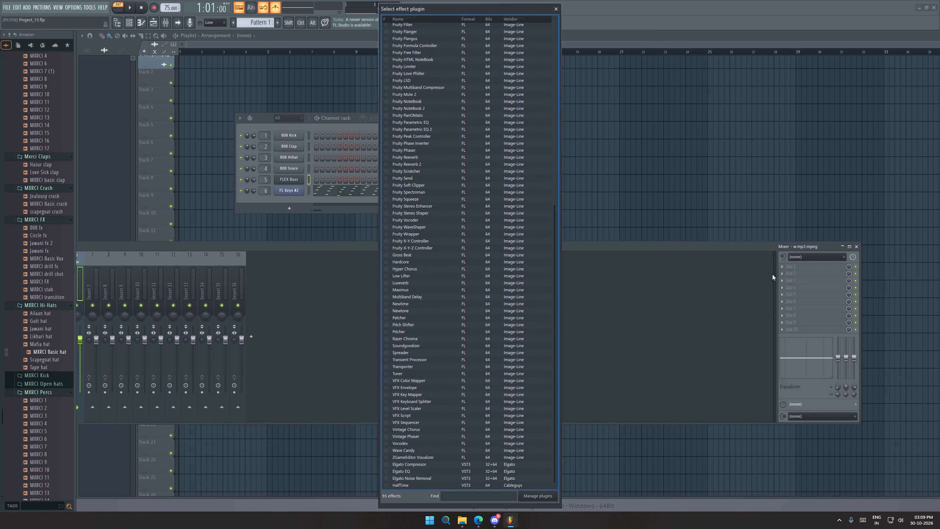
{"action": "left_click", "coordinate": [773, 273]}
{"action": "left_click", "coordinate": [552, 8]}
{"action": "left_click", "coordinate": [796, 267]}
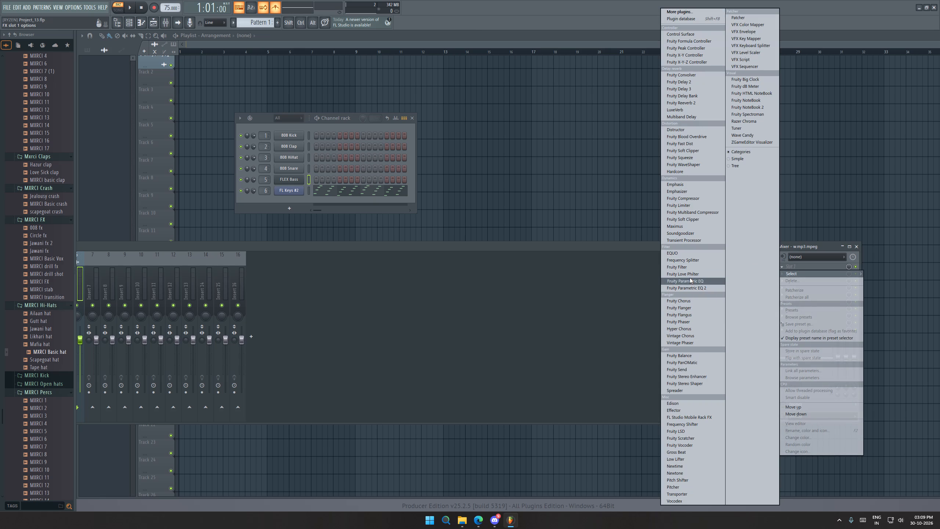
{"action": "left_click", "coordinate": [693, 104]}
Lower the reverb's dry level and raise its wet level slightly by ear while the pattern plays, and close its window.
{"action": "key", "text": "space"}
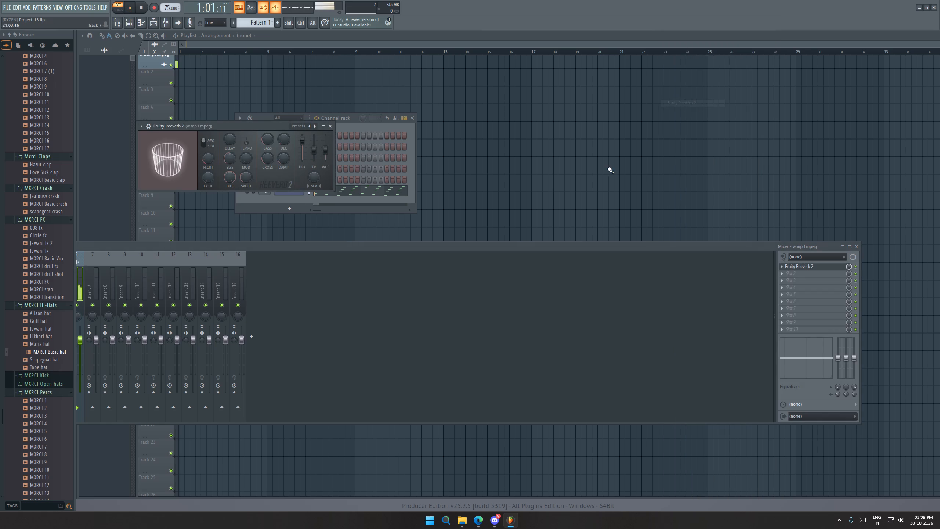
{"action": "key", "text": "space"}
{"action": "left_click_drag", "start_coordinate": [325, 152], "coordinate": [330, 137]}
{"action": "key", "text": "space"}
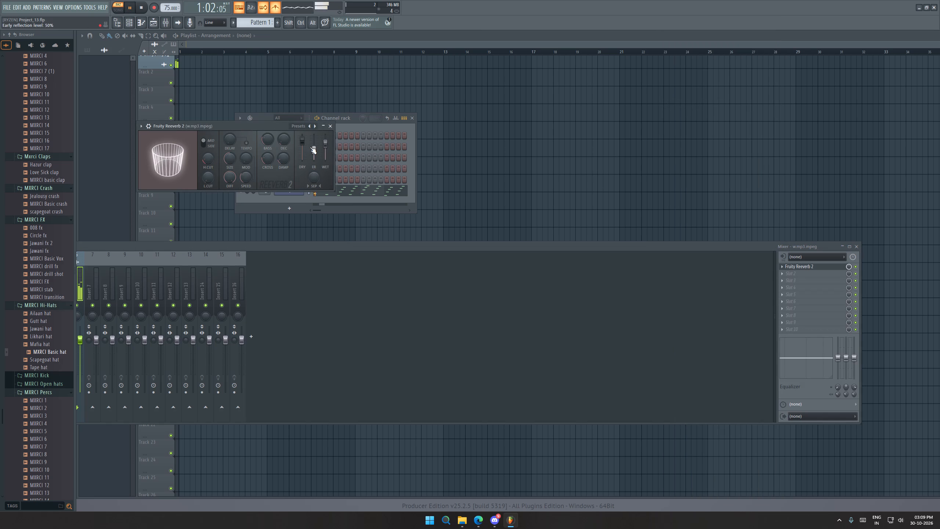
{"action": "left_click_drag", "start_coordinate": [304, 141], "coordinate": [304, 163]}
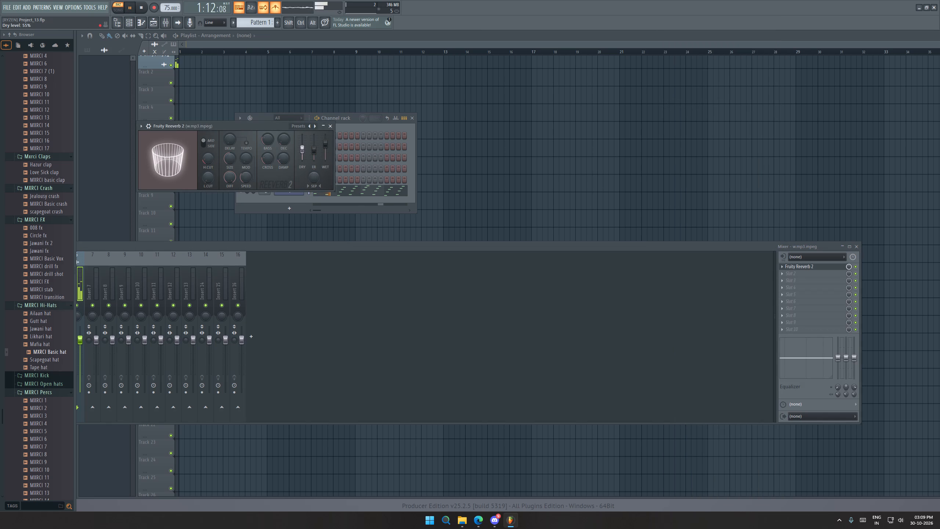
{"action": "left_click_drag", "start_coordinate": [304, 163], "coordinate": [306, 156]}
{"action": "left_click_drag", "start_coordinate": [326, 141], "coordinate": [325, 147]}
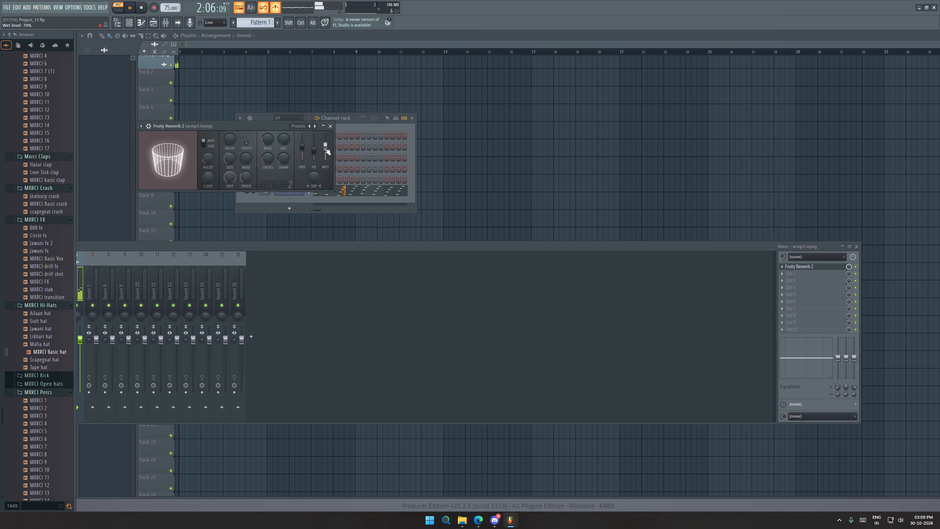
{"action": "left_click_drag", "start_coordinate": [324, 148], "coordinate": [325, 140]}
{"action": "left_click", "coordinate": [331, 129]}
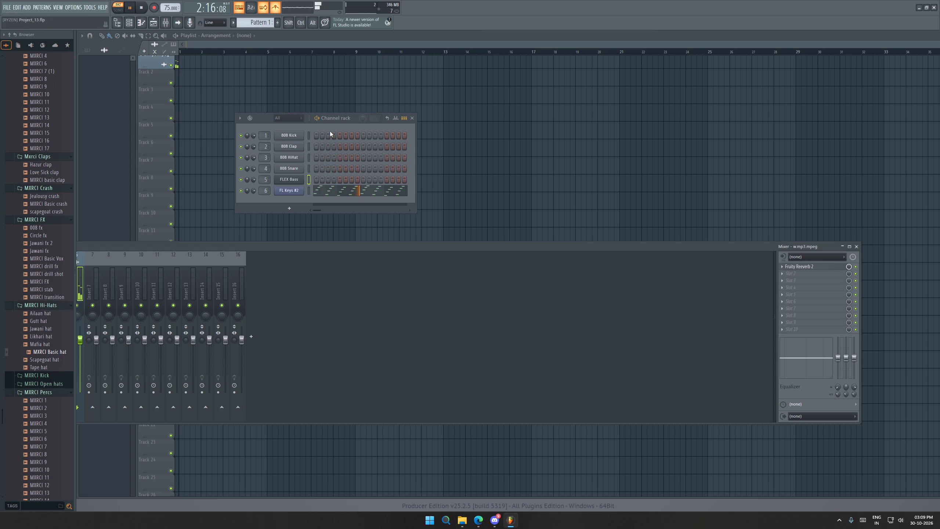
Load Fruity Parametric EQ 2 into slot 2, cut band 1's low shelf to -18 dB and slightly lower band 7's high shelf.
{"action": "left_click", "coordinate": [791, 274]}
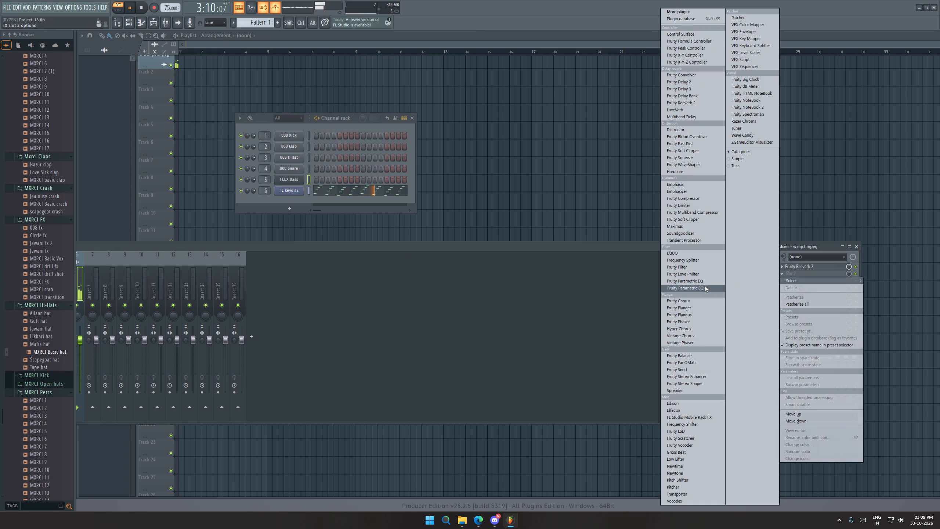
{"action": "left_click", "coordinate": [700, 287]}
{"action": "left_click_drag", "start_coordinate": [304, 199], "coordinate": [307, 215]}
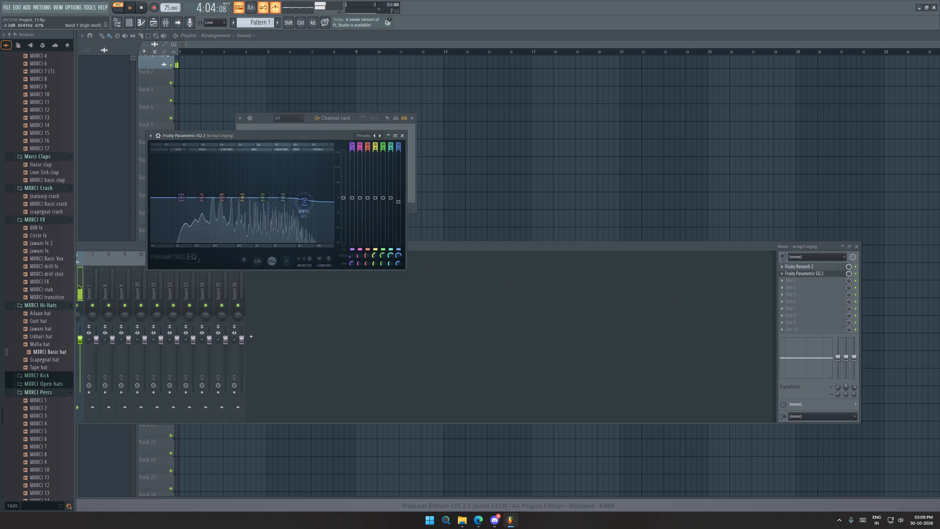
{"action": "left_click_drag", "start_coordinate": [307, 215], "coordinate": [302, 242]}
{"action": "left_click_drag", "start_coordinate": [184, 201], "coordinate": [187, 225]}
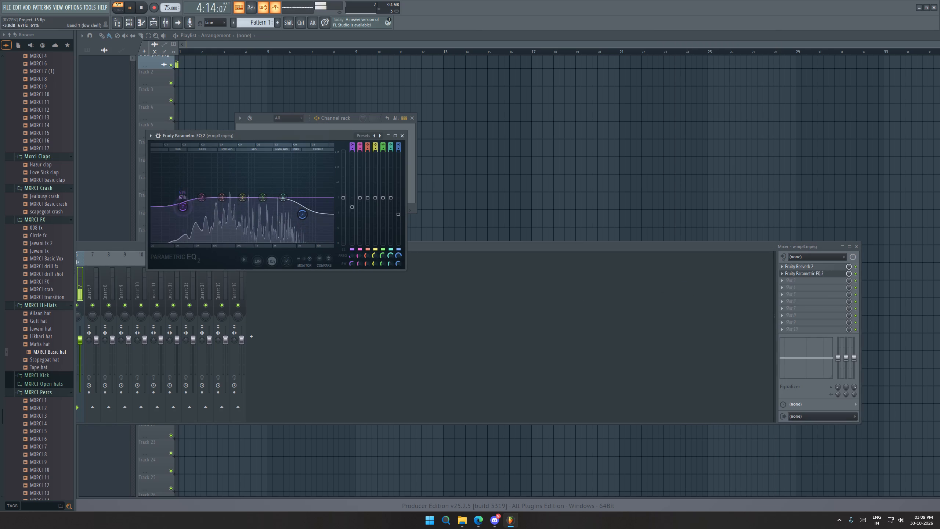
{"action": "left_click_drag", "start_coordinate": [187, 225], "coordinate": [258, 355]}
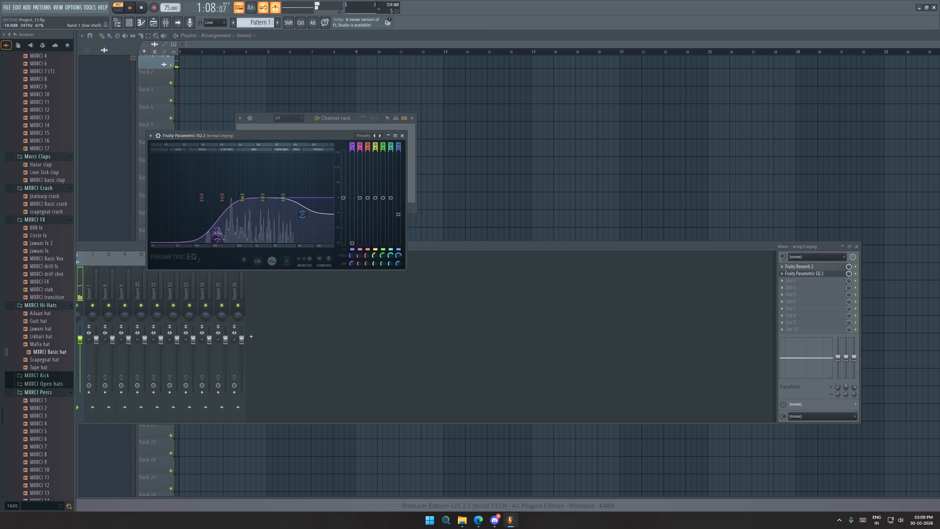
{"action": "left_click_drag", "start_coordinate": [258, 355], "coordinate": [211, 350]}
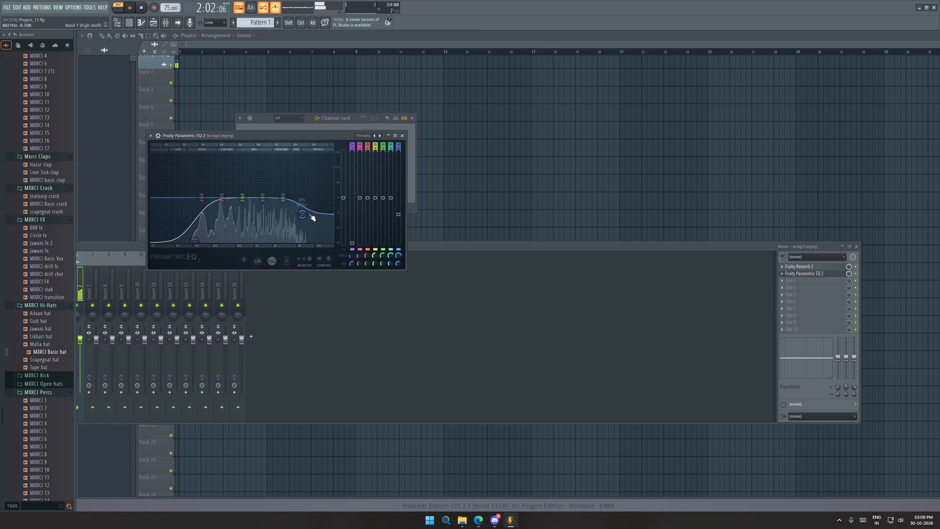
{"action": "left_click_drag", "start_coordinate": [301, 210], "coordinate": [296, 76]}
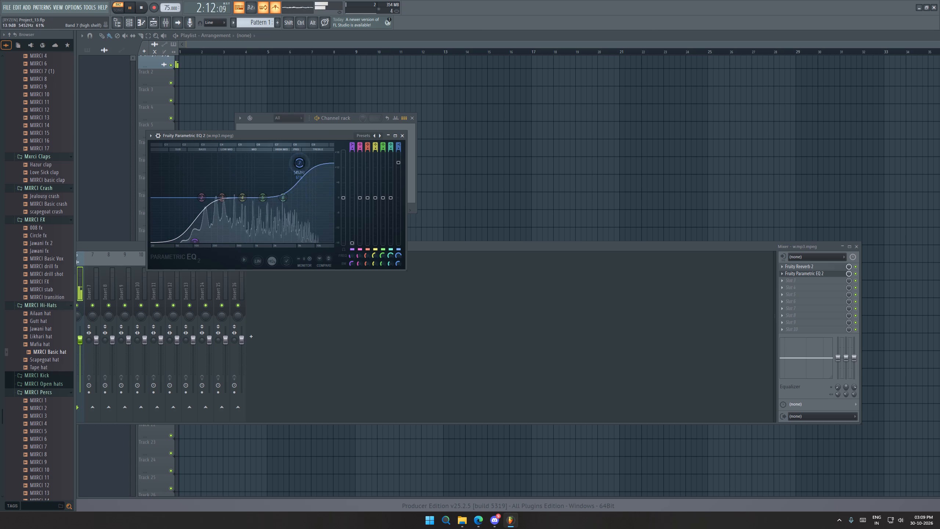
{"action": "left_click_drag", "start_coordinate": [296, 76], "coordinate": [293, 176]}
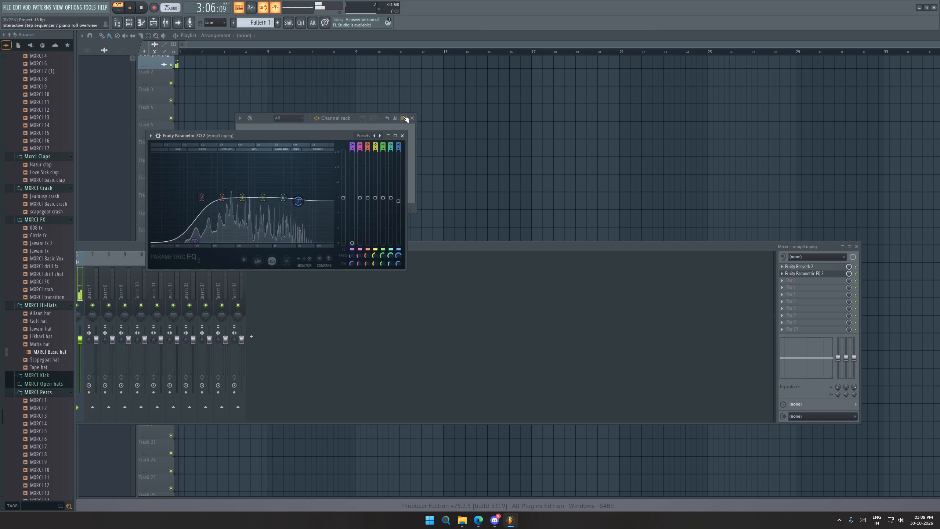
{"action": "left_click", "coordinate": [402, 134]}
{"action": "key", "text": "space"}
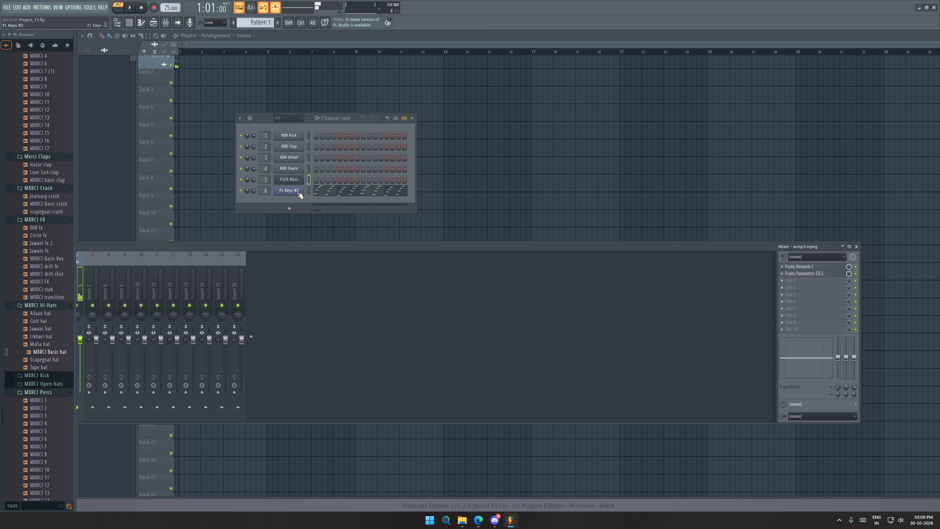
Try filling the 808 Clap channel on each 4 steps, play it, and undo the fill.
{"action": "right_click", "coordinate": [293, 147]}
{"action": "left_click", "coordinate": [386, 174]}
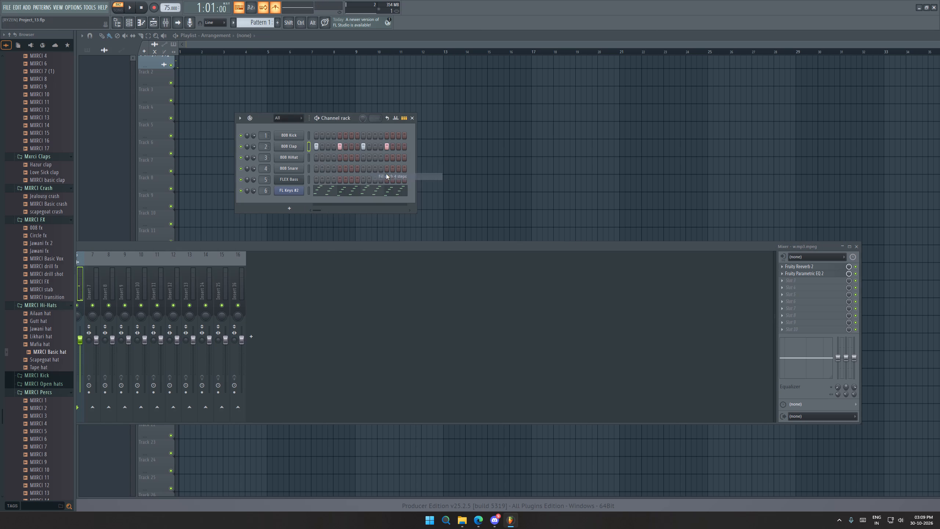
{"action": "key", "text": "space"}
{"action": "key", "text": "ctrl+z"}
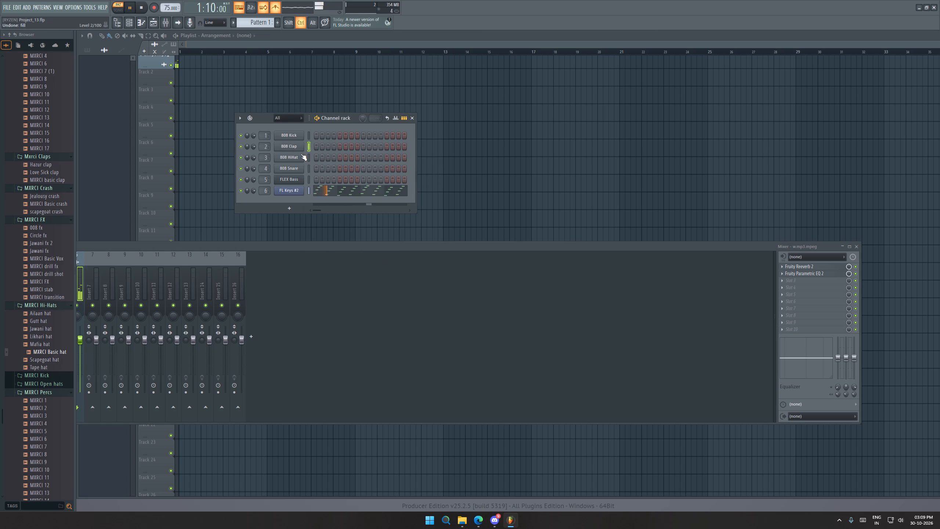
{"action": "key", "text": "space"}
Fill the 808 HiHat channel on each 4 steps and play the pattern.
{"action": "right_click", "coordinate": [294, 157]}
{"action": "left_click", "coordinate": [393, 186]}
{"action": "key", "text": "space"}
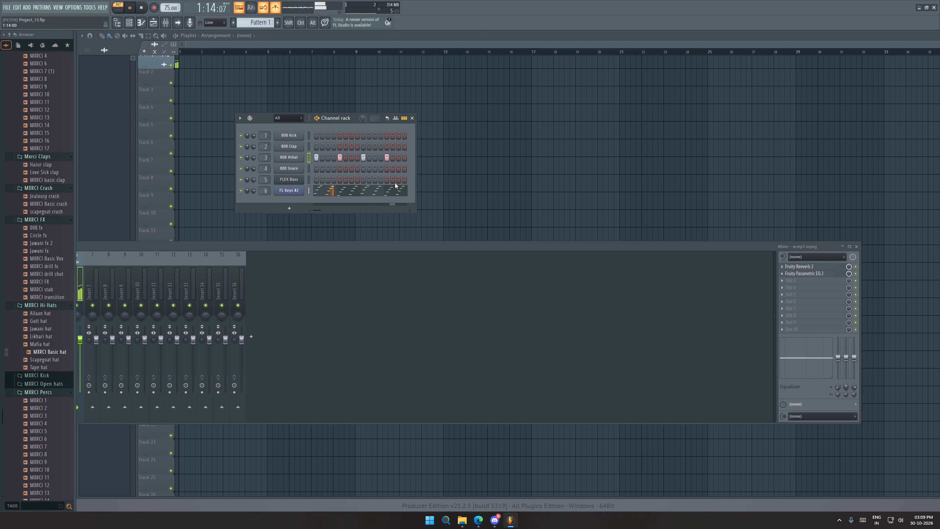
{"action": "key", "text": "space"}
Place 808 Kick hits on steps 1 and 9, playing the pattern to check them.
{"action": "left_click", "coordinate": [317, 134]}
{"action": "key", "text": "space"}
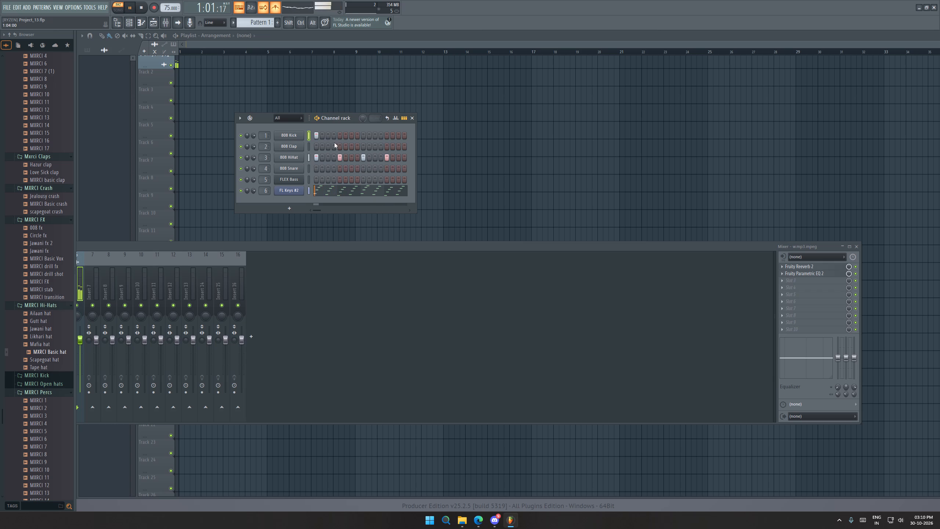
{"action": "left_click", "coordinate": [363, 135]}
{"action": "key", "text": "space"}
{"action": "key", "text": "space"}
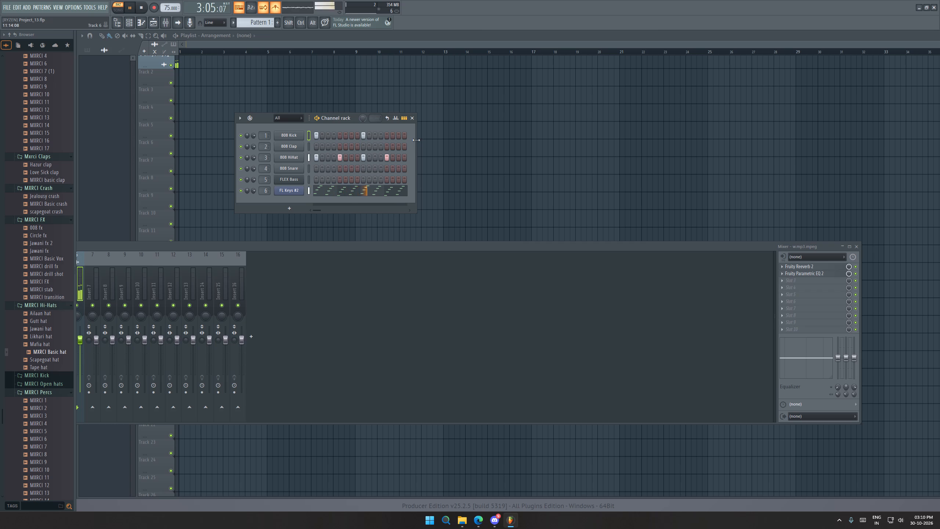
Widen the channel rack to show the whole four-bar step grid and replay the pattern's start.
{"action": "left_click_drag", "start_coordinate": [416, 140], "coordinate": [759, 149]}
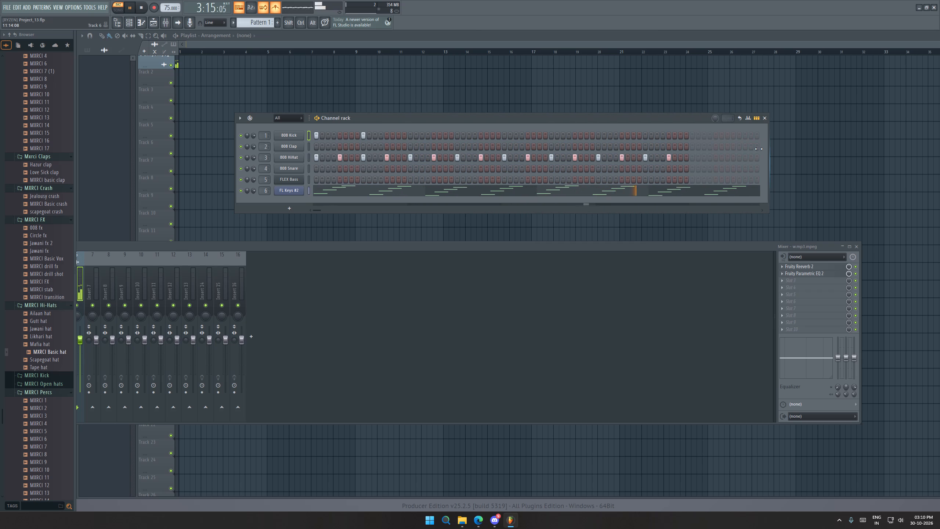
{"action": "left_click_drag", "start_coordinate": [759, 149], "coordinate": [750, 150]}
{"action": "key", "text": "space"}
{"action": "key", "text": "space"}
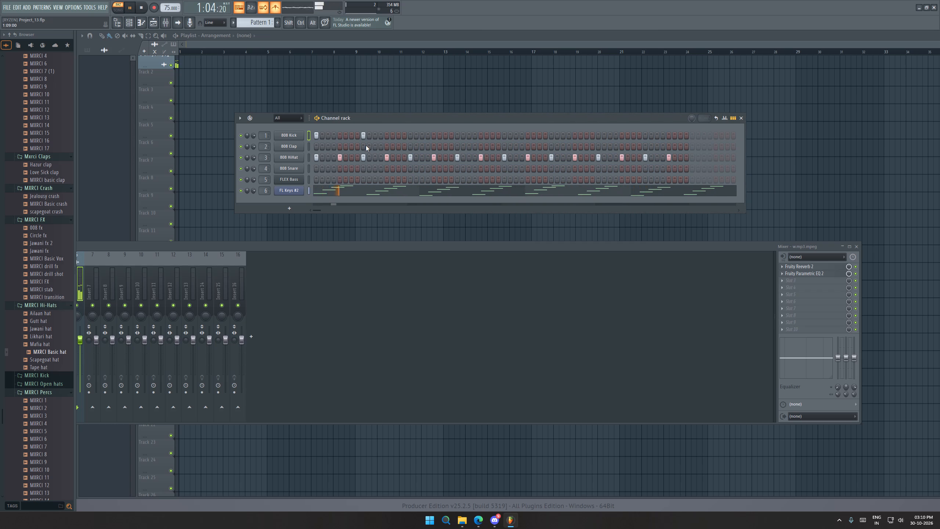
{"action": "key", "text": "space"}
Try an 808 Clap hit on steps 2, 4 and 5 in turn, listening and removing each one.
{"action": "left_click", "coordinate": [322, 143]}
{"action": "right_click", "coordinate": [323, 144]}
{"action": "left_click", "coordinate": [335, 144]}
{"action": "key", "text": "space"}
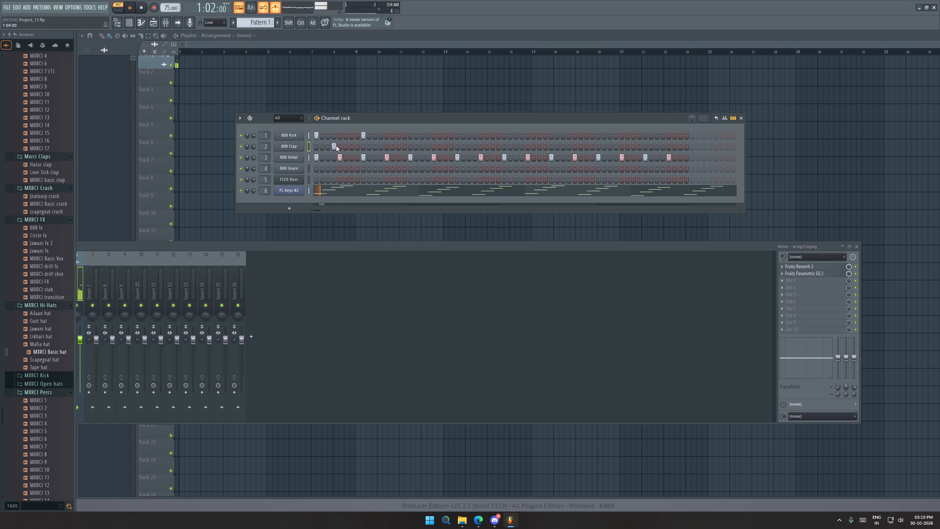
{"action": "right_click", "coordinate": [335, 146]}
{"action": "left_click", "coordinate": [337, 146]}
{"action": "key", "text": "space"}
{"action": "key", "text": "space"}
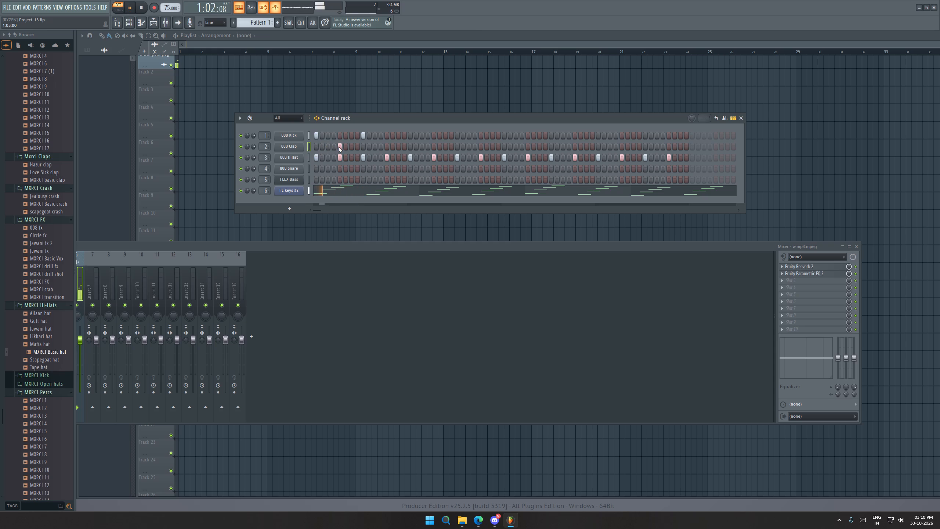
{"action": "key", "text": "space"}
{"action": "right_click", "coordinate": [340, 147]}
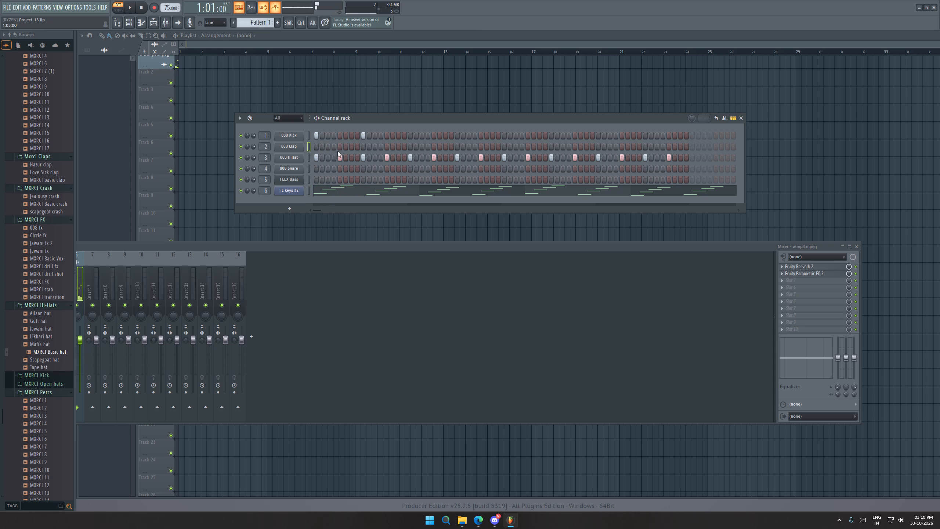
Place an 808 Snare hit on step 5 and play the pattern.
{"action": "left_click", "coordinate": [339, 168]}
{"action": "key", "text": "space"}
Fill the 808 HiHat channel on each 2 steps and play the pattern to check it.
{"action": "right_click", "coordinate": [296, 155]}
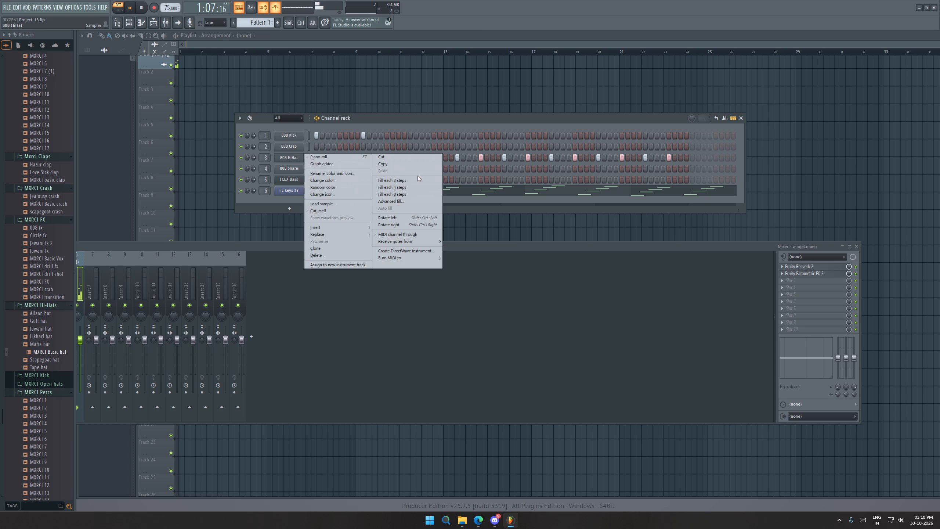
{"action": "key", "text": "space"}
{"action": "left_click", "coordinate": [411, 179]}
{"action": "key", "text": "space"}
{"action": "key", "text": "space"}
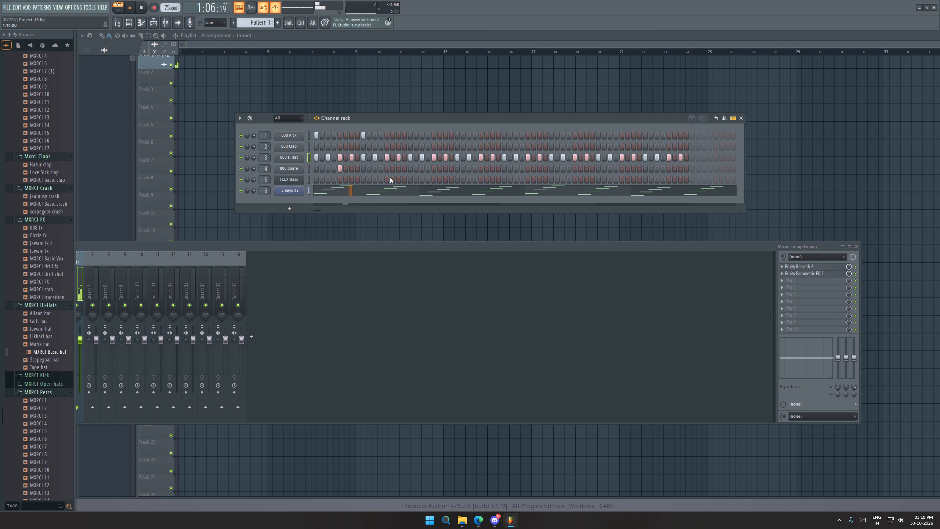
{"action": "key", "text": "space"}
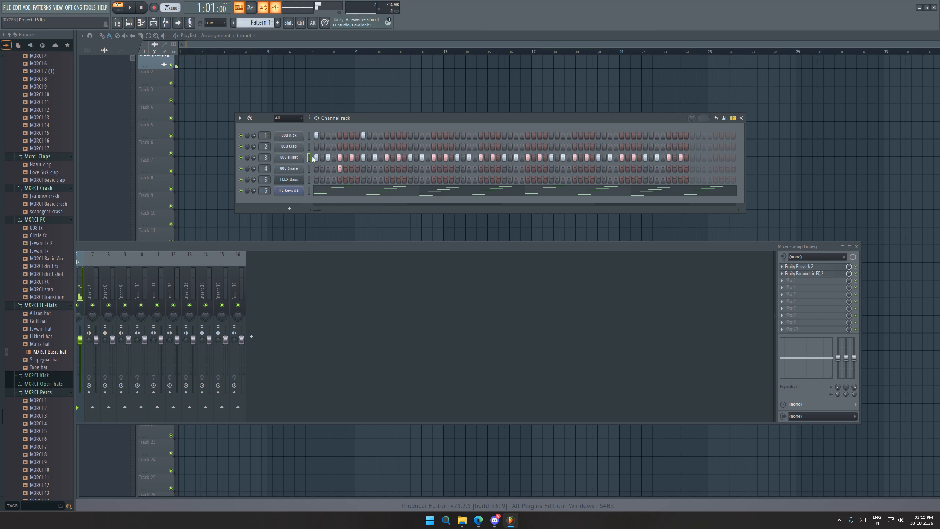
Paint continuous 808 HiHat hits up to step 24 and play the pattern.
{"action": "left_click_drag", "start_coordinate": [325, 155], "coordinate": [451, 158]}
{"action": "key", "text": "space"}
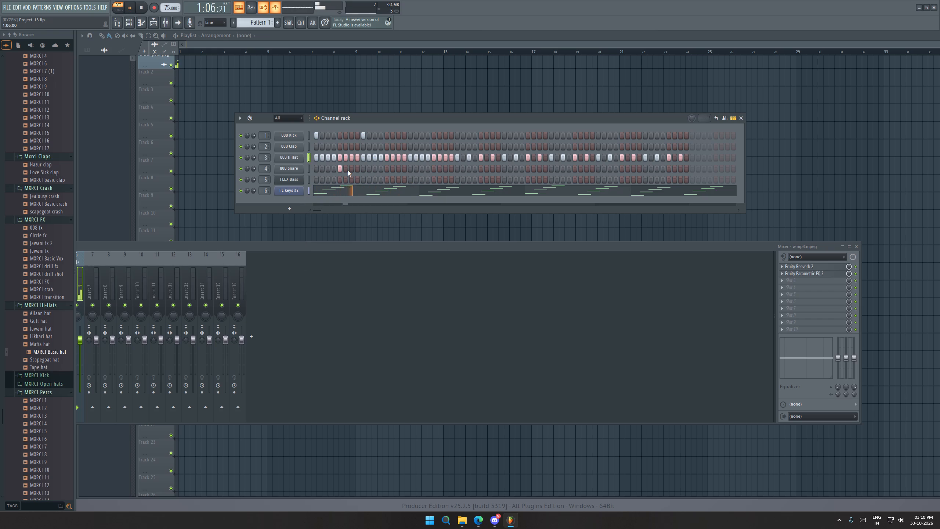
Undo the continuous 808 HiHat hits, going back to a hit on every second step, and play the pattern.
{"action": "key", "text": "ctrl+z"}
{"action": "key", "text": "space"}
{"action": "key", "text": "space"}
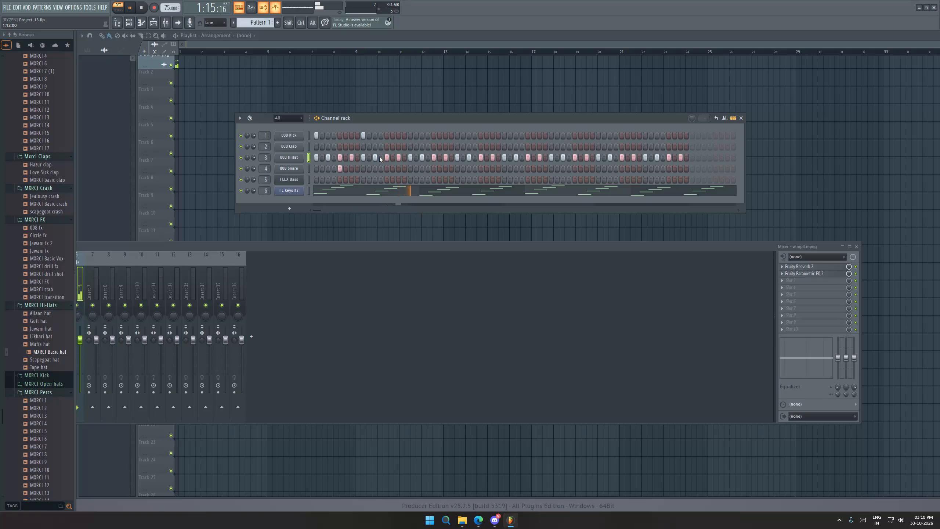
{"action": "key", "text": "space"}
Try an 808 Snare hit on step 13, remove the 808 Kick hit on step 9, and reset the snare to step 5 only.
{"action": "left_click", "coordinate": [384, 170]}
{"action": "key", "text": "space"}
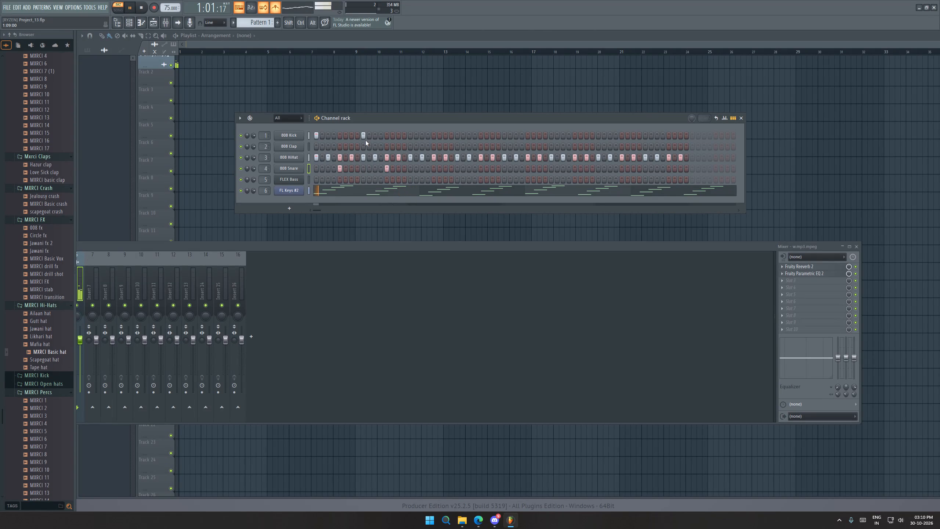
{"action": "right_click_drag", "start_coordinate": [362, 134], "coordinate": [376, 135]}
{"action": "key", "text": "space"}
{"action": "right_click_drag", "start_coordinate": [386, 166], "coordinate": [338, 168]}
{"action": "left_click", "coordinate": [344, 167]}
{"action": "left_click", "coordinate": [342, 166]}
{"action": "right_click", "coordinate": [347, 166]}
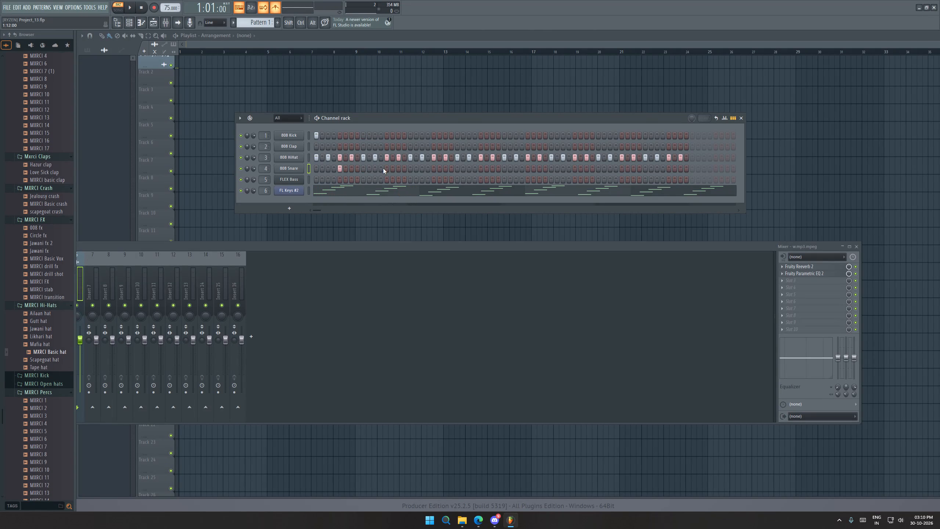
Place 808 Snare hits on steps 13, 21, 29, 37, 45, 53 and 61, and play the pattern.
{"action": "left_click", "coordinate": [383, 168]}
{"action": "right_click_drag", "start_coordinate": [382, 168], "coordinate": [375, 170]}
{"action": "left_click", "coordinate": [387, 167]}
{"action": "left_click", "coordinate": [434, 168]}
{"action": "left_click", "coordinate": [477, 168]}
{"action": "left_click", "coordinate": [482, 169]}
{"action": "right_click", "coordinate": [475, 169]}
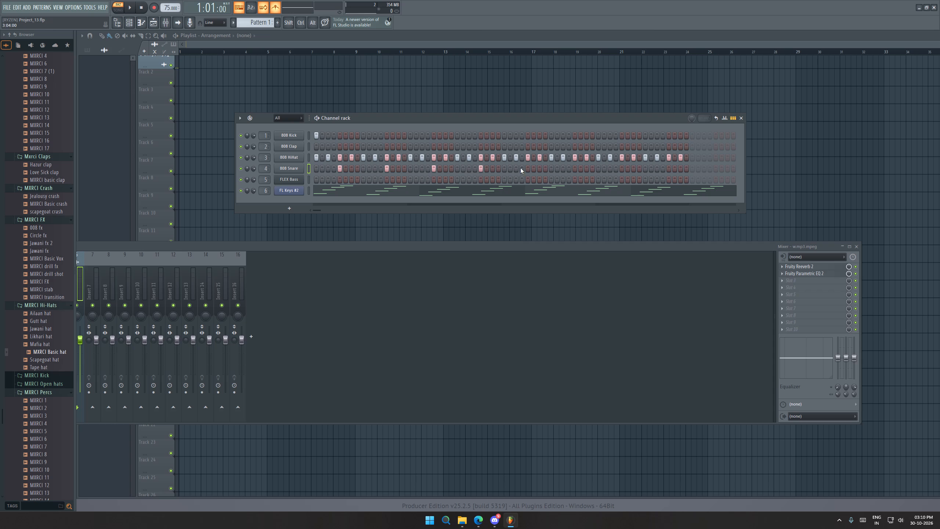
{"action": "left_click", "coordinate": [528, 168]}
{"action": "left_click", "coordinate": [574, 169]}
{"action": "key", "text": "space"}
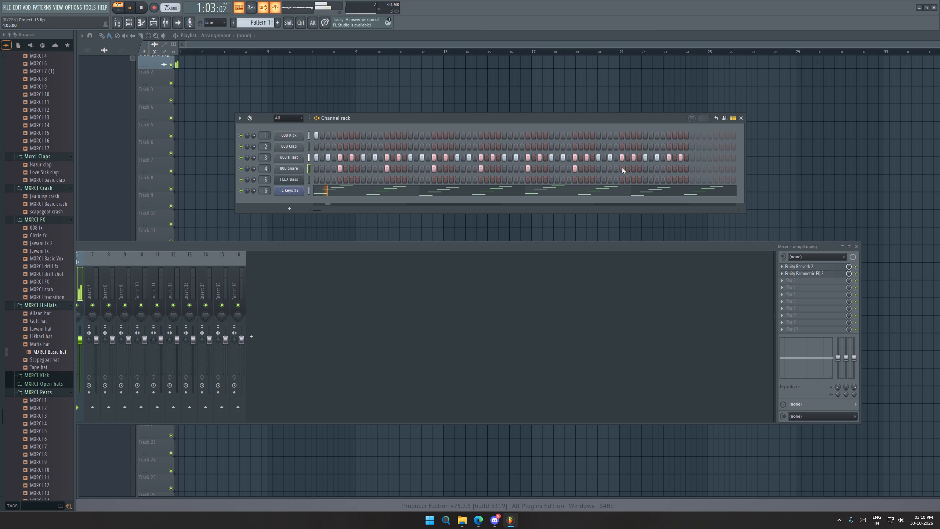
{"action": "left_click", "coordinate": [621, 166]}
{"action": "left_click", "coordinate": [669, 169]}
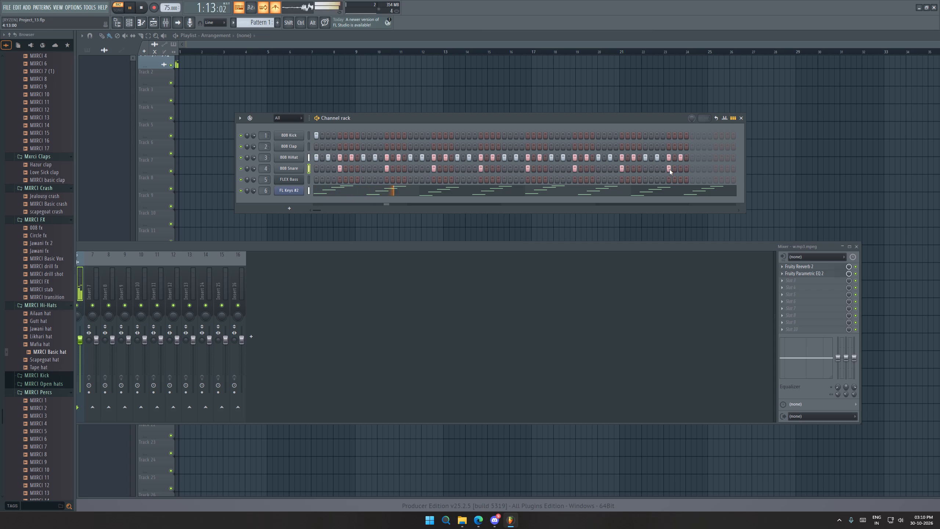
{"action": "key", "text": "space"}
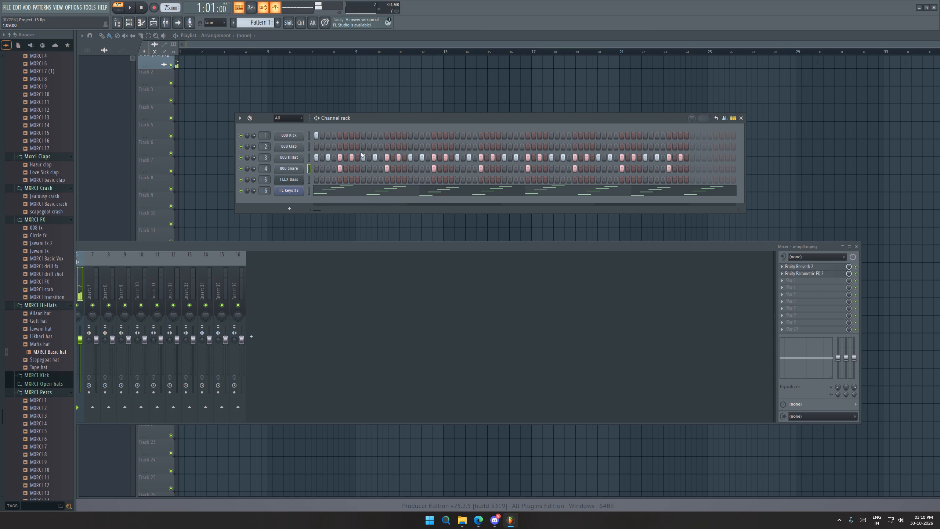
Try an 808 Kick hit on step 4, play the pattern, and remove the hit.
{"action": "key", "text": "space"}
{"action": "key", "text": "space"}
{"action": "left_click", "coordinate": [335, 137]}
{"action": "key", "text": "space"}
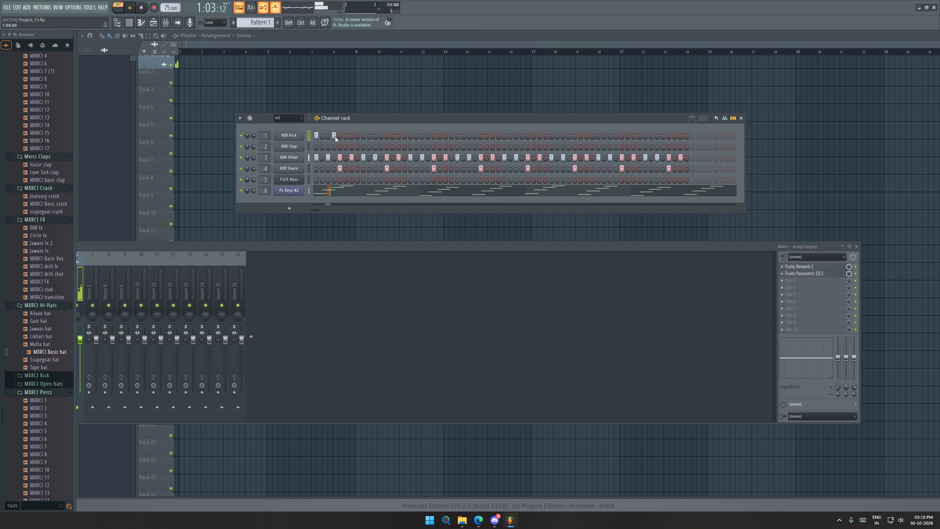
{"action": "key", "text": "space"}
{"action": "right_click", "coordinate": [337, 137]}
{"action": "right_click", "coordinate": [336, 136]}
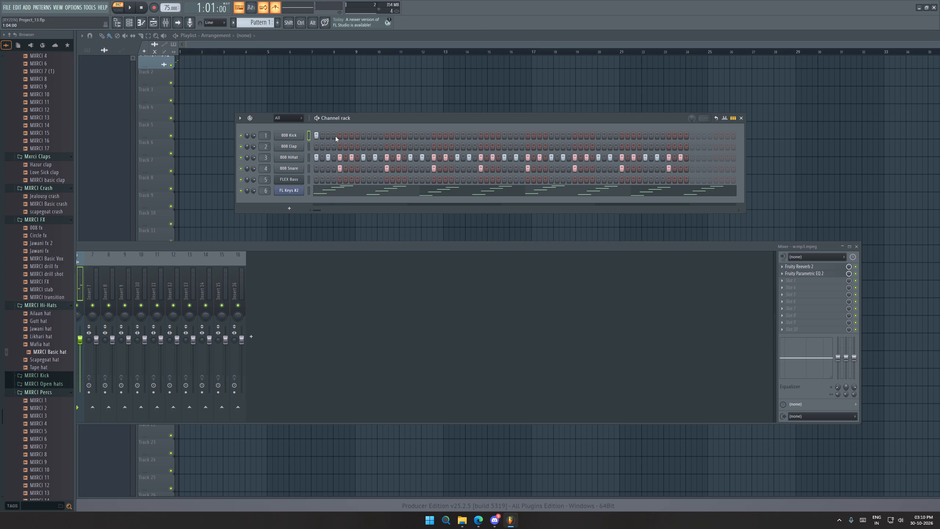
Place 808 Kick hits on steps 9, 17, 25, 33, 41, 49 and 57, and listen to the full pattern.
{"action": "left_click", "coordinate": [363, 134]}
{"action": "key", "text": "space"}
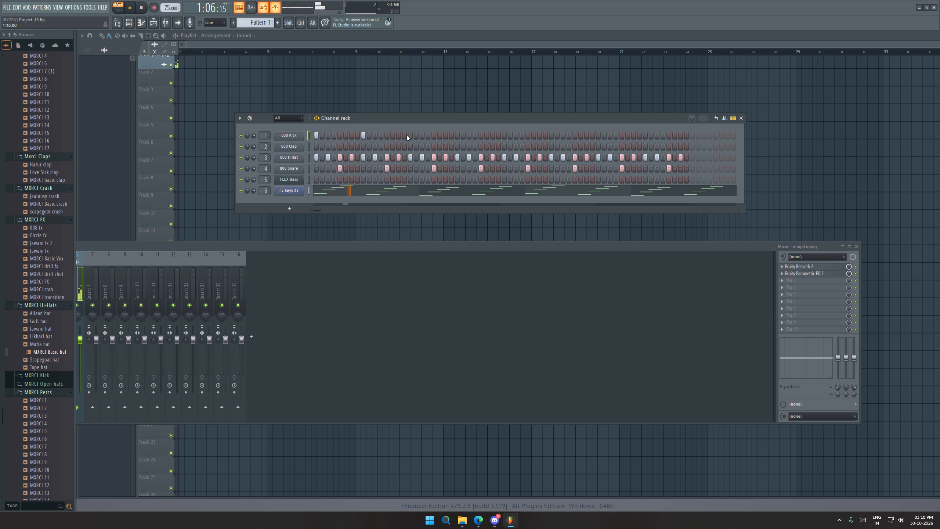
{"action": "left_click", "coordinate": [413, 135]}
{"action": "right_click_drag", "start_coordinate": [412, 134], "coordinate": [420, 137]}
{"action": "left_click", "coordinate": [409, 137]}
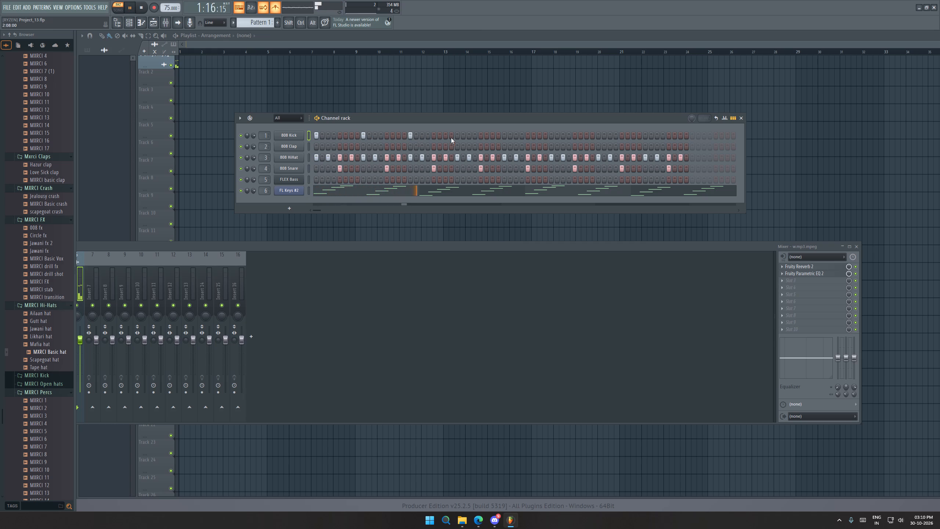
{"action": "left_click", "coordinate": [455, 135]}
{"action": "left_click", "coordinate": [503, 133]}
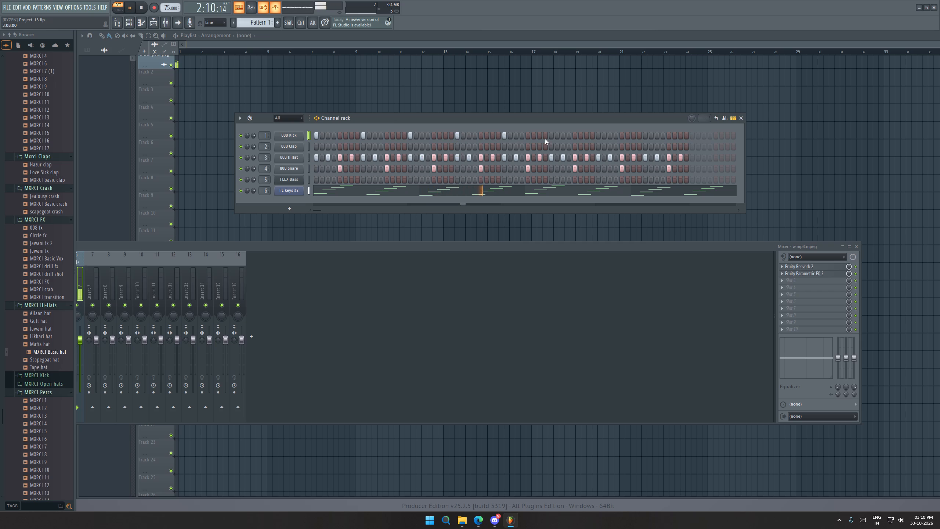
{"action": "left_click", "coordinate": [553, 135]}
{"action": "left_click", "coordinate": [597, 136]}
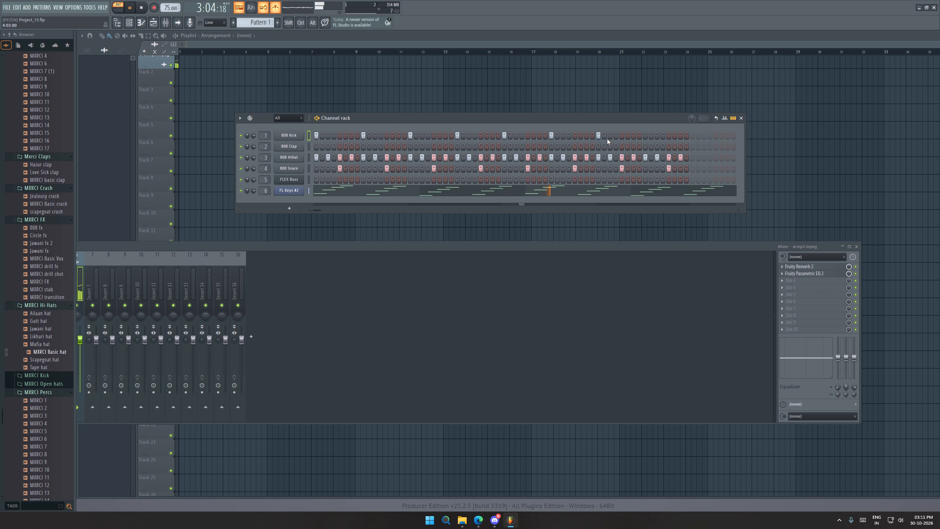
{"action": "left_click", "coordinate": [646, 133]}
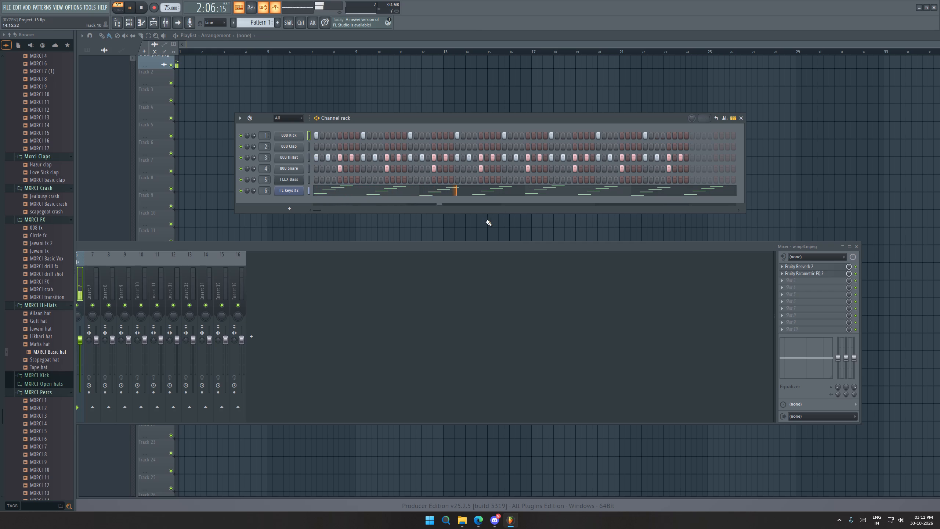
{"action": "key", "text": "space"}
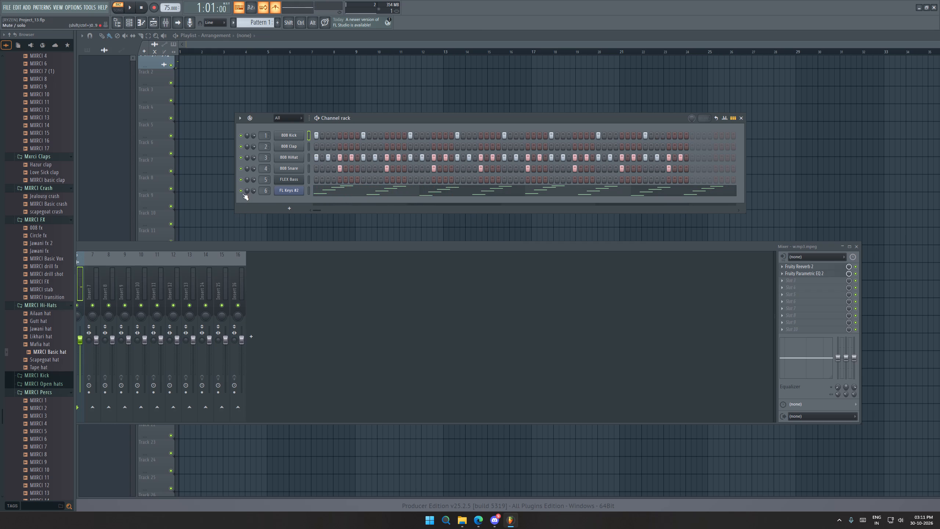
Mute the 808 Kick, 808 Clap, 808 HiHat, 808 Snare and FLEX Bass channels, and save the project.
{"action": "left_click_drag", "start_coordinate": [242, 133], "coordinate": [241, 137]}
{"action": "left_click_drag", "start_coordinate": [241, 137], "coordinate": [240, 179]}
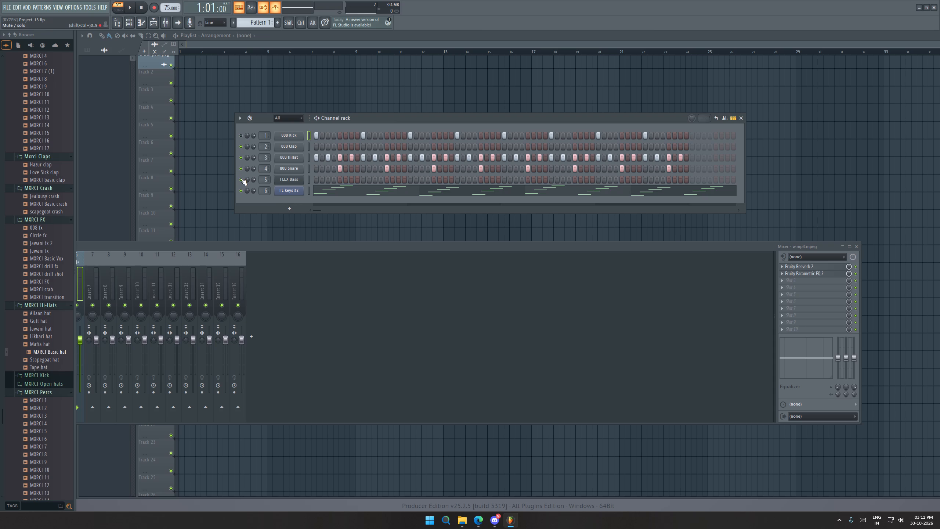
{"action": "left_click", "coordinate": [241, 179]}
{"action": "left_click", "coordinate": [239, 170]}
{"action": "left_click", "coordinate": [241, 159]}
{"action": "left_click", "coordinate": [240, 144]}
{"action": "key", "text": "ctrl+s"}
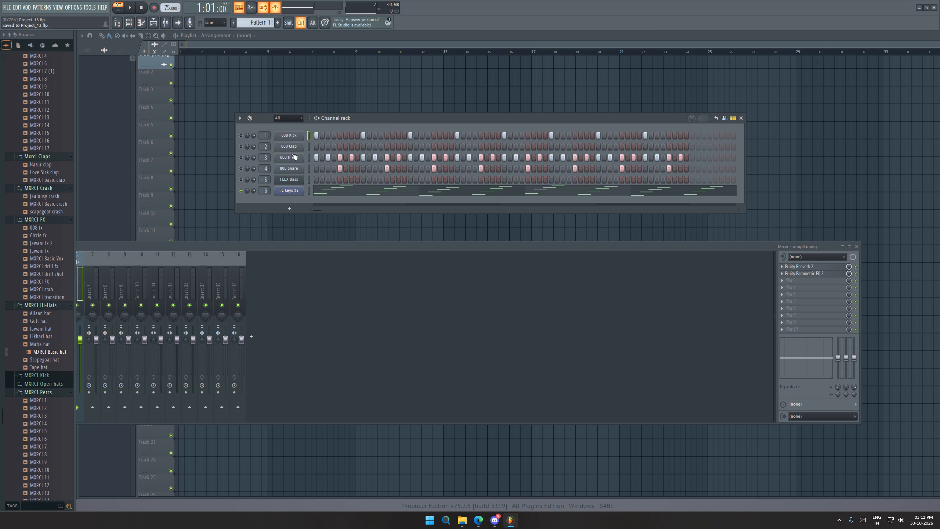
Close the channel rack and mixer, and import w.mp3.mpeg from the file explorer onto playlist track 2 at bar 1.
{"action": "left_click", "coordinate": [741, 118]}
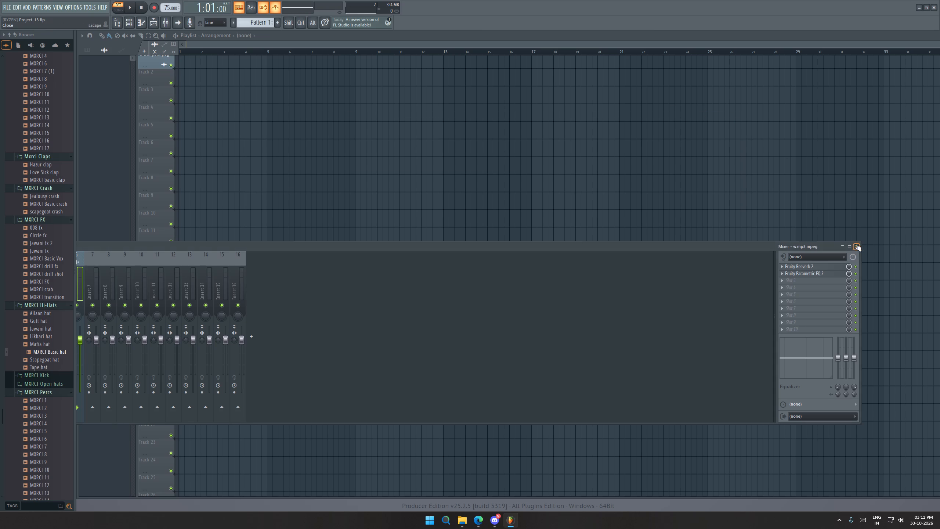
{"action": "left_click", "coordinate": [855, 245]}
{"action": "scroll", "coordinate": [198, 134], "scroll_direction": "up", "scroll_amount": 10}
{"action": "scroll", "coordinate": [134, 106], "scroll_direction": "up", "scroll_amount": 3}
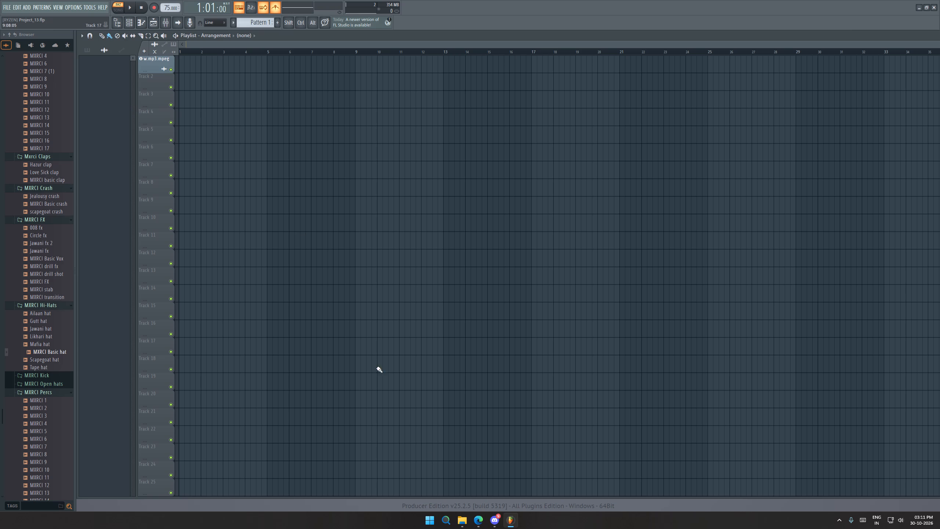
{"action": "left_click", "coordinate": [460, 518]}
{"action": "left_click", "coordinate": [591, 148]}
{"action": "left_click_drag", "start_coordinate": [588, 141], "coordinate": [152, 79]}
{"action": "left_click", "coordinate": [442, 283]}
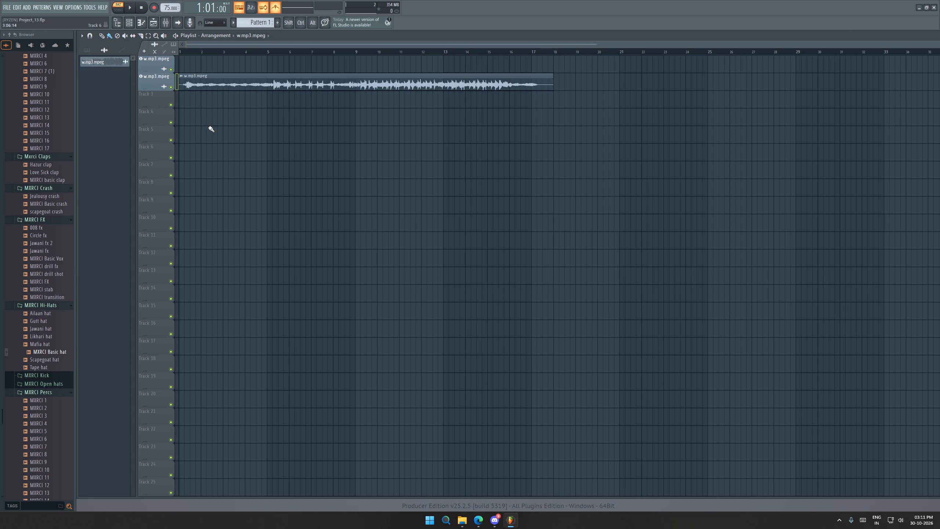
Extract the drums, bass and instruments stems from the w.mp3.mpeg clip, leaving out vocals.
{"action": "left_click", "coordinate": [182, 75]}
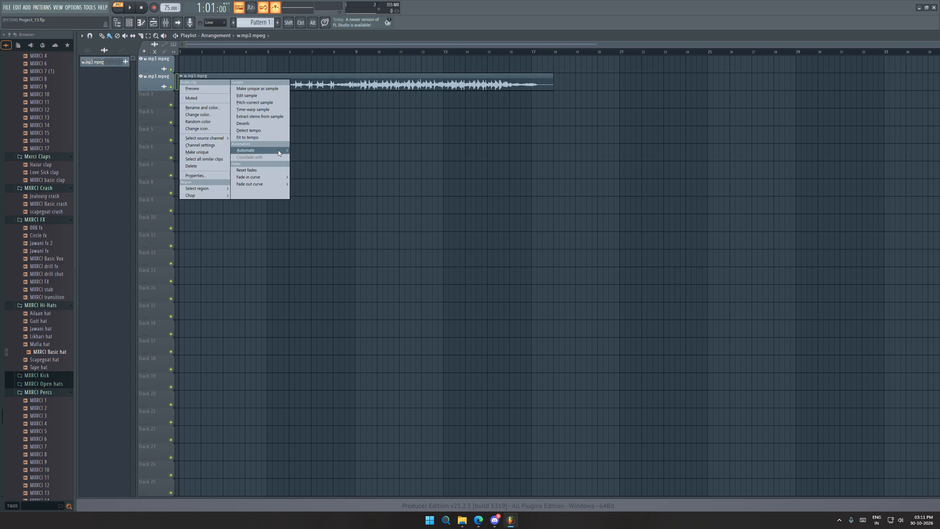
{"action": "left_click", "coordinate": [277, 119]}
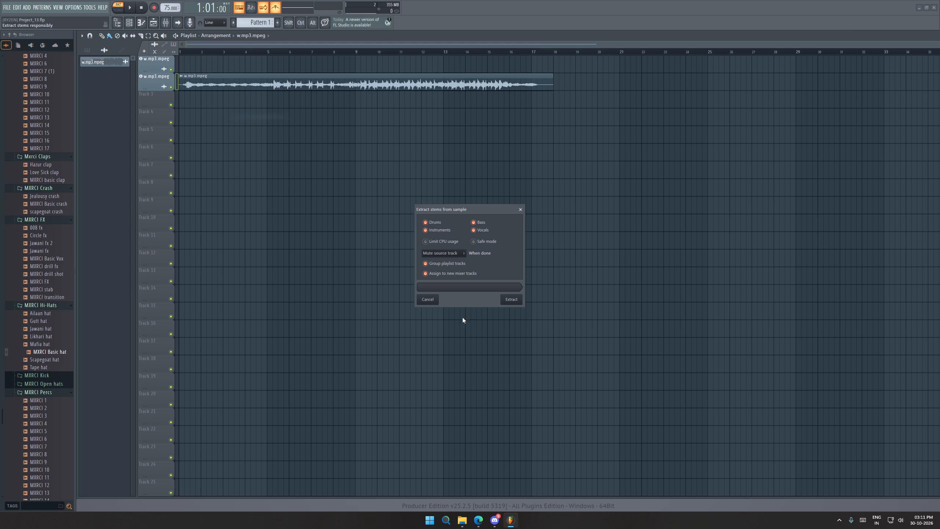
{"action": "left_click", "coordinate": [444, 229]}
{"action": "left_click", "coordinate": [478, 221]}
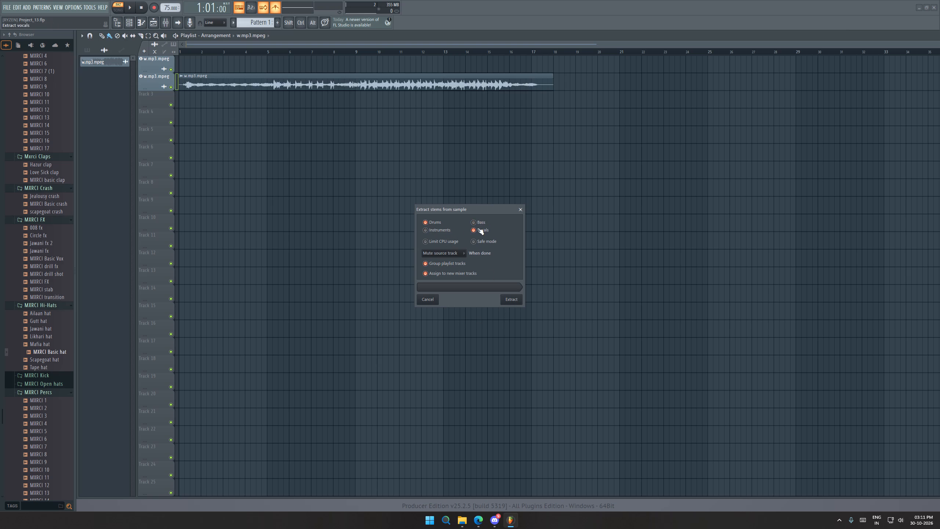
{"action": "left_click", "coordinate": [478, 223]}
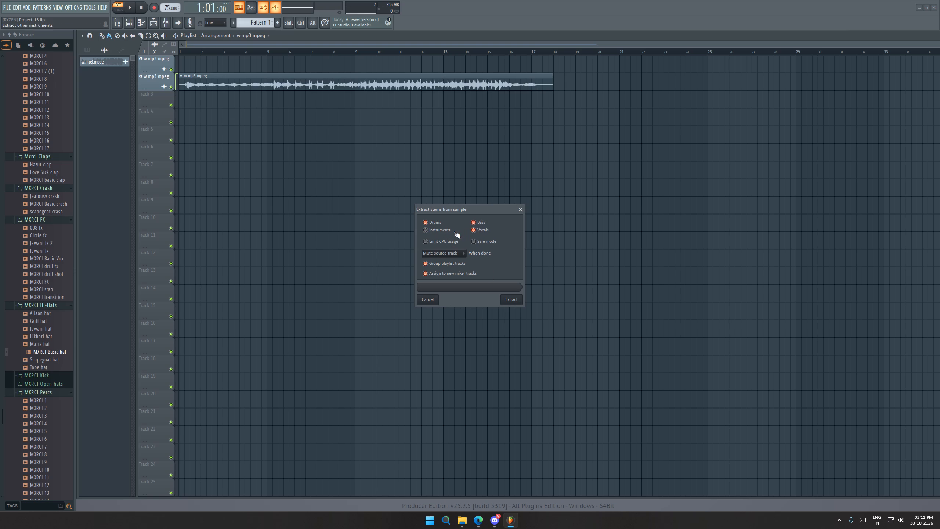
{"action": "left_click", "coordinate": [451, 231]}
{"action": "left_click", "coordinate": [472, 231]}
{"action": "left_click", "coordinate": [515, 300]}
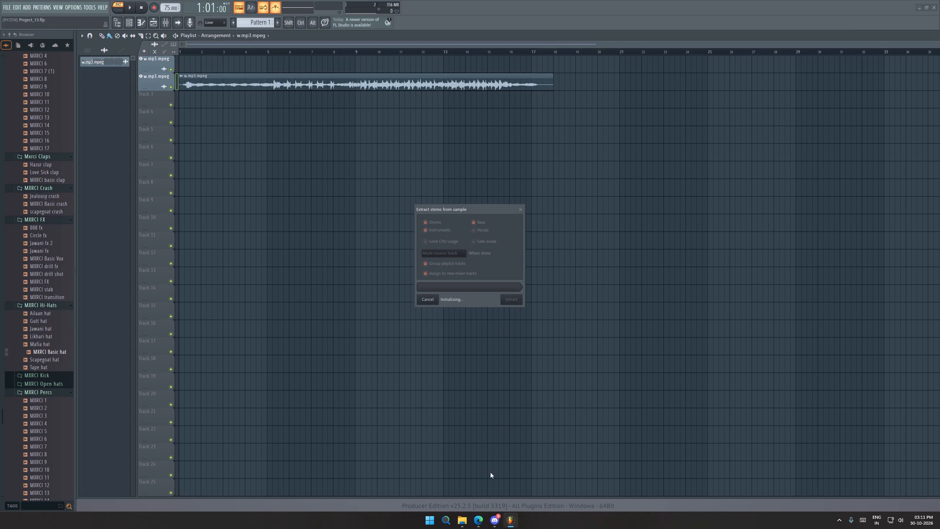
Switch to the browser showing the MP3 to MIDI Converter page.
{"action": "left_click", "coordinate": [484, 528]}
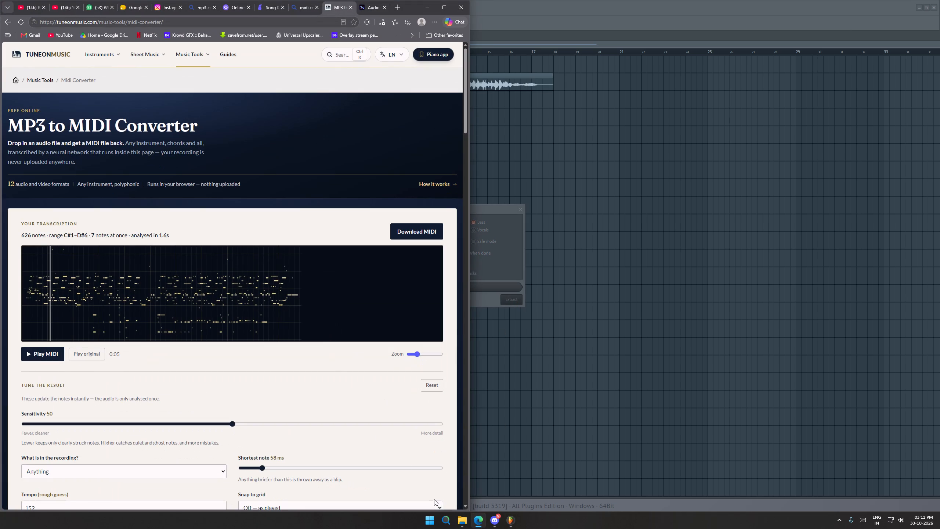
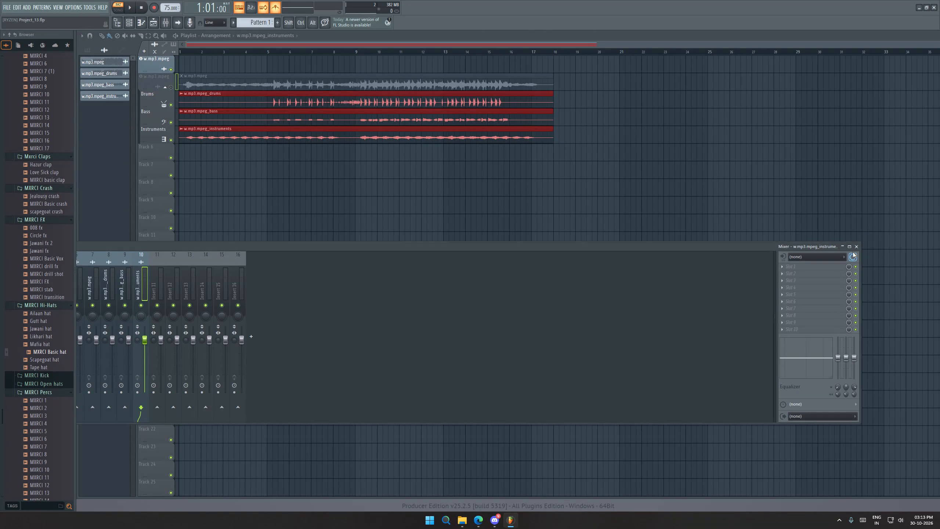
Close the mixer and play back the extracted stems from the start to check where the audio begins.
{"action": "left_click", "coordinate": [853, 246]}
{"action": "key", "text": "space"}
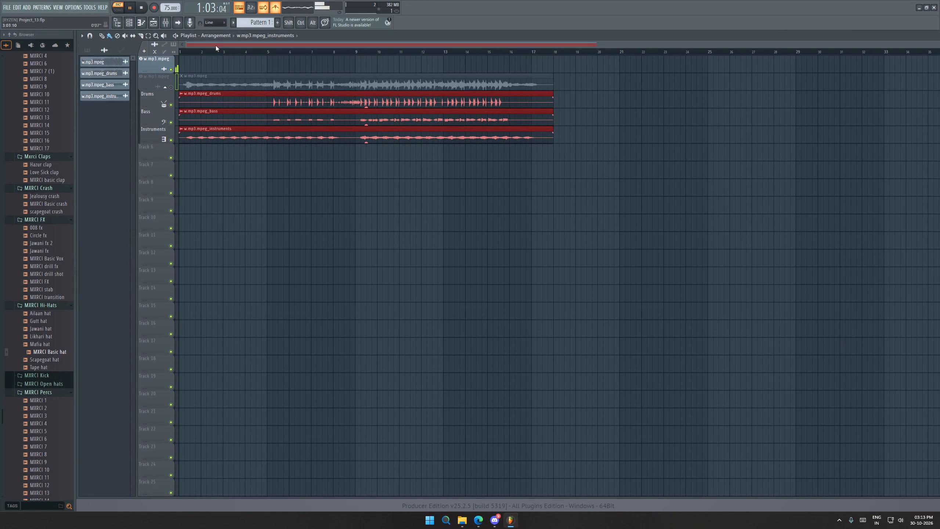
{"action": "key", "text": "space"}
{"action": "left_click", "coordinate": [182, 53]}
{"action": "key", "text": "space"}
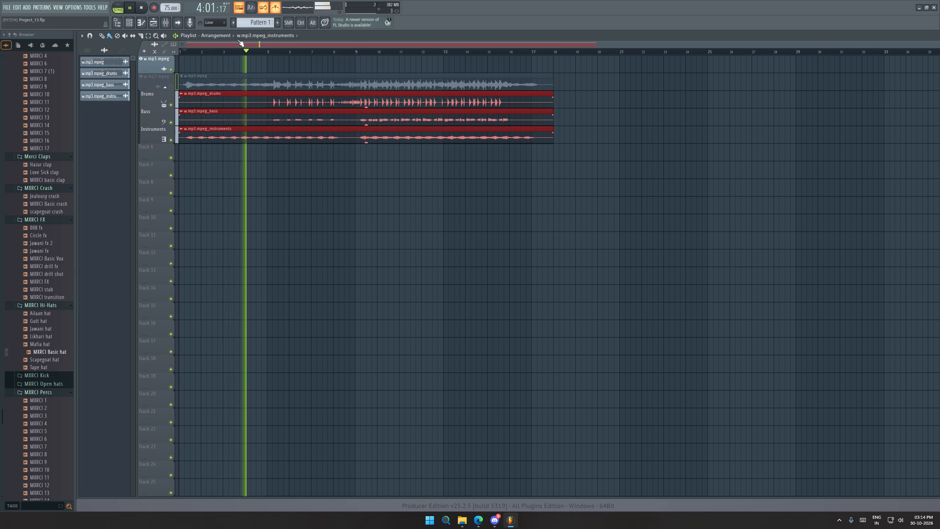
{"action": "key", "text": "space"}
{"action": "key", "text": "space"}
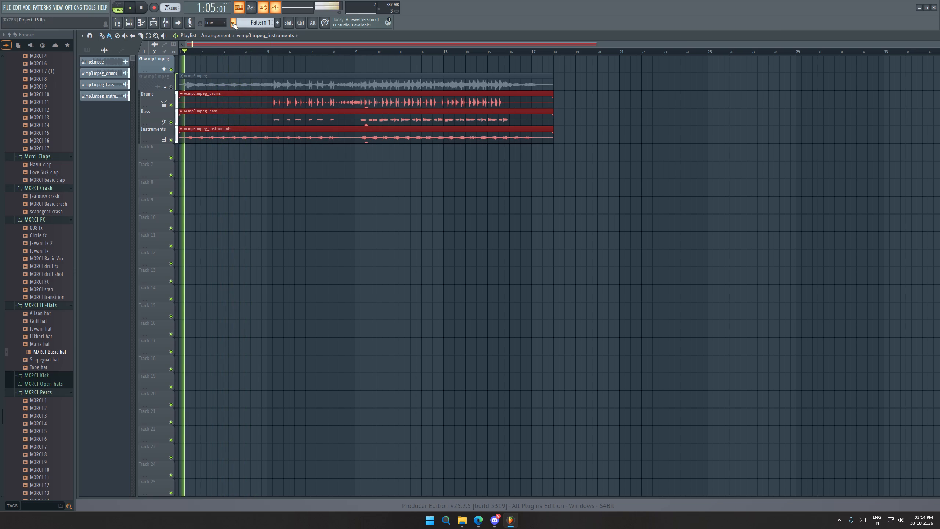
{"action": "key", "text": "space"}
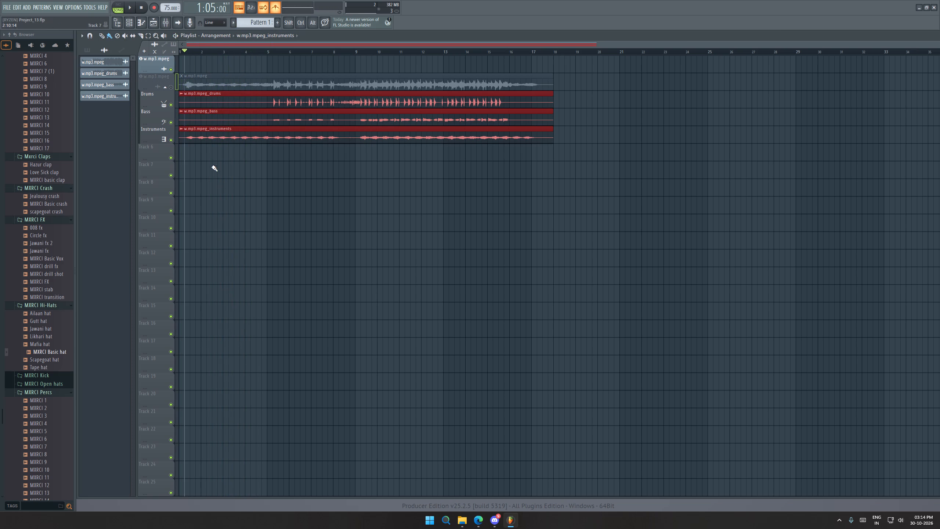
{"action": "scroll", "coordinate": [207, 155], "scroll_direction": "up", "scroll_amount": 6, "text": "ctrl"}
{"action": "left_click_drag", "start_coordinate": [254, 43], "coordinate": [161, 52]}
{"action": "key", "text": "space"}
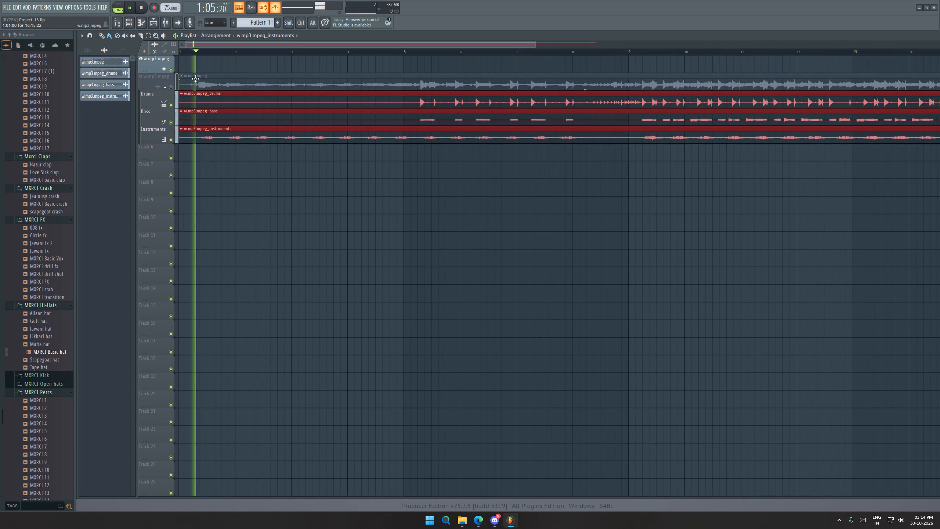
{"action": "key", "text": "space"}
{"action": "key", "text": "space"}
{"action": "key", "text": "space"}
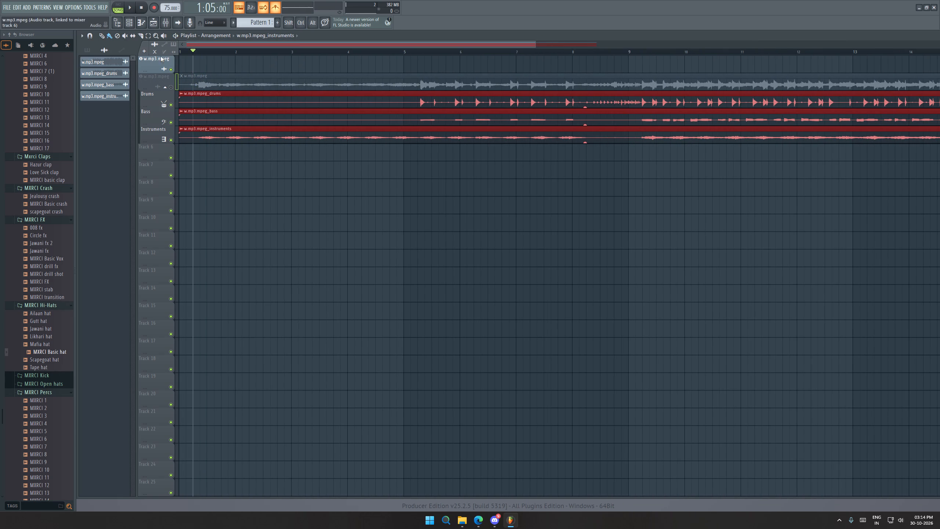
Slice the w.mp3.mpeg clip and its three stems at about 1:07:00 and delete the leading pieces.
{"action": "left_click", "coordinate": [142, 34]}
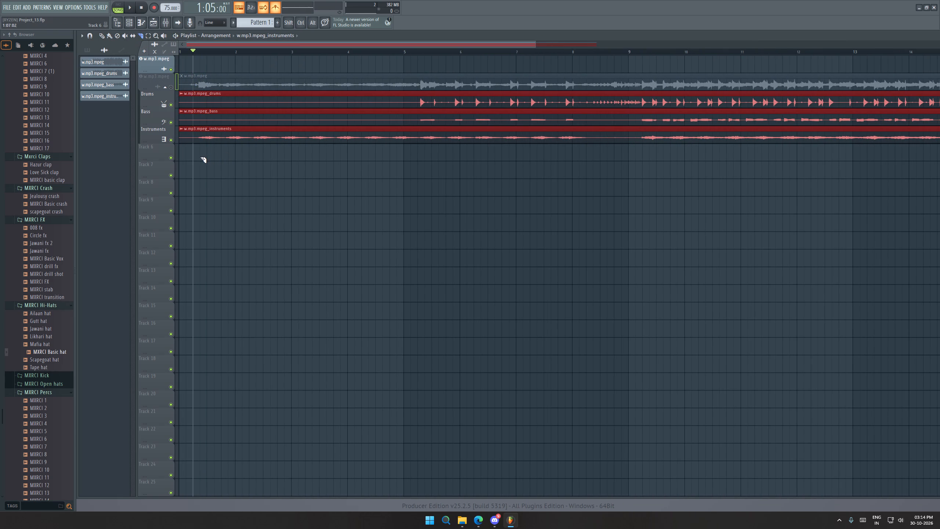
{"action": "left_click_drag", "start_coordinate": [199, 158], "coordinate": [198, 73]}
{"action": "left_click_drag", "start_coordinate": [198, 73], "coordinate": [198, 70]}
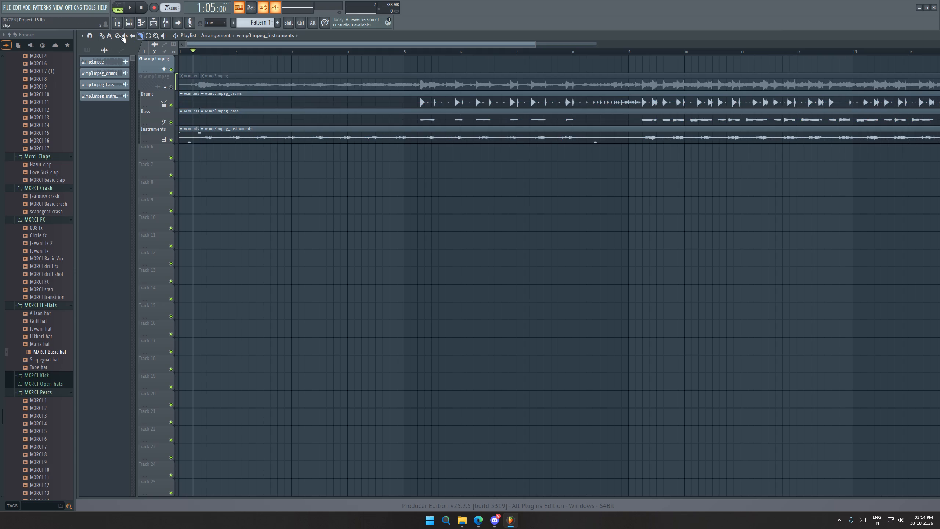
{"action": "left_click", "coordinate": [104, 35]}
{"action": "right_click_drag", "start_coordinate": [189, 68], "coordinate": [194, 177]}
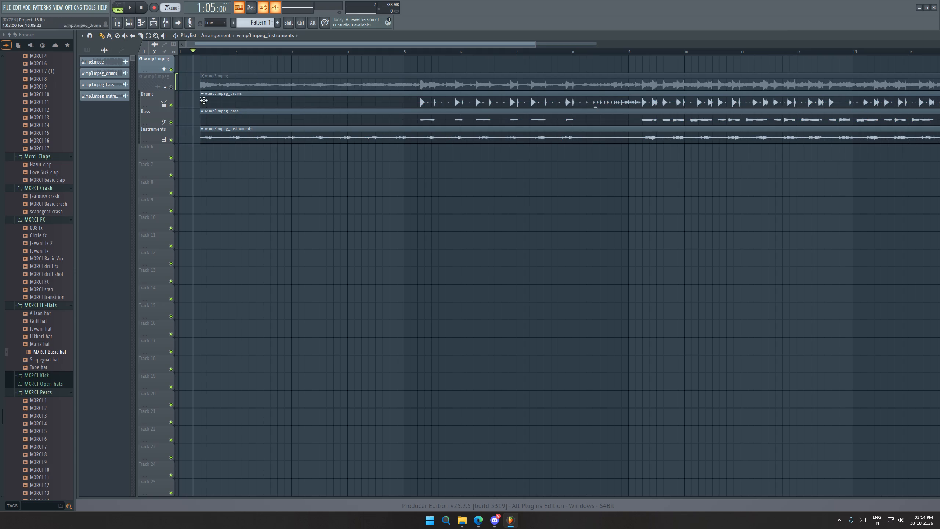
Select the w.mp3.mpeg clip and its three stems, move them together to start at bar 1, and play them back.
{"action": "left_click_drag", "start_coordinate": [190, 69], "coordinate": [308, 148], "text": "ctrl"}
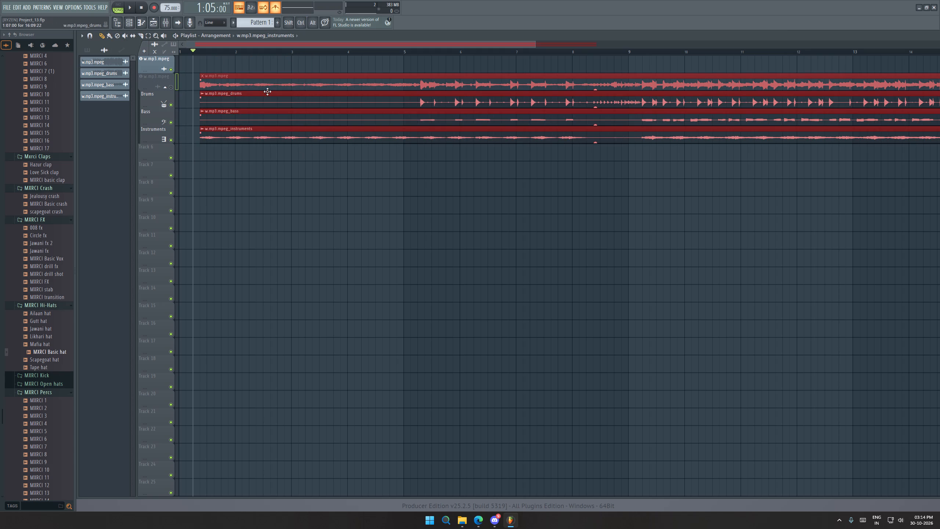
{"action": "left_click_drag", "start_coordinate": [265, 86], "coordinate": [179, 85]}
{"action": "left_click_drag", "start_coordinate": [183, 50], "coordinate": [141, 55]}
{"action": "key", "text": "space"}
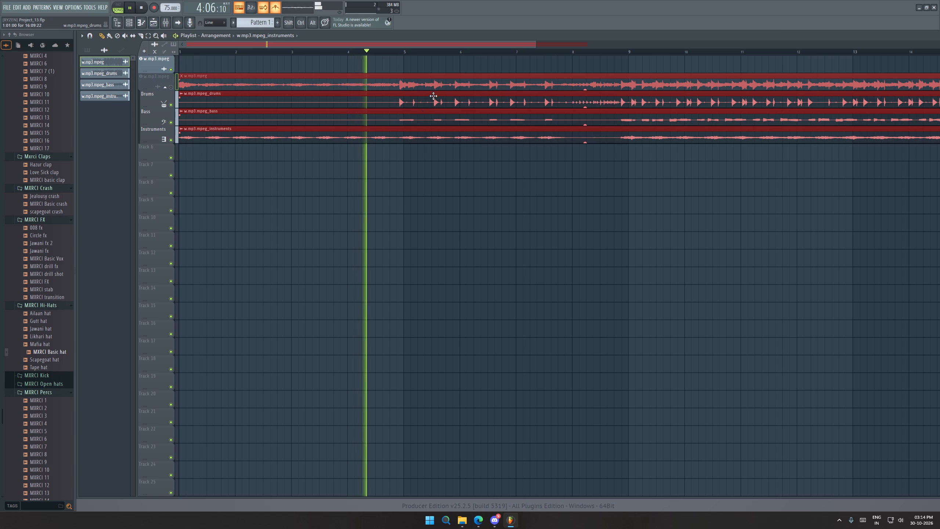
{"action": "key", "text": "space"}
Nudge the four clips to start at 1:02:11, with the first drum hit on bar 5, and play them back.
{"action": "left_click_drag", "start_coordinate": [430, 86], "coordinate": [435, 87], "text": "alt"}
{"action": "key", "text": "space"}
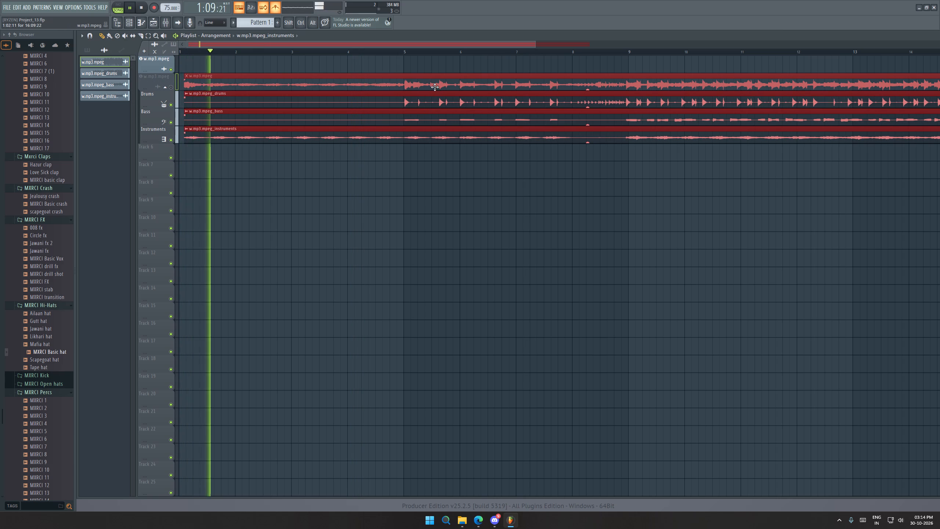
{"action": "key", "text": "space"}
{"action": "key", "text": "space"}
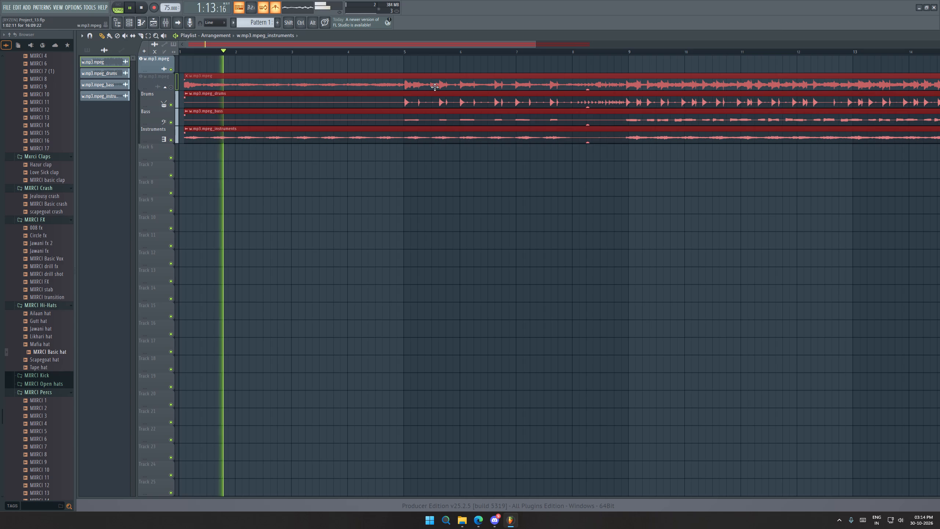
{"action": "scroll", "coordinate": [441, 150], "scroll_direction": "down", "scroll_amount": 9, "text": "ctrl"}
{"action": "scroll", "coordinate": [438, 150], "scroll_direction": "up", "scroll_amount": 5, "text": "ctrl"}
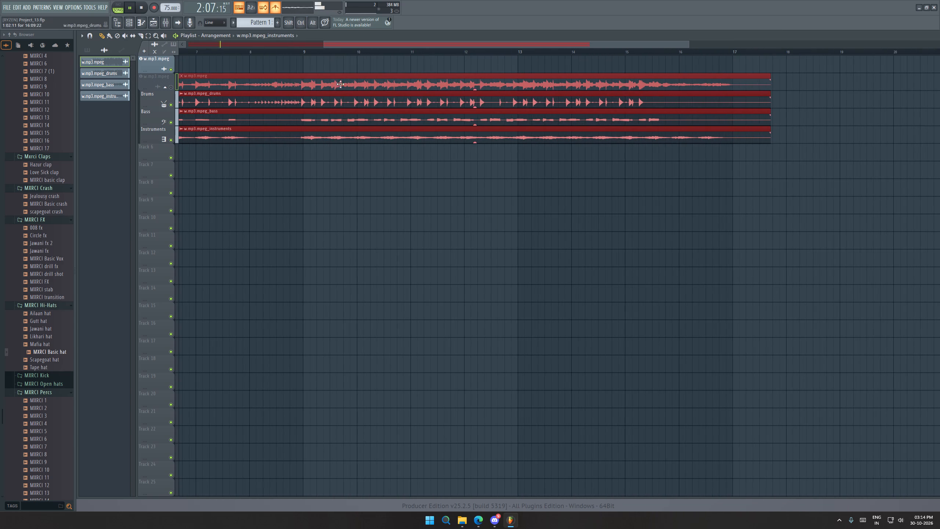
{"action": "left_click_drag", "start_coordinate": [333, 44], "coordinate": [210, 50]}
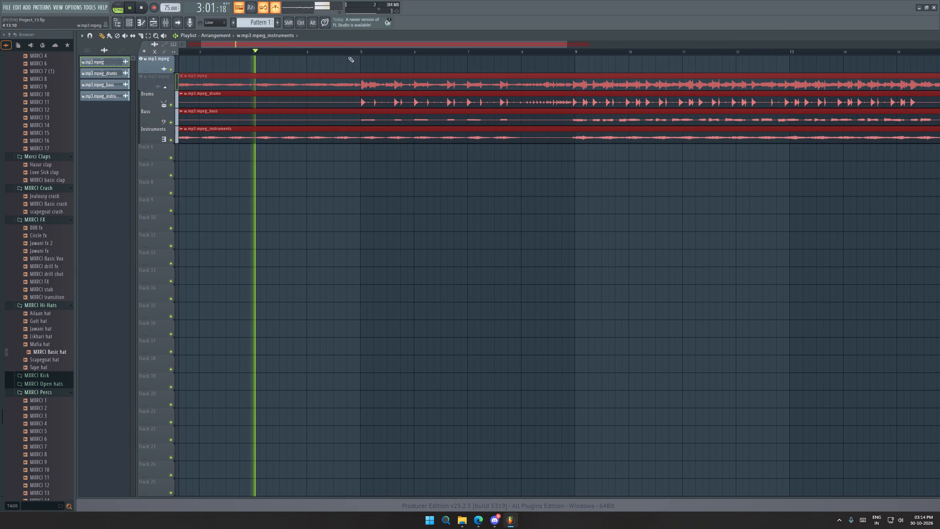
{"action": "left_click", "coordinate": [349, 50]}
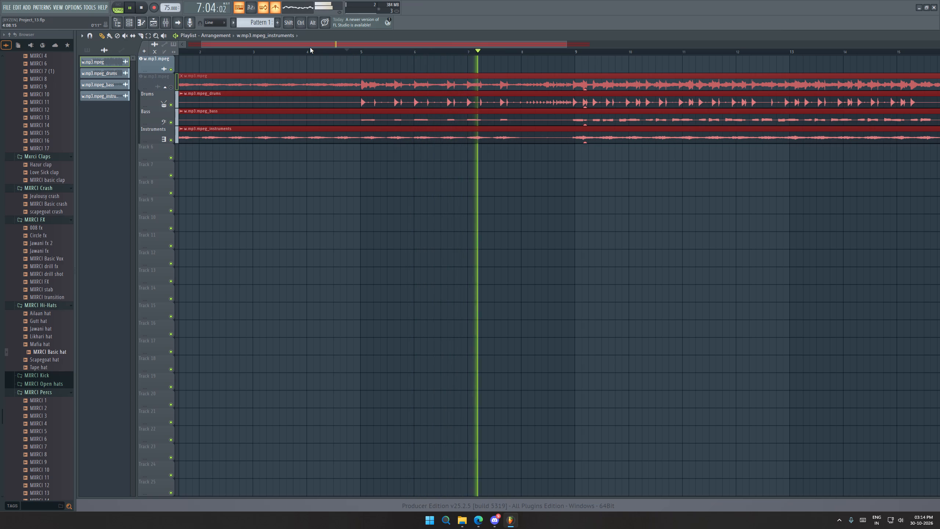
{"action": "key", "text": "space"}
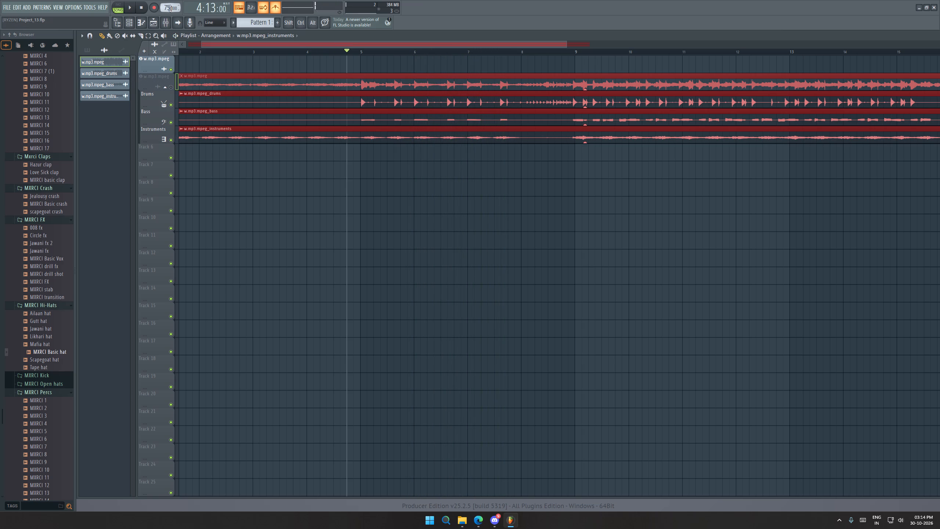
Set the project tempo to 76 BPM.
{"action": "left_click_drag", "start_coordinate": [170, 8], "coordinate": [169, 511]}
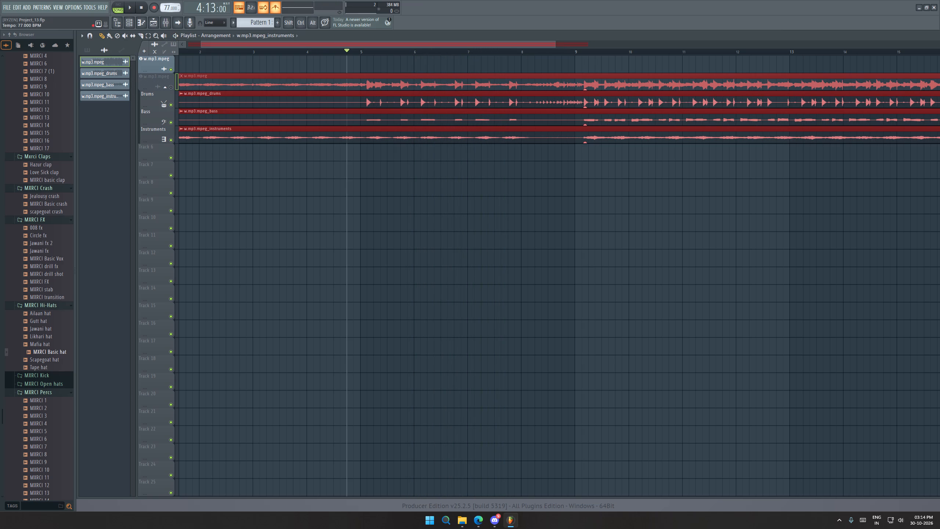
{"action": "left_click_drag", "start_coordinate": [169, 511], "coordinate": [169, 514]}
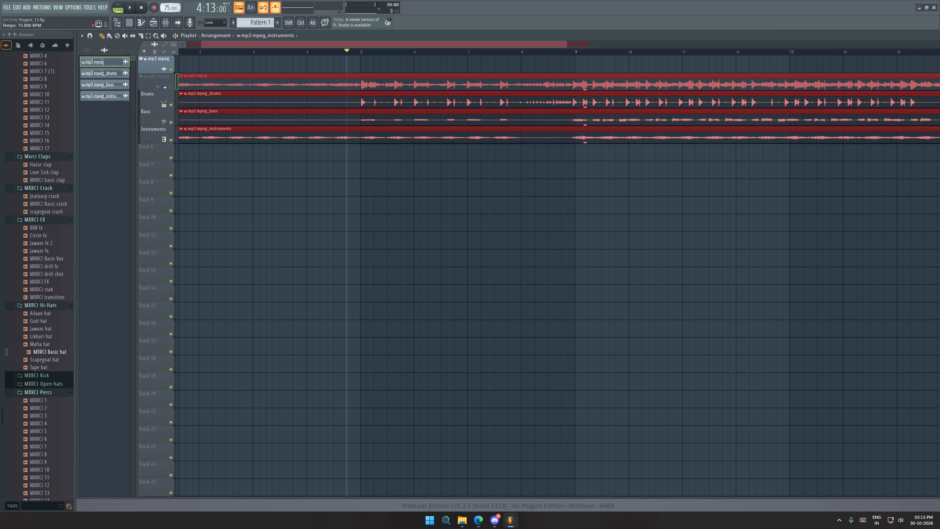
{"action": "left_click_drag", "start_coordinate": [169, 514], "coordinate": [172, 512]}
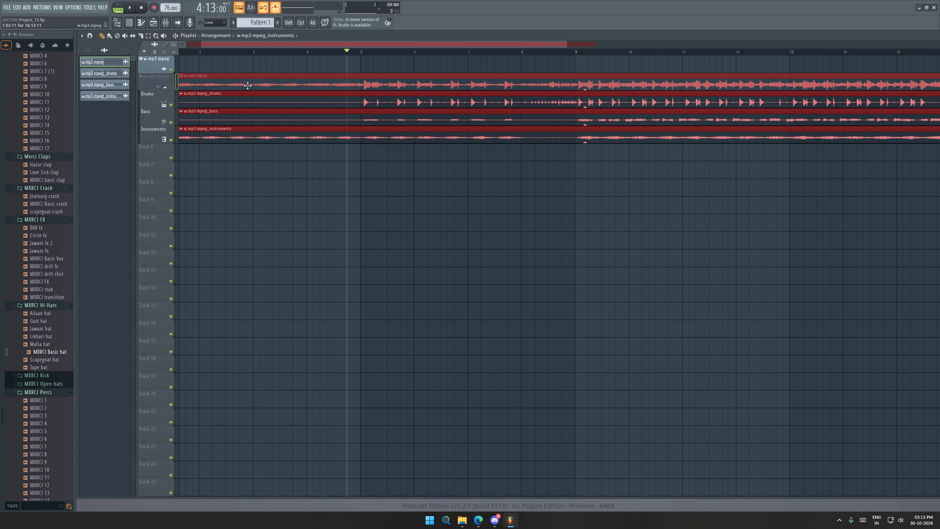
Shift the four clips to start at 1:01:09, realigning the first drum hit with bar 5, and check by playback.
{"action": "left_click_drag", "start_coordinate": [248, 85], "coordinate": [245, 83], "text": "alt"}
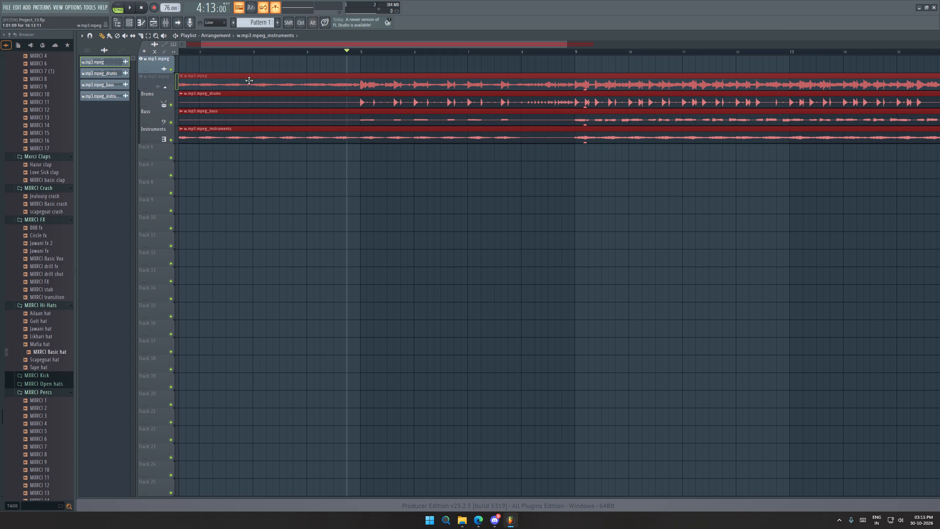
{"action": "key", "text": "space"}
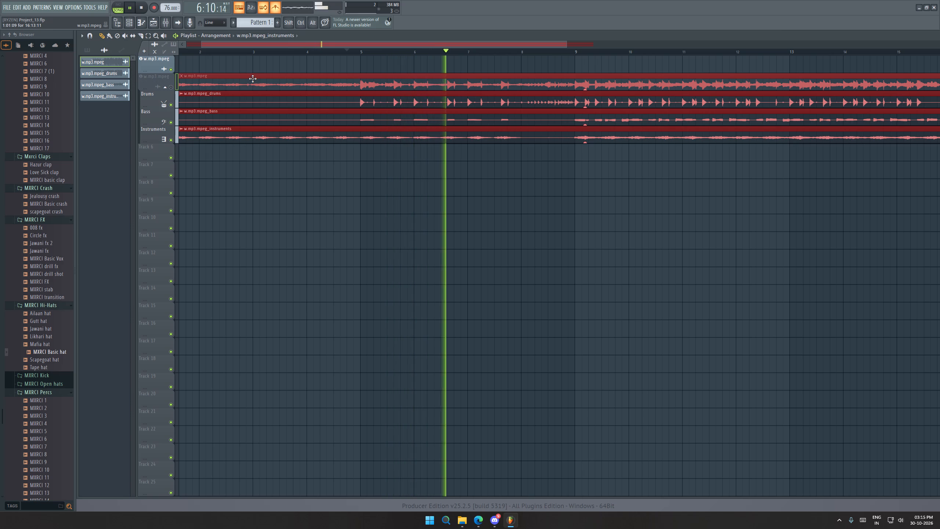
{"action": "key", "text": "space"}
Move the four clips to start exactly at bar 1.
{"action": "left_click_drag", "start_coordinate": [318, 46], "coordinate": [270, 47]}
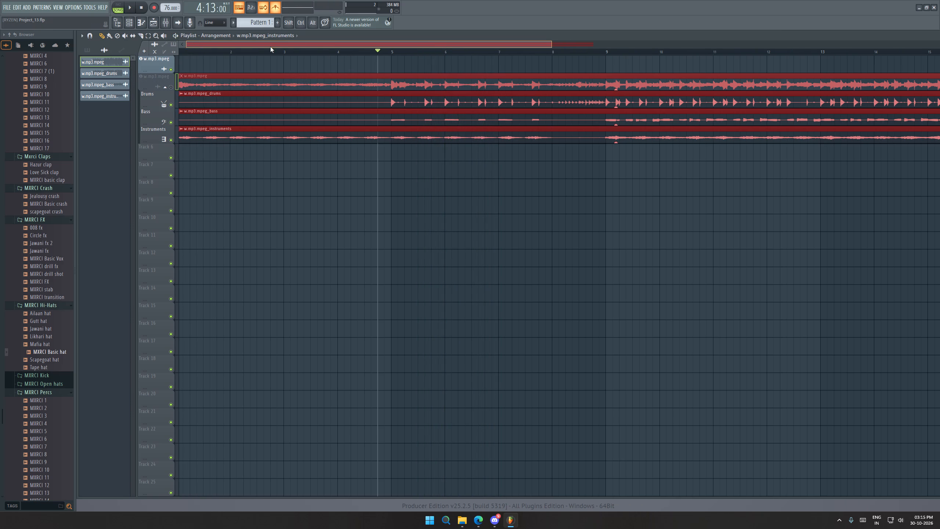
{"action": "left_click_drag", "start_coordinate": [270, 47], "coordinate": [230, 49]}
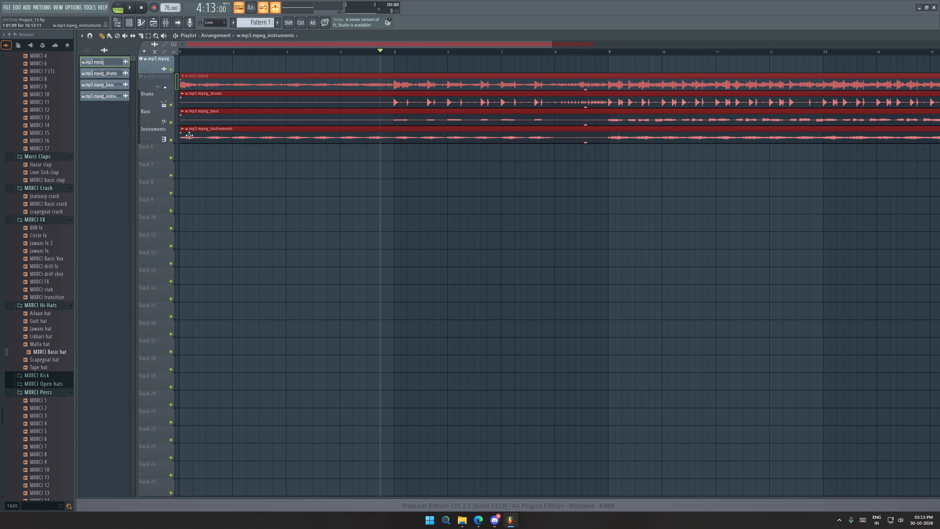
{"action": "left_click_drag", "start_coordinate": [181, 138], "coordinate": [165, 136]}
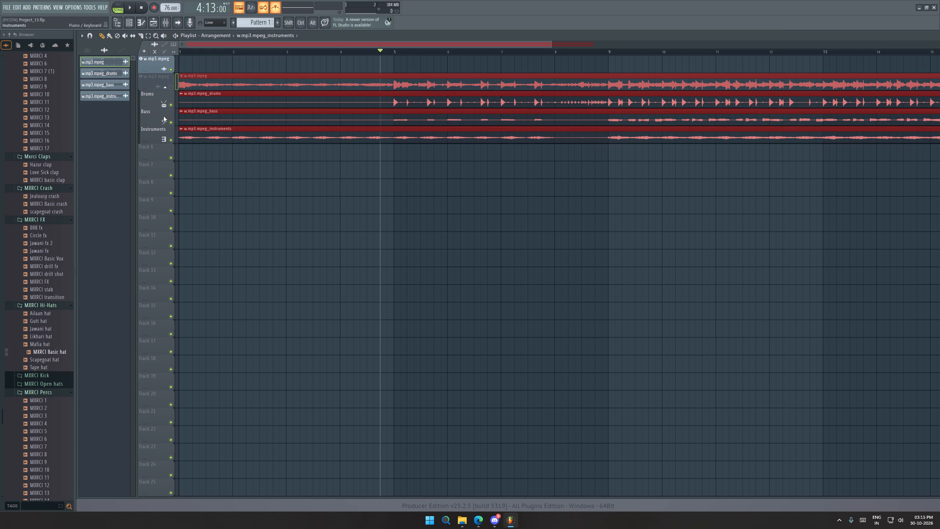
Play the arrangement from bar 1 and around bar 5 to check the stems' timing, and return the playhead to bar 1.
{"action": "left_click_drag", "start_coordinate": [186, 53], "coordinate": [127, 56]}
{"action": "key", "text": "space"}
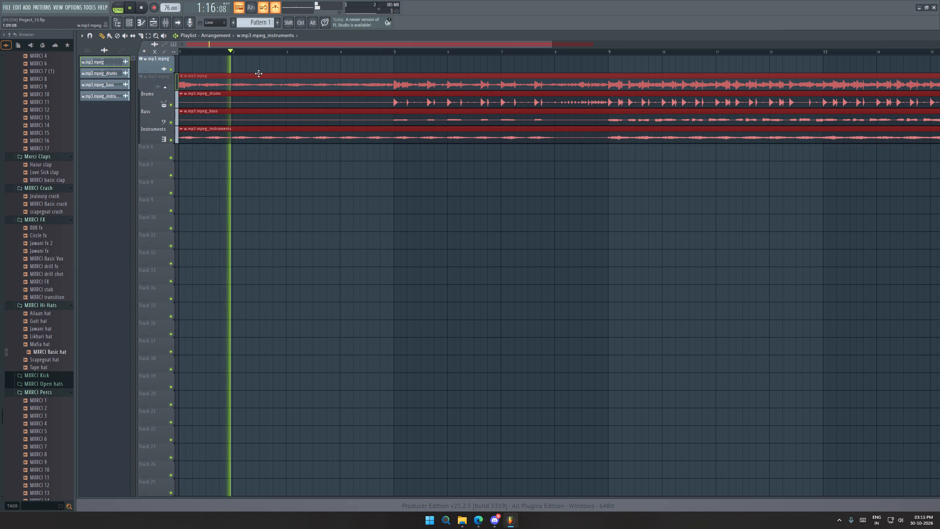
{"action": "left_click_drag", "start_coordinate": [550, 45], "coordinate": [736, 45]}
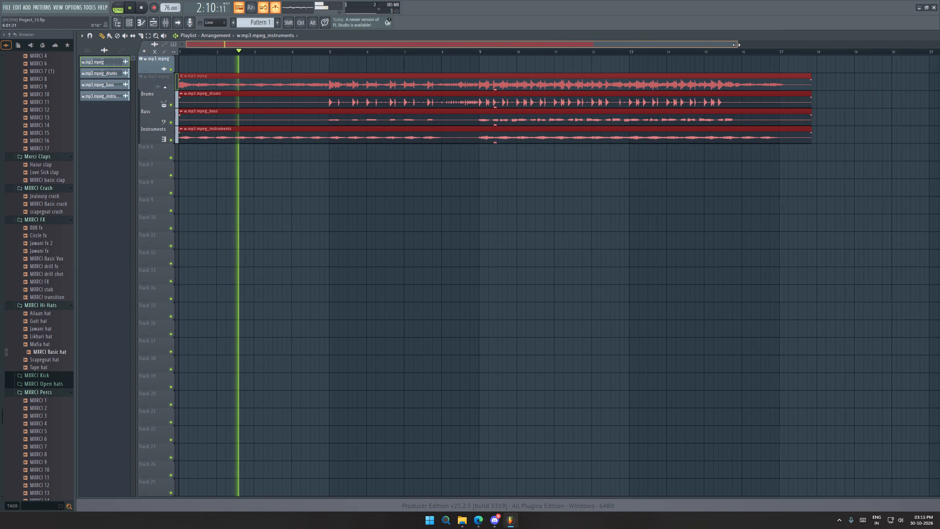
{"action": "left_click_drag", "start_coordinate": [736, 45], "coordinate": [735, 45]}
{"action": "left_click", "coordinate": [317, 50]}
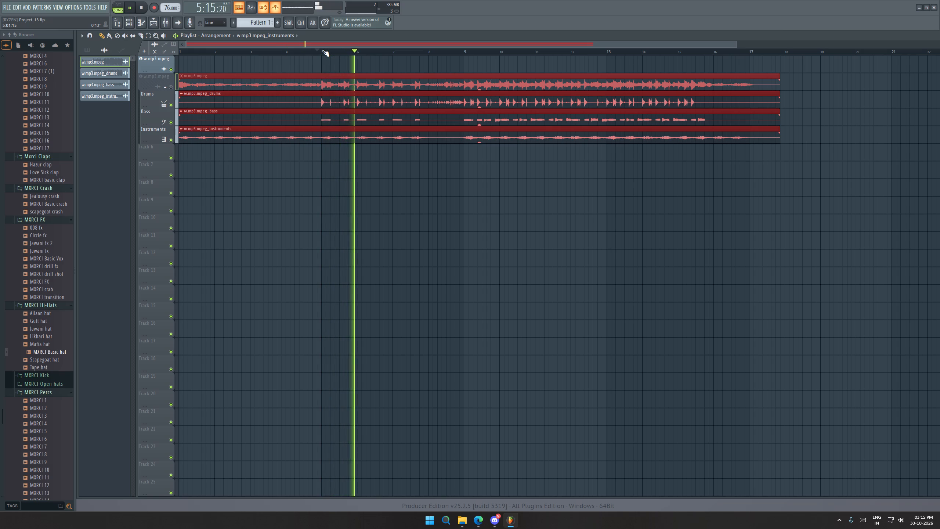
{"action": "key", "text": "space"}
{"action": "left_click_drag", "start_coordinate": [326, 42], "coordinate": [226, 56]}
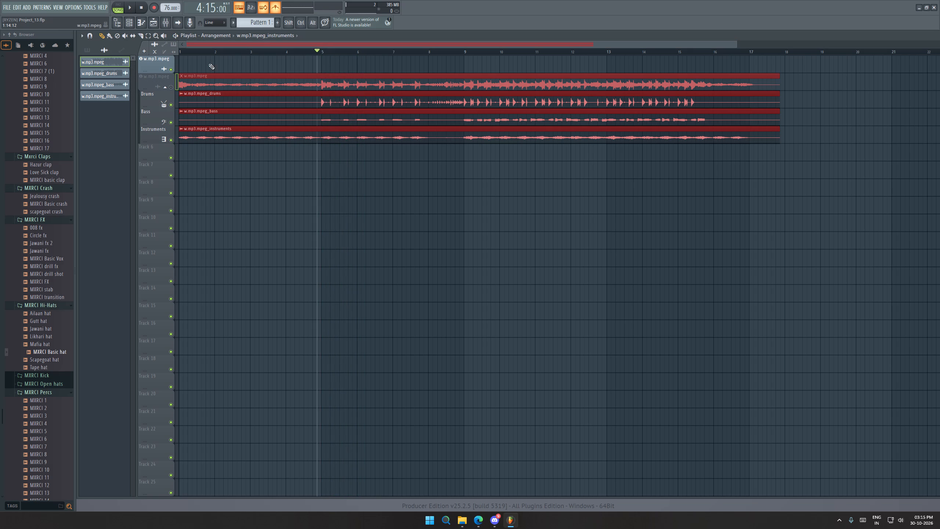
{"action": "key", "text": "space"}
{"action": "left_click_drag", "start_coordinate": [202, 44], "coordinate": [167, 50]}
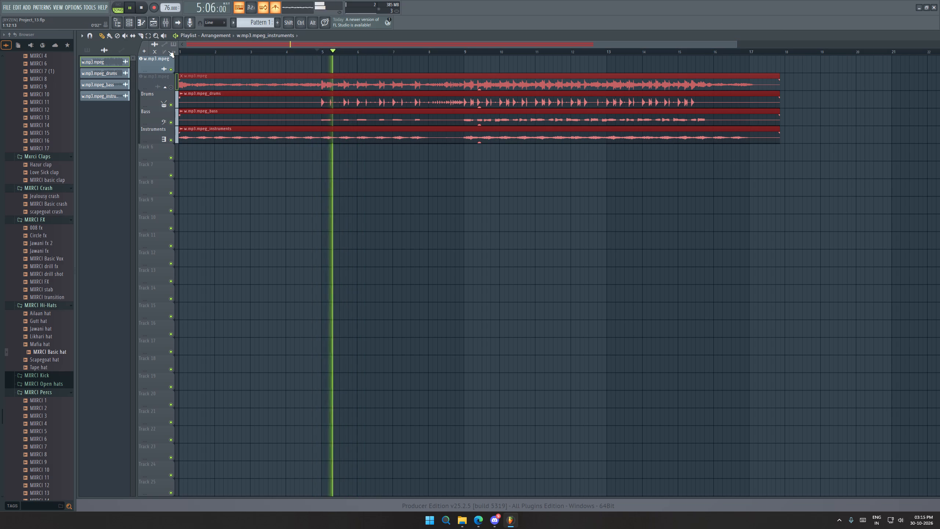
{"action": "key", "text": "space"}
{"action": "left_click_drag", "start_coordinate": [180, 51], "coordinate": [154, 56]}
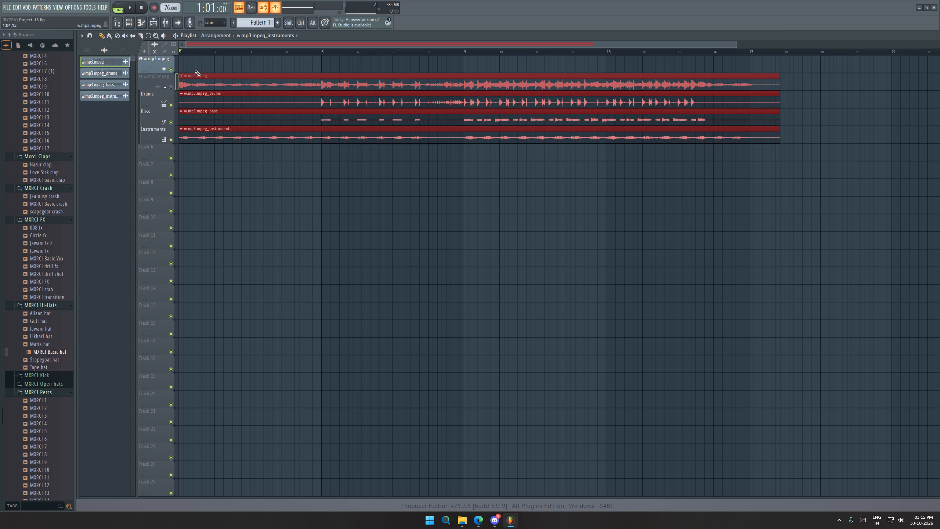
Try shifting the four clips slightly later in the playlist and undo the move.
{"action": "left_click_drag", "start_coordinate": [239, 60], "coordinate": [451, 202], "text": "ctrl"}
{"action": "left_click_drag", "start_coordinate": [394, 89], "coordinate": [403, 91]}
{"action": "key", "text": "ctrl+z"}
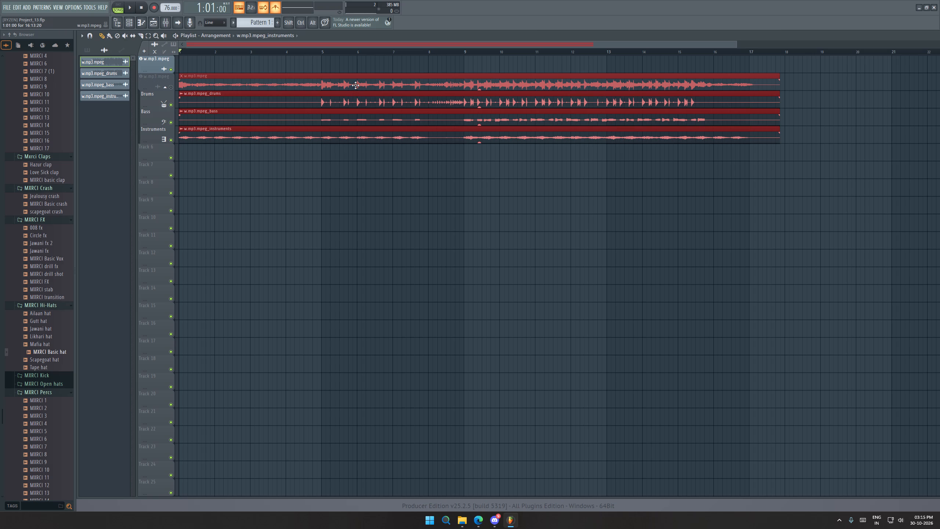
Move the four selected clips one bar later so they start at bar 2, save the project, and clear the selection.
{"action": "left_click_drag", "start_coordinate": [356, 85], "coordinate": [372, 87]}
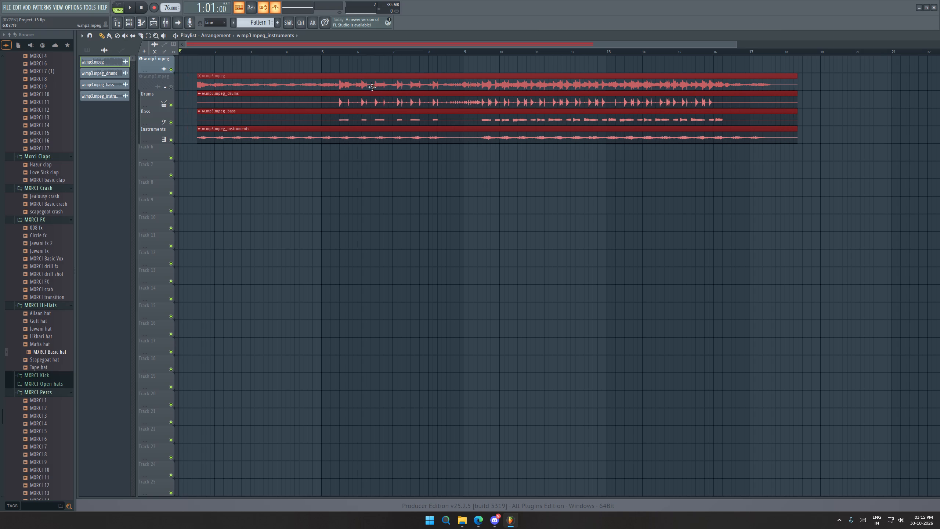
{"action": "left_click_drag", "start_coordinate": [372, 87], "coordinate": [393, 91]}
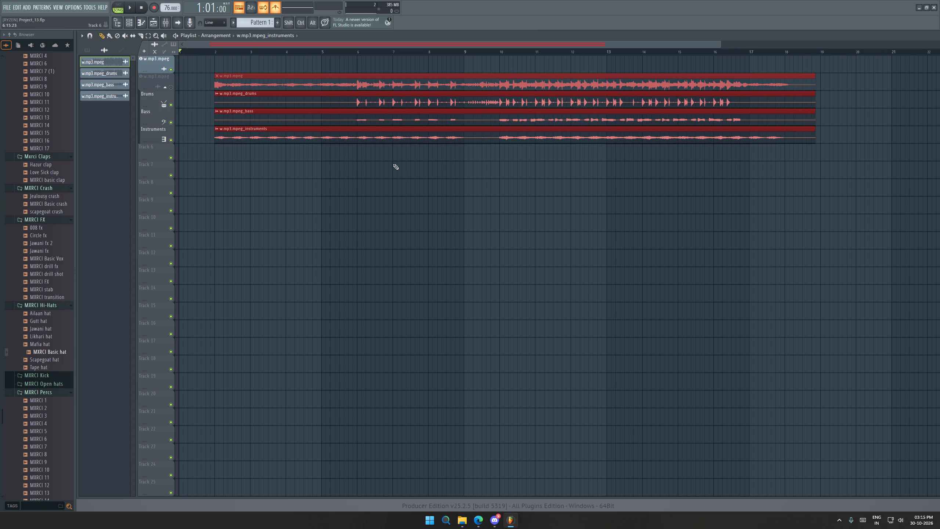
{"action": "key", "text": "ctrl+s"}
{"action": "left_click", "coordinate": [365, 260]}
{"action": "right_click_drag", "start_coordinate": [398, 251], "coordinate": [388, 275]}
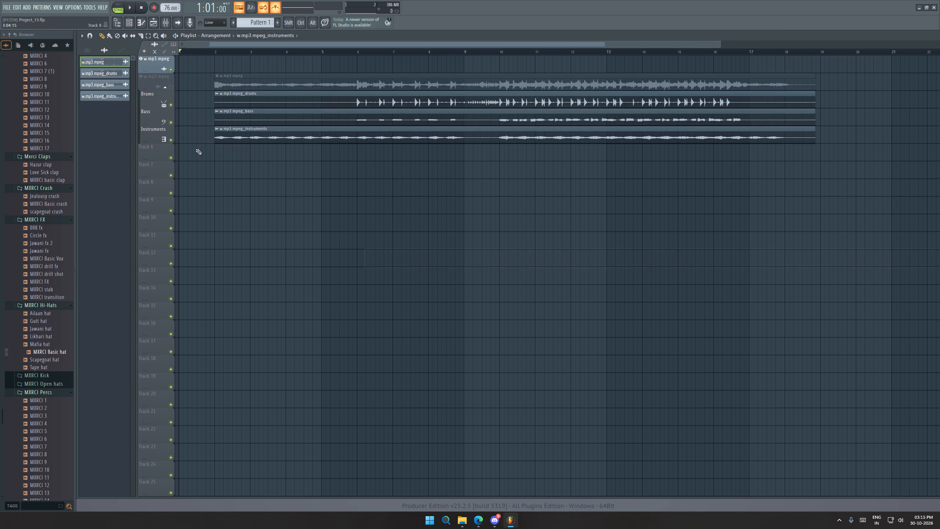
Add another copy of the w.mp3.mpeg sample to the playlist as an audio track on track 7, starting at bar 1.
{"action": "left_click_drag", "start_coordinate": [102, 64], "coordinate": [155, 169]}
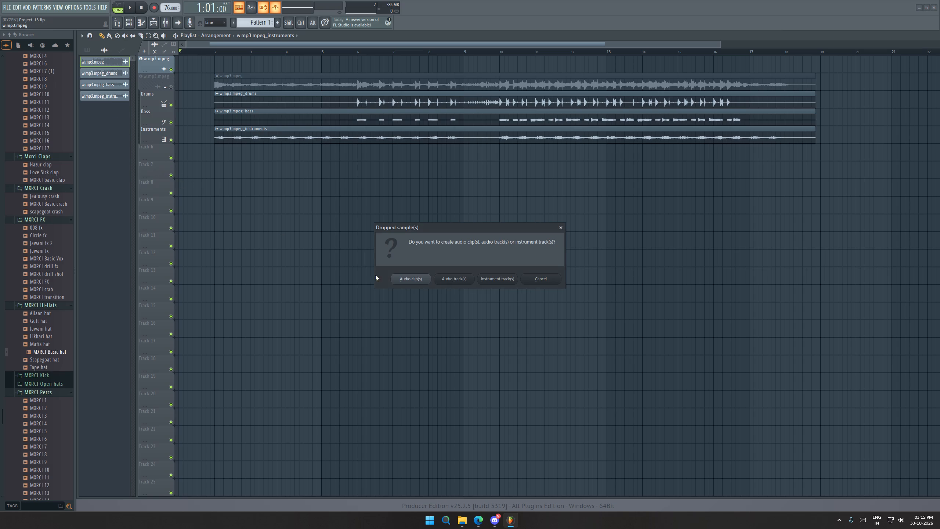
{"action": "left_click", "coordinate": [446, 280]}
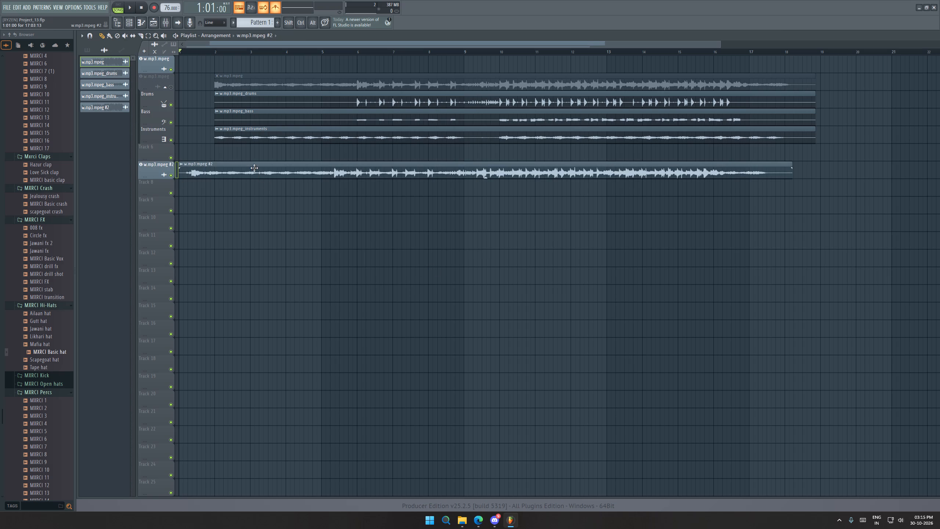
Play the opening of bar 1 briefly to hear the new clip, and return the playhead to the start.
{"action": "scroll", "coordinate": [241, 173], "scroll_direction": "up", "scroll_amount": 3}
{"action": "left_click", "coordinate": [188, 53]}
{"action": "key", "text": "space"}
{"action": "left_click_drag", "start_coordinate": [186, 51], "coordinate": [171, 57]}
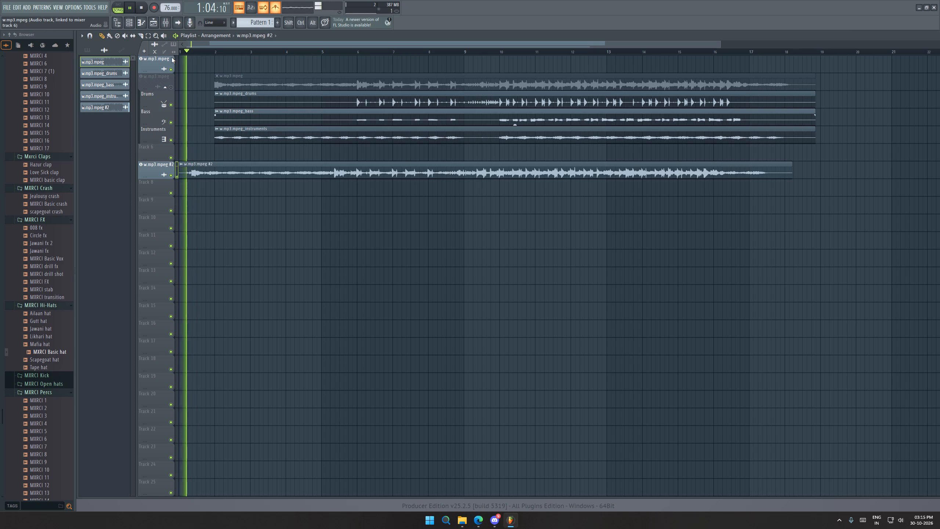
{"action": "key", "text": "space"}
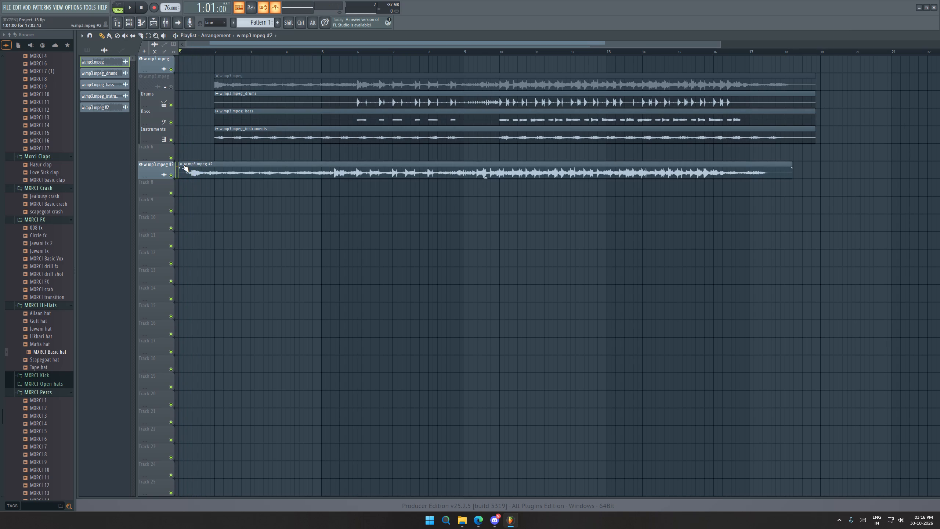
Extract only the vocals stem from the new track 7 clip, leaving out drums, bass and instruments.
{"action": "left_click", "coordinate": [183, 164]}
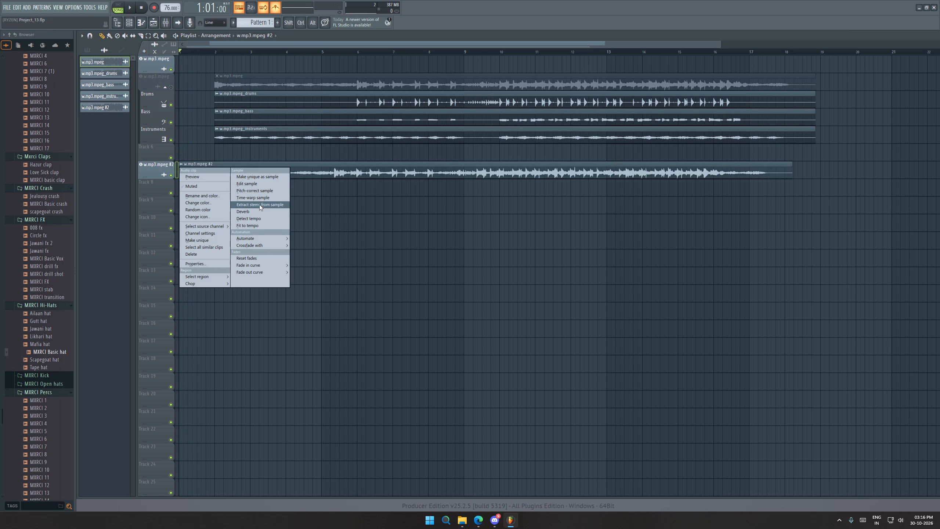
{"action": "left_click", "coordinate": [256, 204]}
{"action": "left_click", "coordinate": [478, 231]}
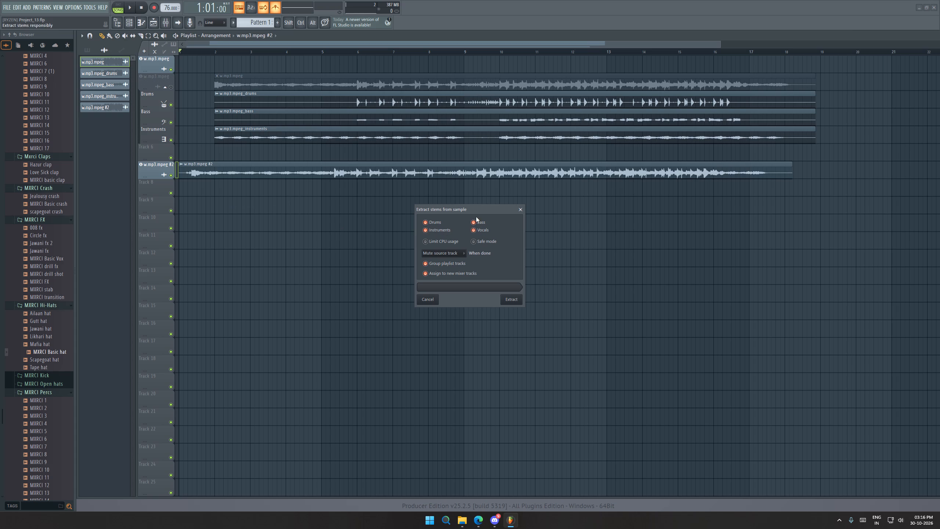
{"action": "left_click", "coordinate": [476, 216]}
{"action": "left_click", "coordinate": [475, 219]}
{"action": "left_click", "coordinate": [440, 222]}
{"action": "left_click", "coordinate": [436, 231]}
{"action": "left_click", "coordinate": [512, 300]}
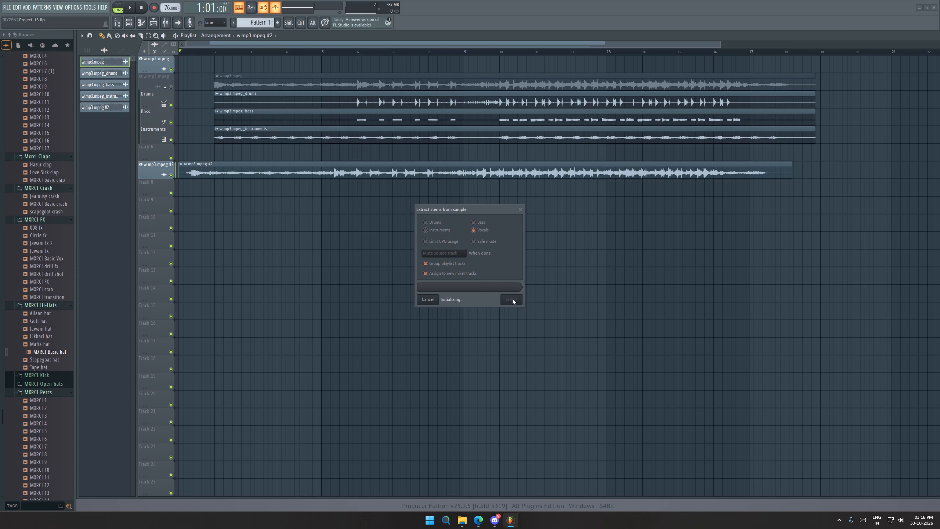
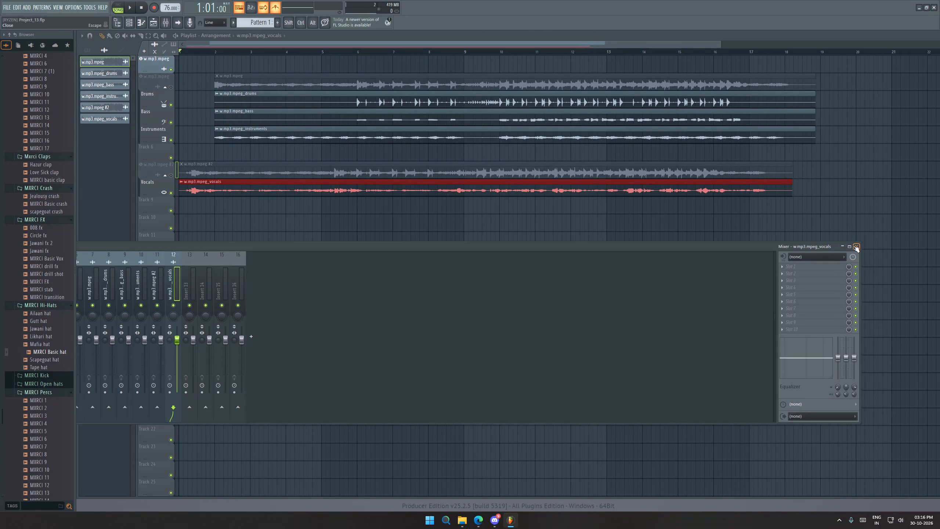
Close the mixer and delete the w.mp3.mpeg #2 clip from track 7.
{"action": "left_click", "coordinate": [856, 246]}
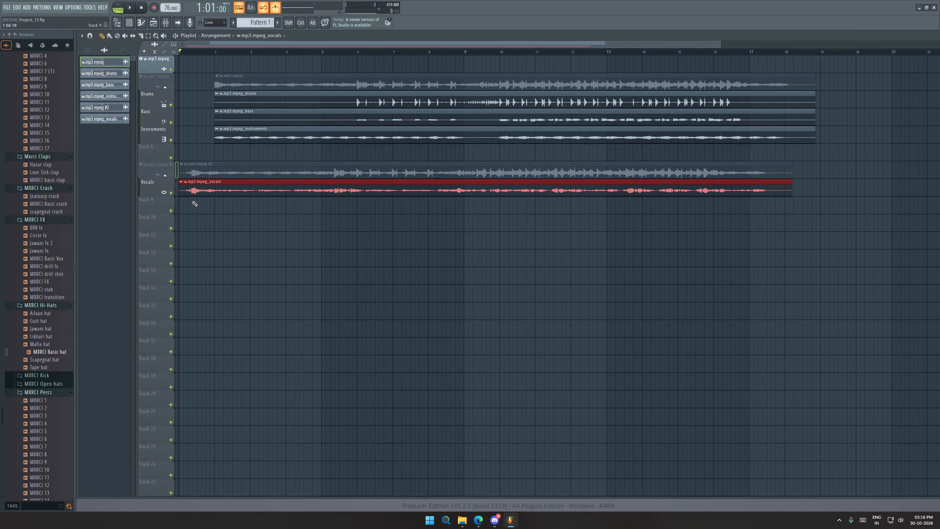
{"action": "right_click", "coordinate": [214, 167]}
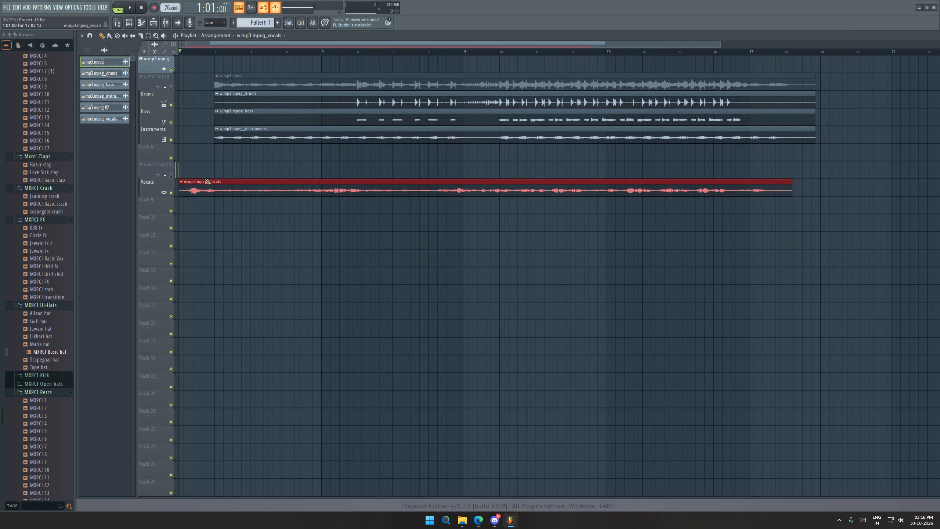
Audition the opening with the extracted vocals, and mute the Vocals track to hear the other stems from bars 2 and 5.
{"action": "left_click", "coordinate": [187, 54]}
{"action": "key", "text": "space"}
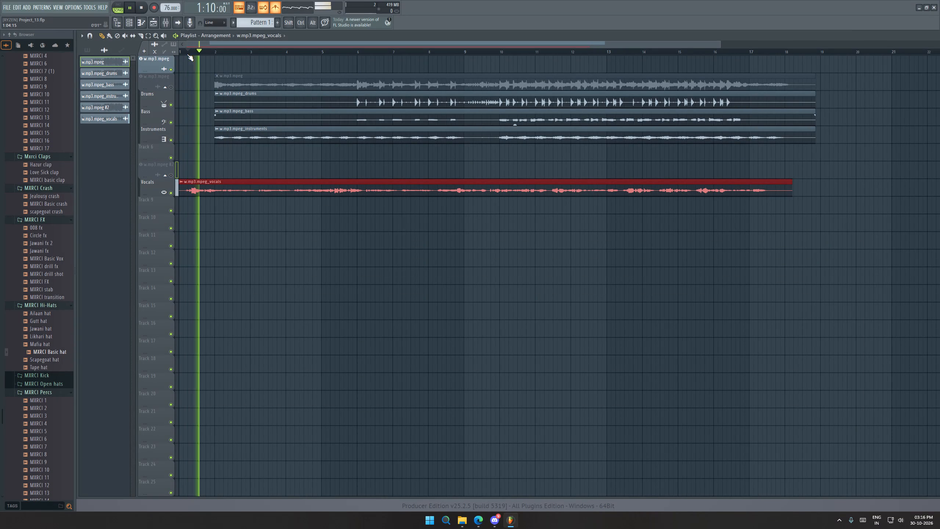
{"action": "key", "text": "space"}
{"action": "left_click", "coordinate": [169, 193]}
{"action": "left_click", "coordinate": [209, 51]}
{"action": "key", "text": "space"}
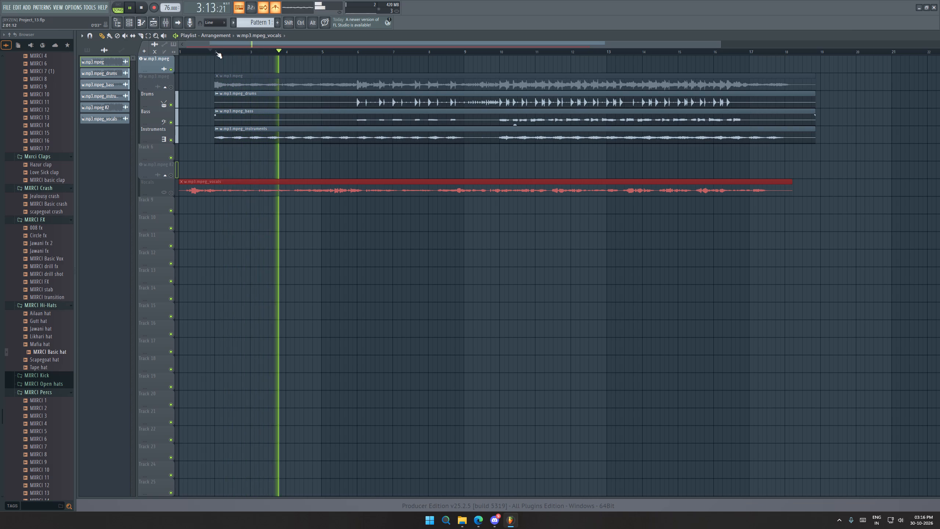
{"action": "left_click", "coordinate": [330, 51]}
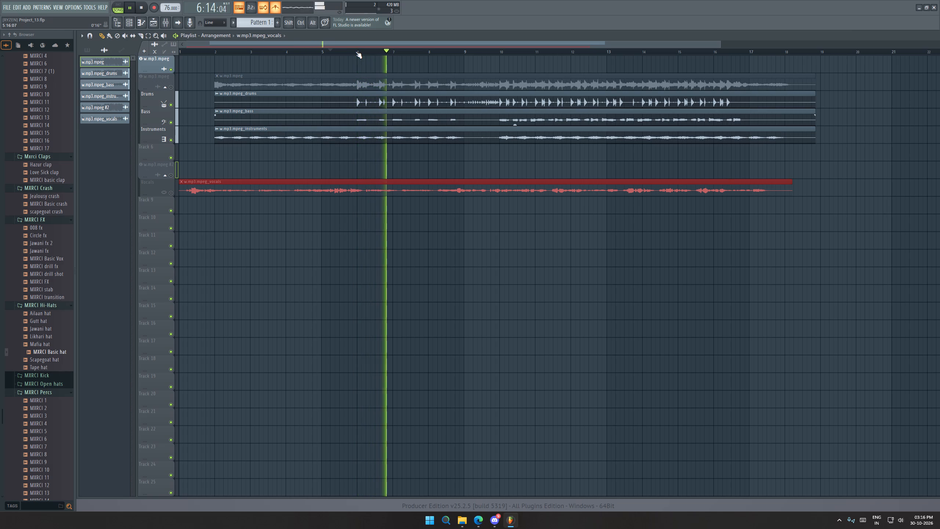
{"action": "key", "text": "space"}
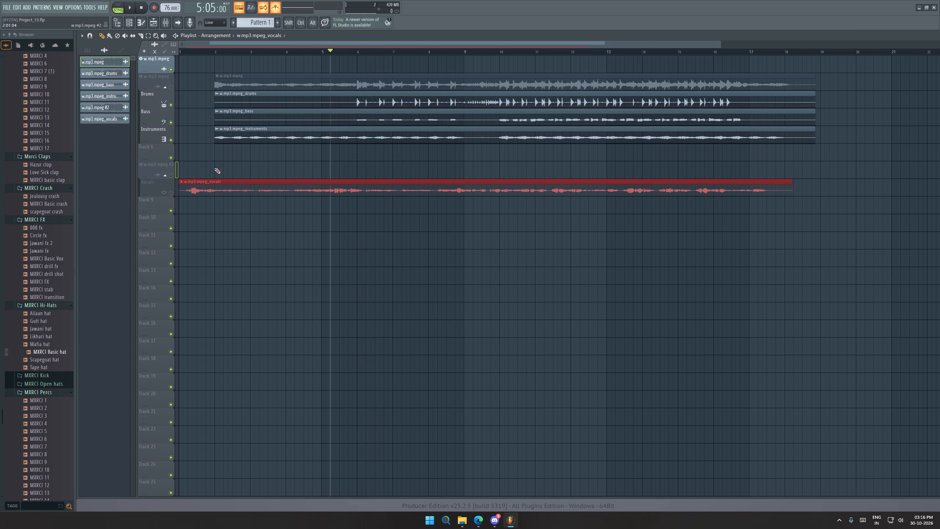
Unmute the Vocals track and replay bar 1 from 1:05 to hear where the first vocal phrase falls.
{"action": "scroll", "coordinate": [212, 168], "scroll_direction": "up", "scroll_amount": 8, "text": "ctrl"}
{"action": "left_click_drag", "start_coordinate": [283, 46], "coordinate": [164, 58]}
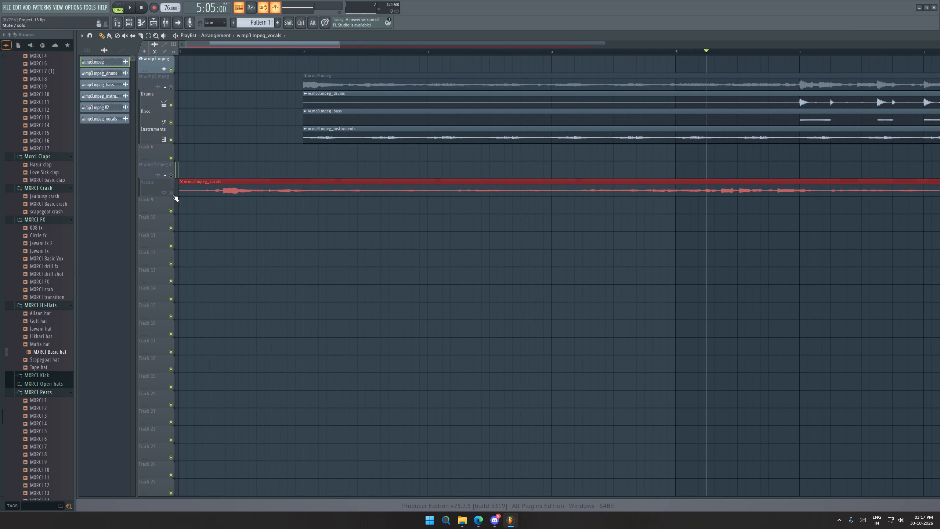
{"action": "left_click", "coordinate": [173, 195]}
{"action": "key", "text": "space"}
{"action": "key", "text": "space"}
{"action": "left_click", "coordinate": [212, 53]}
{"action": "key", "text": "space"}
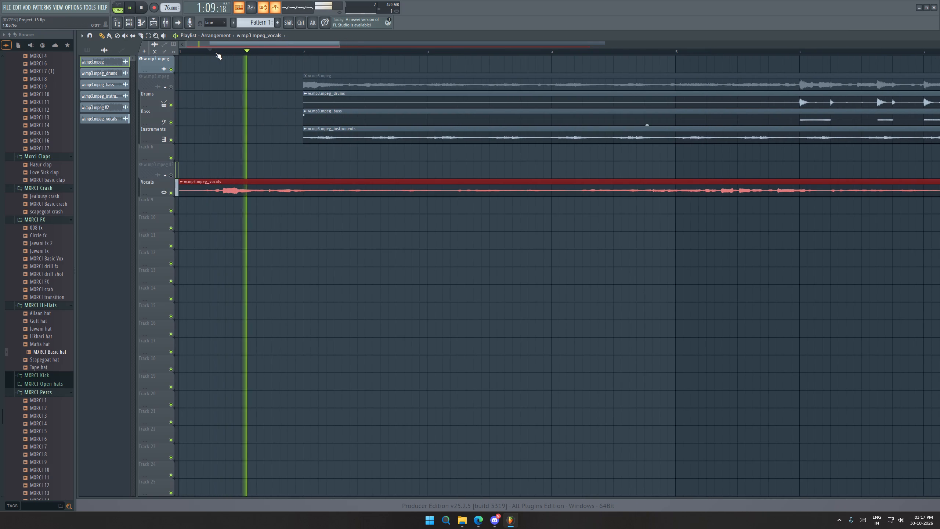
{"action": "key", "text": "space"}
{"action": "key", "text": "space"}
{"action": "key", "text": "space"}
{"action": "key", "text": "space"}
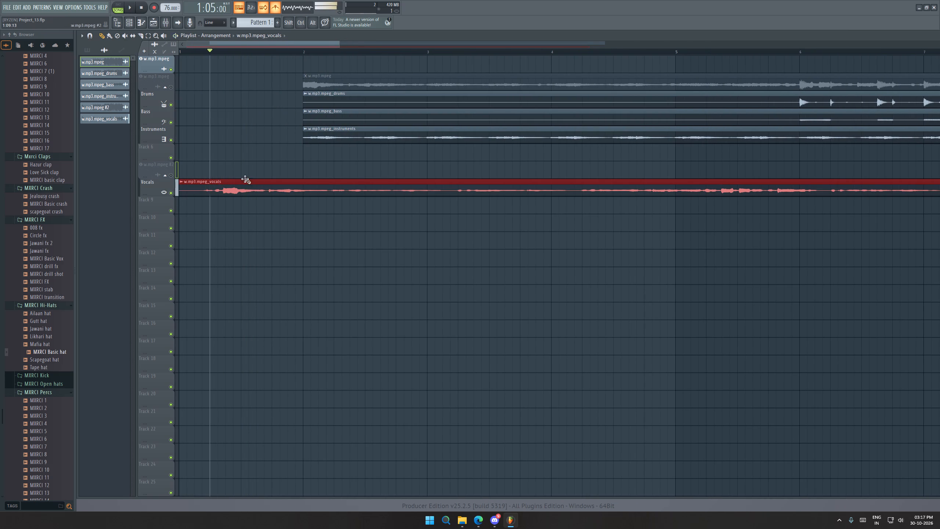
{"action": "key", "text": "space"}
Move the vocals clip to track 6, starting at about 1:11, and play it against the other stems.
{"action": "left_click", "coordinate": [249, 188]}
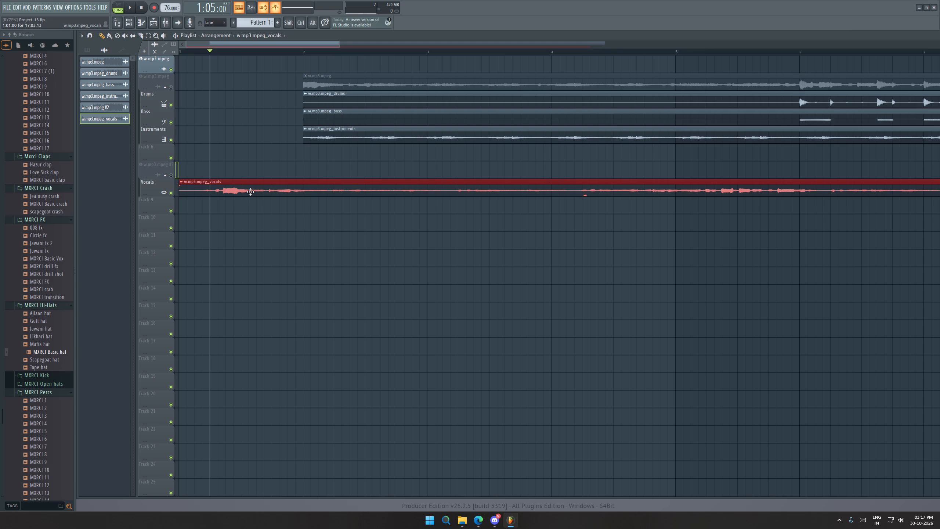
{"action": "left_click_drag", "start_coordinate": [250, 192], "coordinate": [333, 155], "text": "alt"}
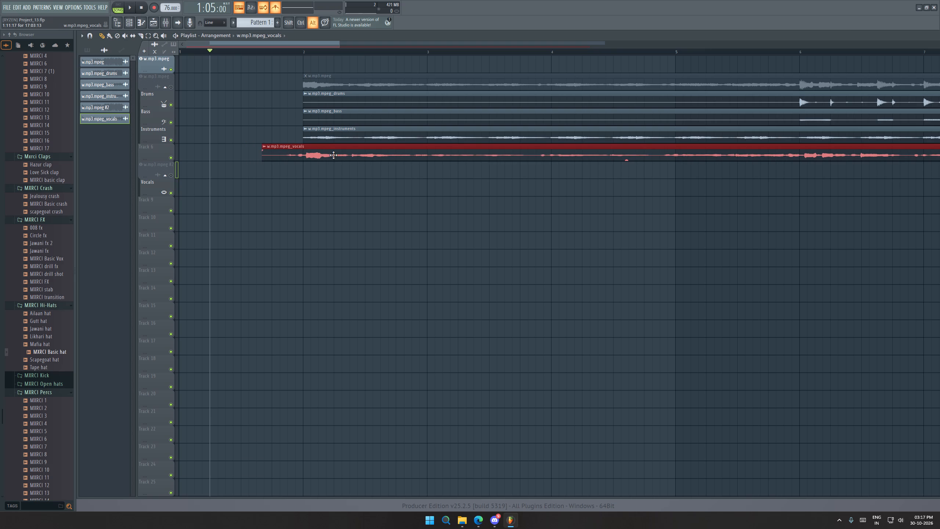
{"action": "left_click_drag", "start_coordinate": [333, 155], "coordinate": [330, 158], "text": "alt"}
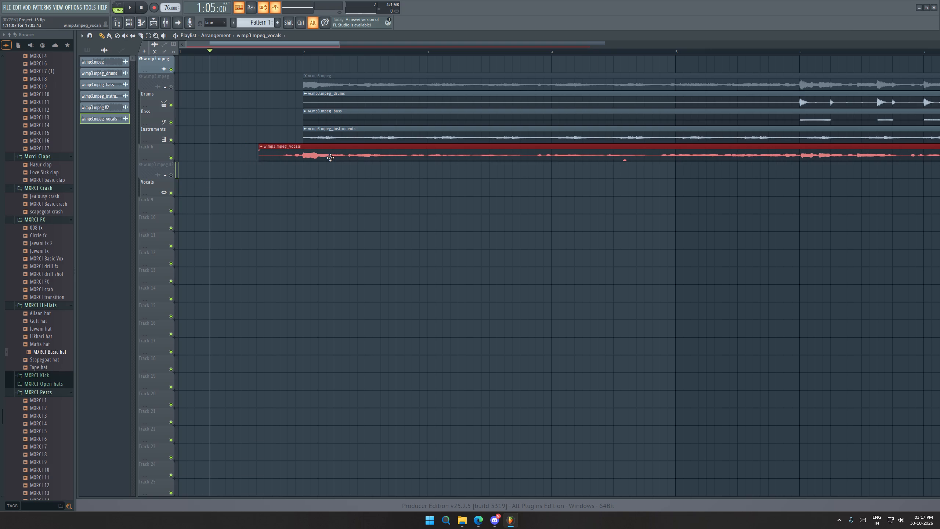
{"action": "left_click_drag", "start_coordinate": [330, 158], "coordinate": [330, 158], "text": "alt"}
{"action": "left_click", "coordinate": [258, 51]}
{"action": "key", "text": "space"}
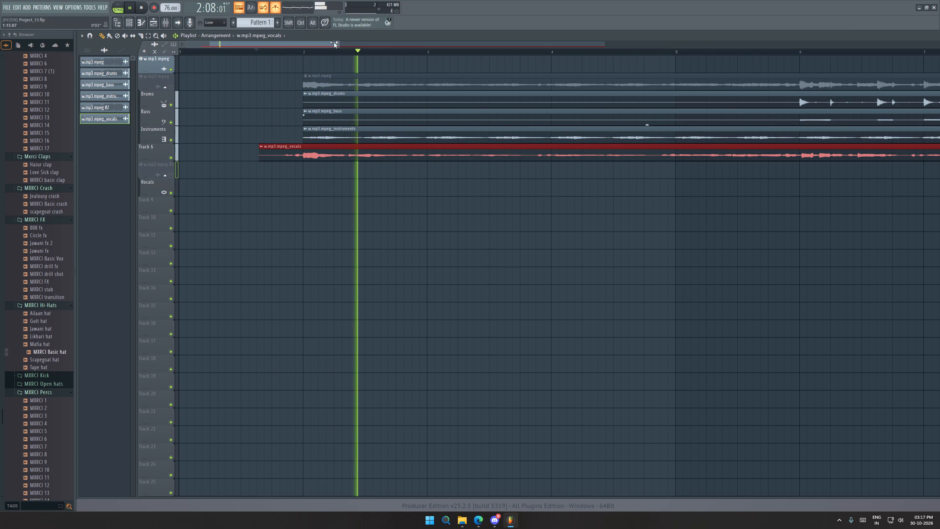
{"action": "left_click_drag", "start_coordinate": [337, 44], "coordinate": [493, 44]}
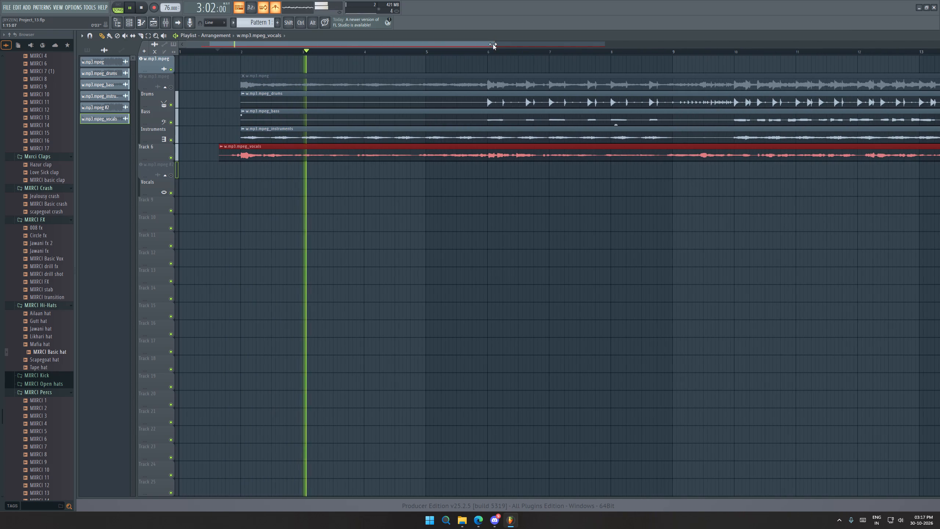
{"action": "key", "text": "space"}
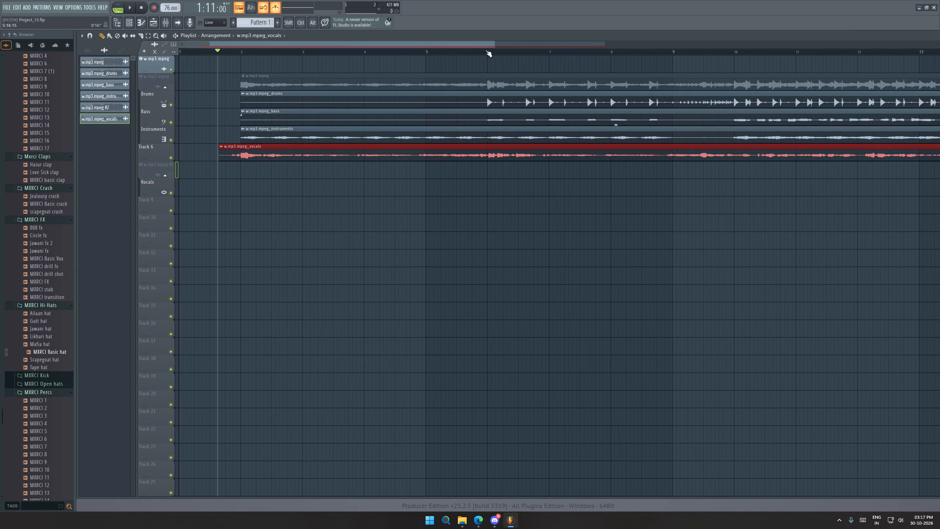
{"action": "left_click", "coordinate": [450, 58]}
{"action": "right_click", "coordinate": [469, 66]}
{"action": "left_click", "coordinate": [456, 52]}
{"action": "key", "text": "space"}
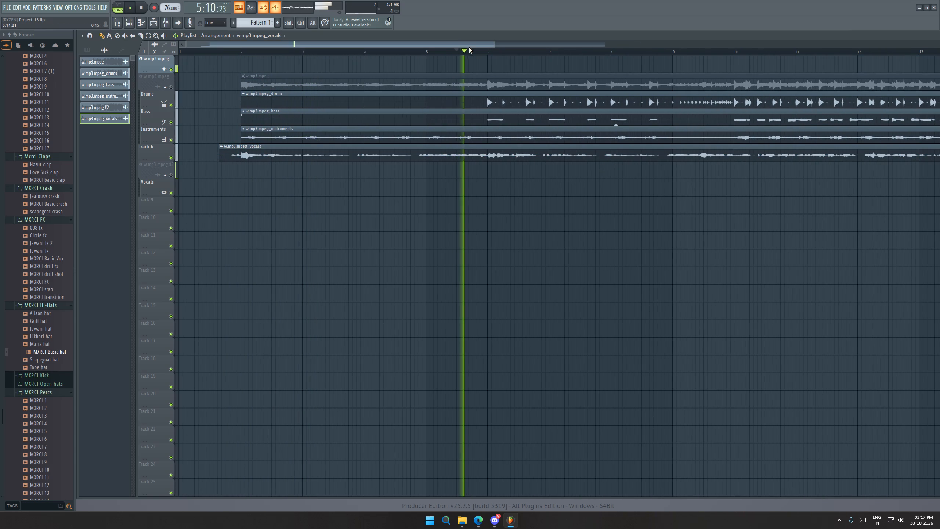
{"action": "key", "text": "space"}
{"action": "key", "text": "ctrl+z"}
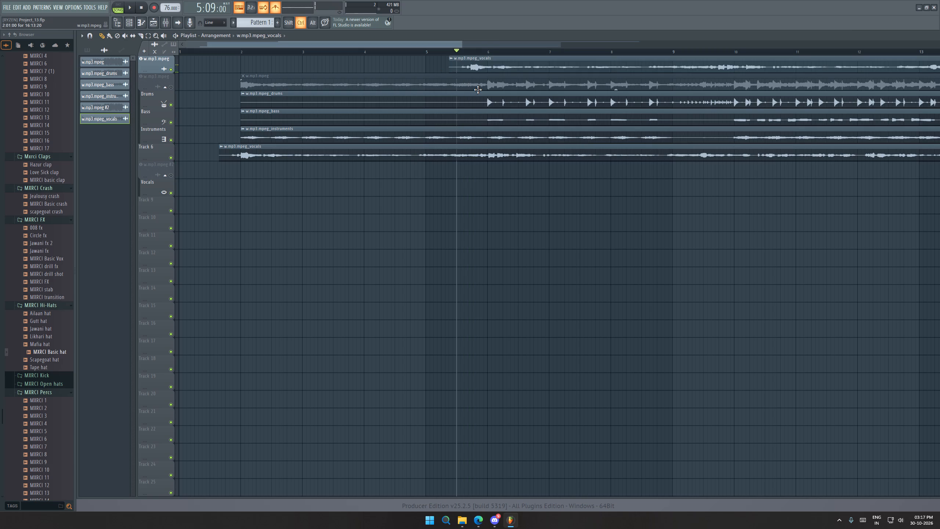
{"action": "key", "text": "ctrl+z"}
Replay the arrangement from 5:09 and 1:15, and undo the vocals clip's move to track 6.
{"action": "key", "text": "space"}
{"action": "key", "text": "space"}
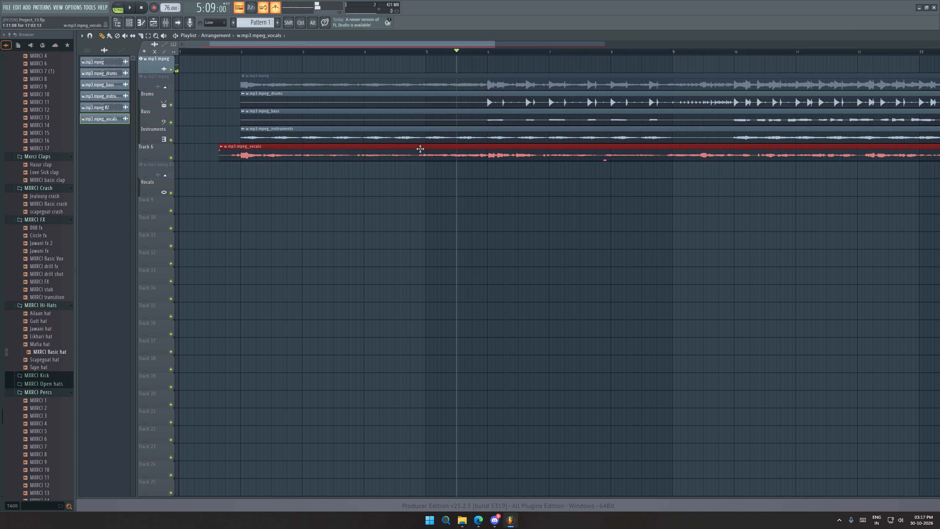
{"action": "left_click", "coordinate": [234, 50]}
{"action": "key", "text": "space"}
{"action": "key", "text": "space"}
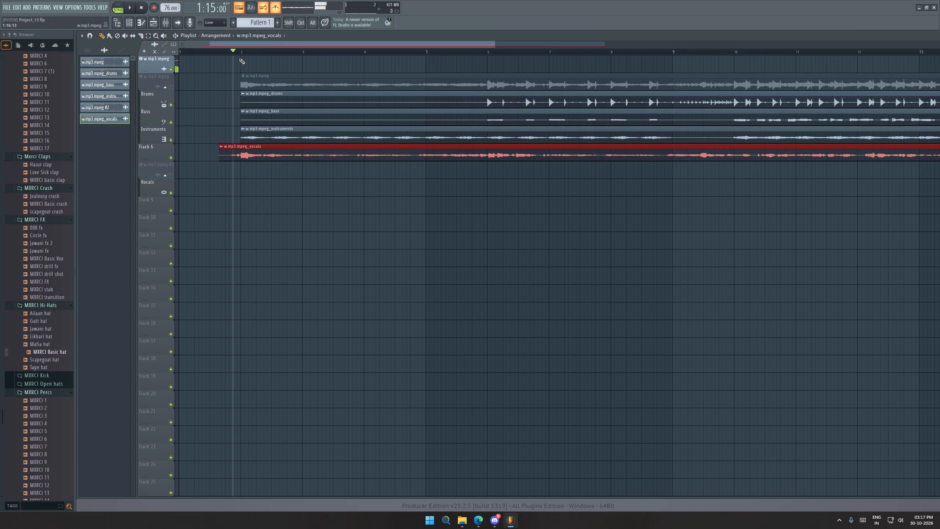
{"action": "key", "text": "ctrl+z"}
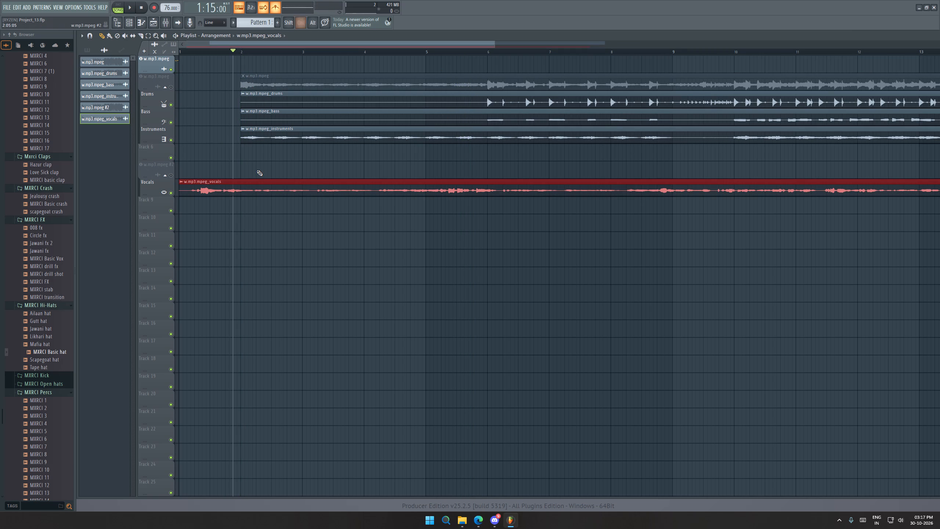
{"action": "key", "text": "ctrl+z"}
Shift the vocals clip along the Vocals track to start at about 1:11, and play from 1:15 to check its alignment.
{"action": "key", "text": "space"}
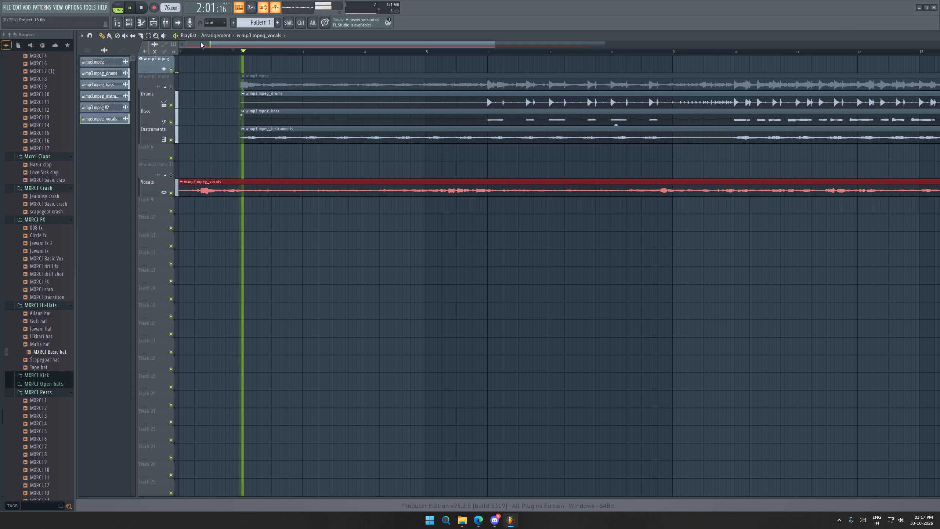
{"action": "key", "text": "space"}
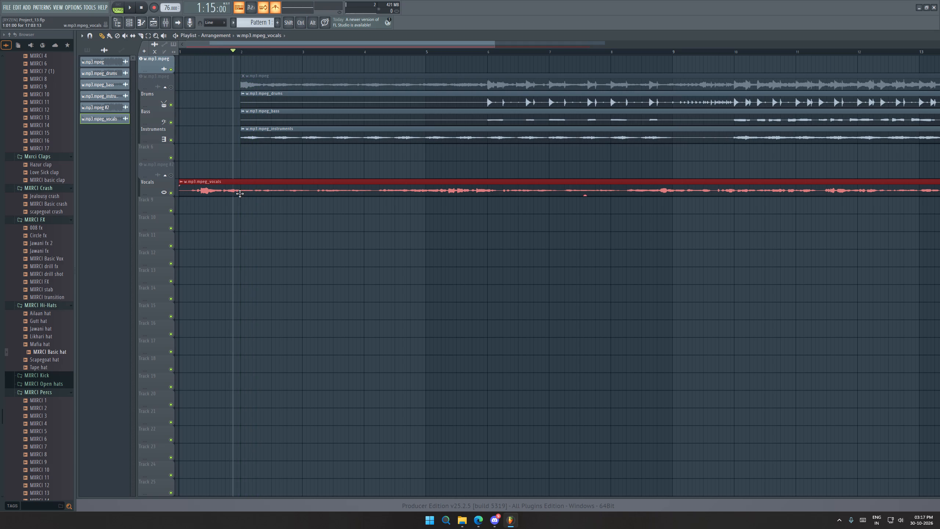
{"action": "left_click_drag", "start_coordinate": [240, 193], "coordinate": [280, 152], "text": "alt"}
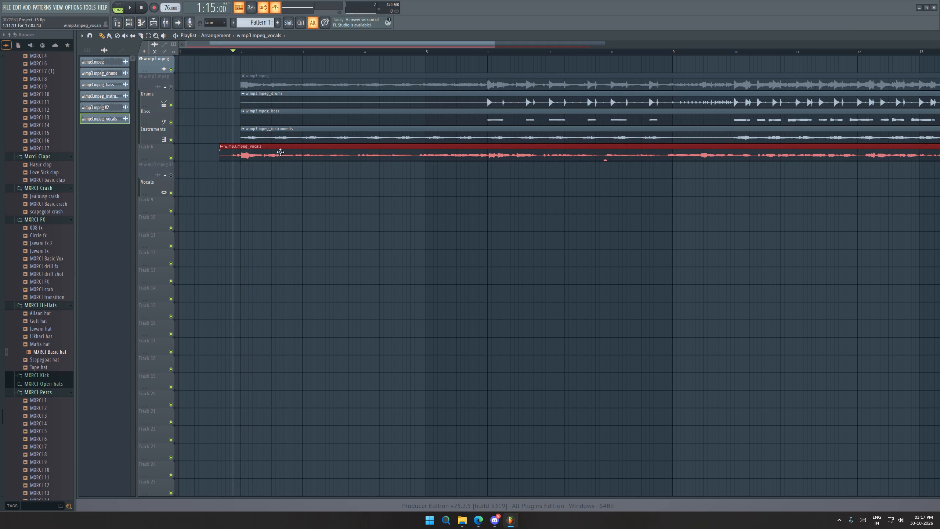
{"action": "left_click_drag", "start_coordinate": [280, 152], "coordinate": [278, 183], "text": "alt"}
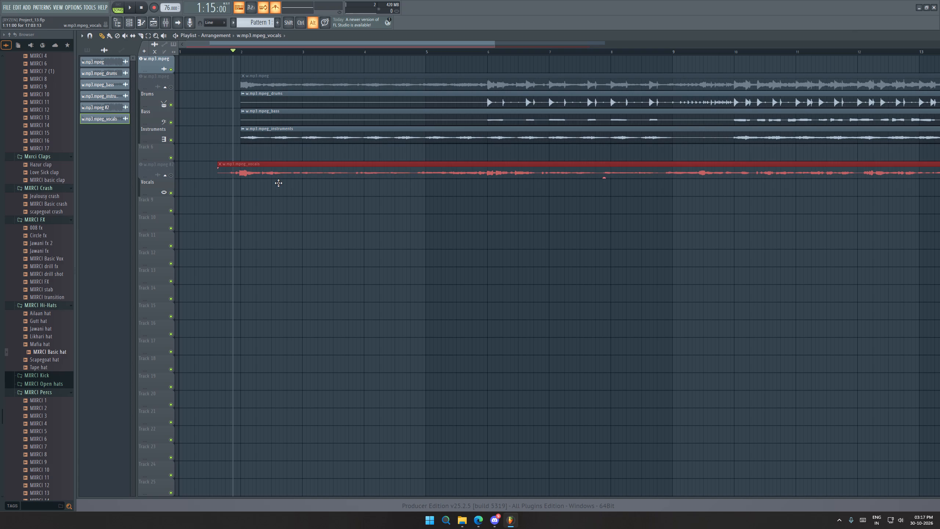
{"action": "left_click_drag", "start_coordinate": [278, 183], "coordinate": [280, 197], "text": "alt"}
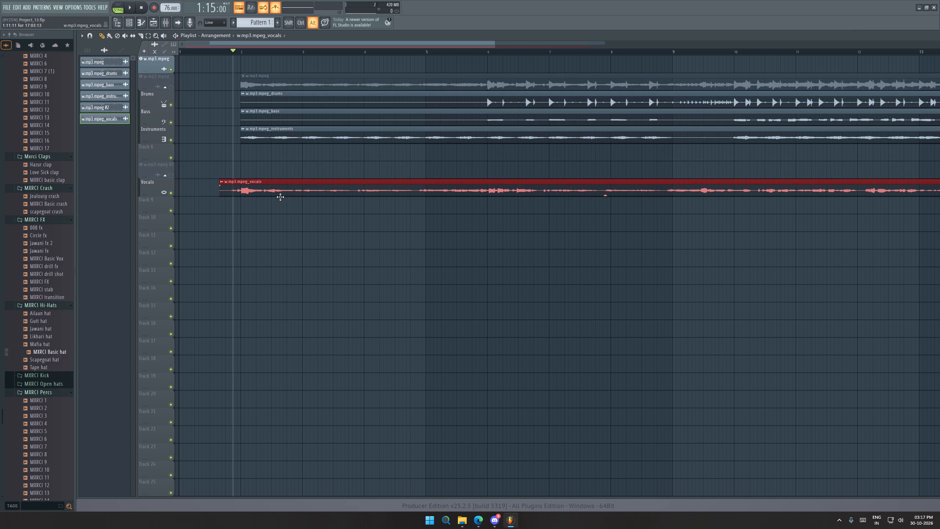
{"action": "left_click_drag", "start_coordinate": [280, 197], "coordinate": [280, 197], "text": "alt"}
{"action": "key", "text": "space"}
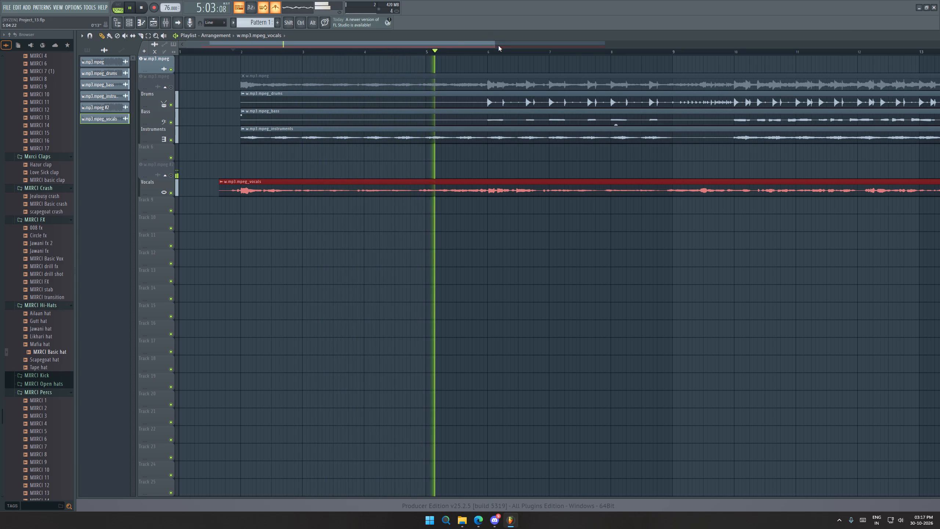
{"action": "left_click_drag", "start_coordinate": [494, 44], "coordinate": [591, 45]}
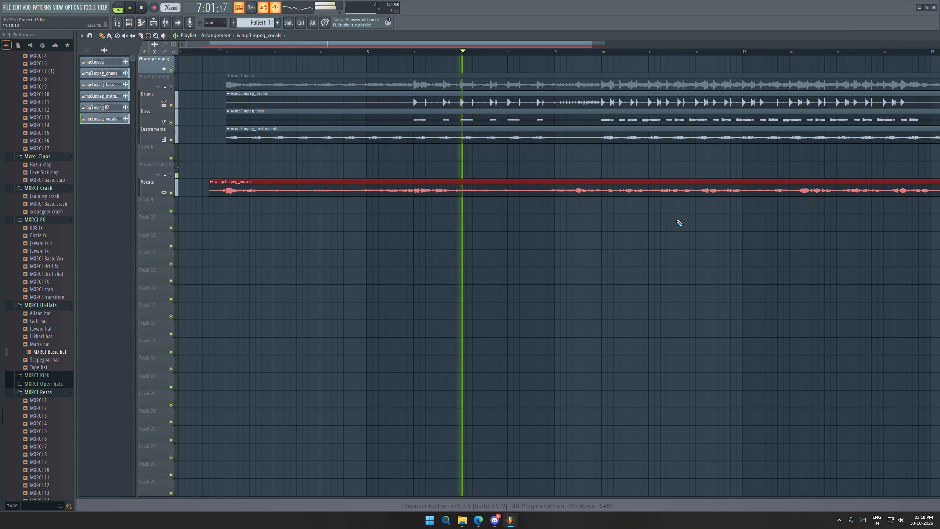
{"action": "key", "text": "space"}
Lower the vocals clip's gain to -15.4 dB, checking the level by playing from 1:15.
{"action": "left_click_drag", "start_coordinate": [603, 196], "coordinate": [602, 236]}
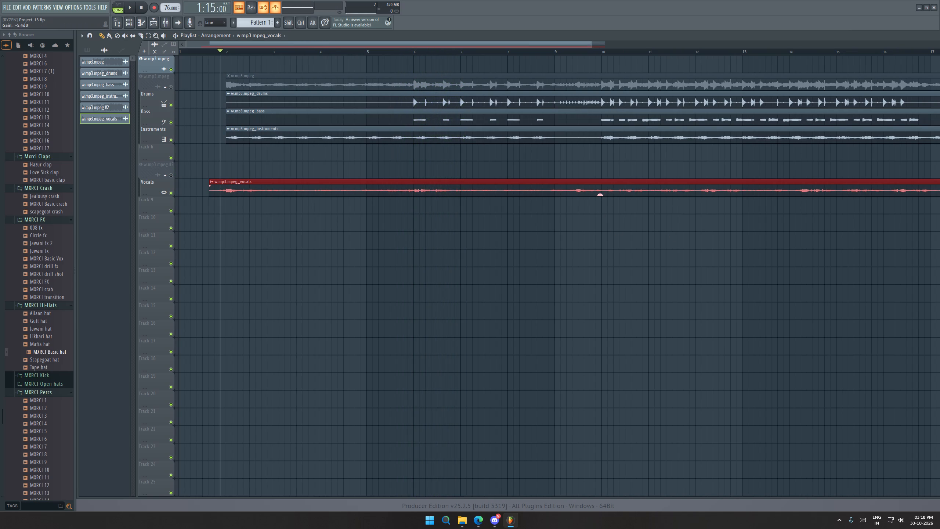
{"action": "left_click_drag", "start_coordinate": [602, 236], "coordinate": [604, 264]}
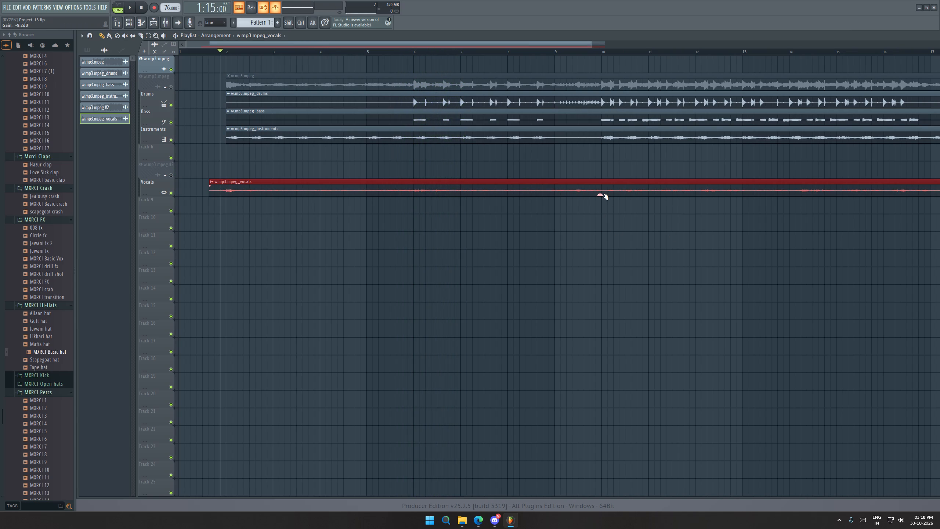
{"action": "key", "text": "space"}
{"action": "key", "text": "space"}
{"action": "left_click_drag", "start_coordinate": [601, 194], "coordinate": [603, 223]}
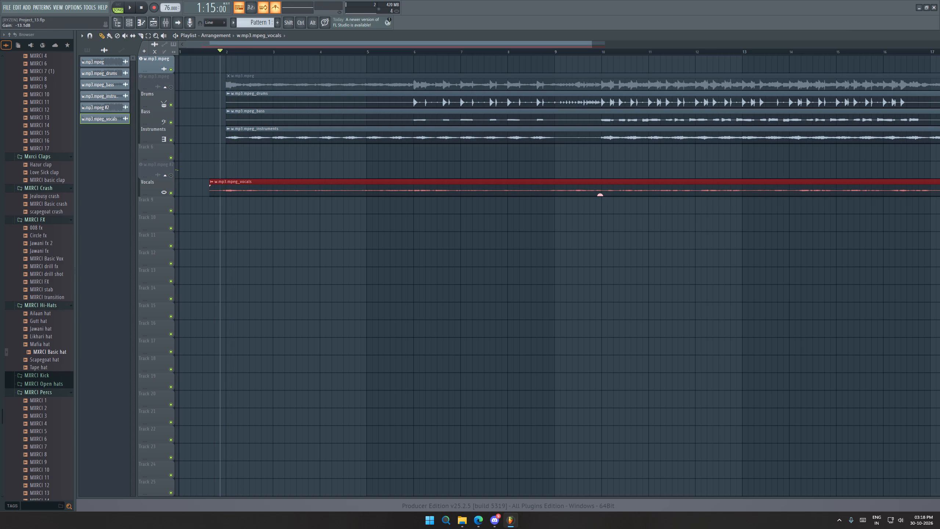
{"action": "left_click_drag", "start_coordinate": [603, 223], "coordinate": [603, 224]}
{"action": "key", "text": "space"}
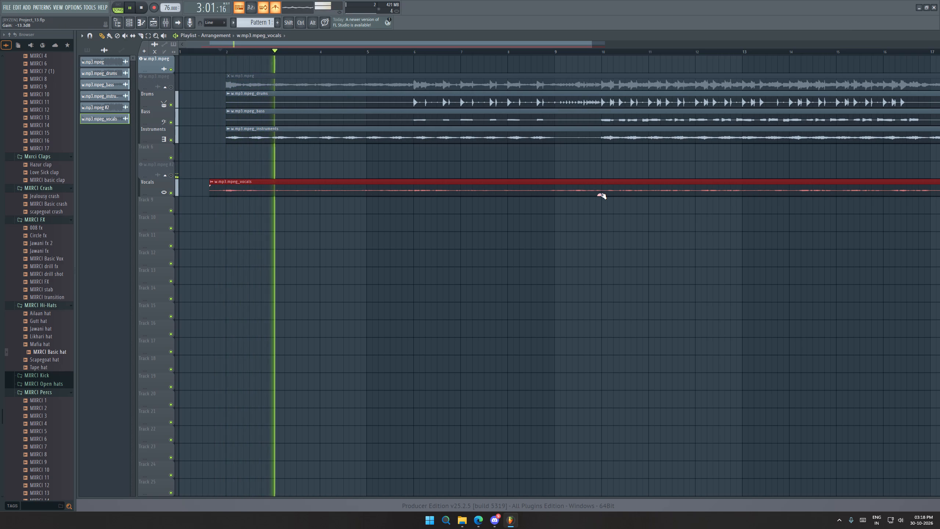
{"action": "key", "text": "space"}
{"action": "left_click_drag", "start_coordinate": [601, 195], "coordinate": [605, 210]}
{"action": "key", "text": "space"}
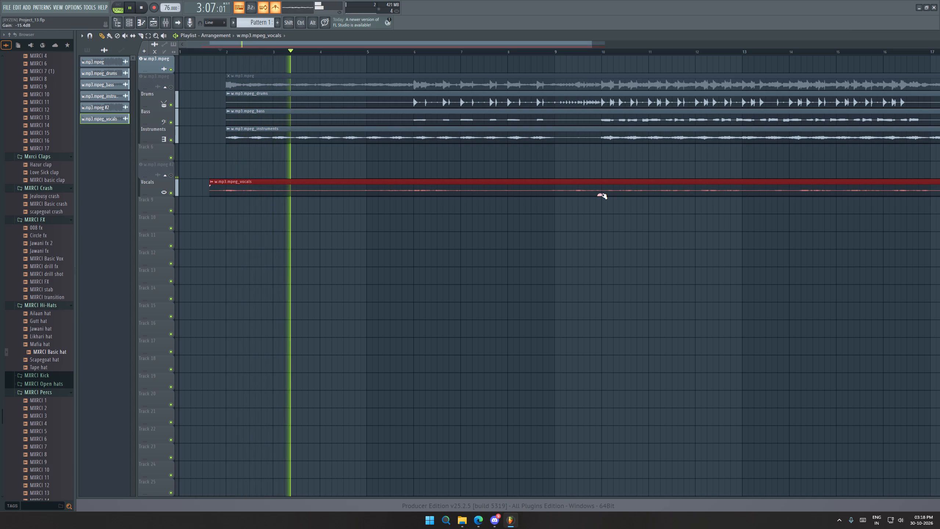
{"action": "key", "text": "space"}
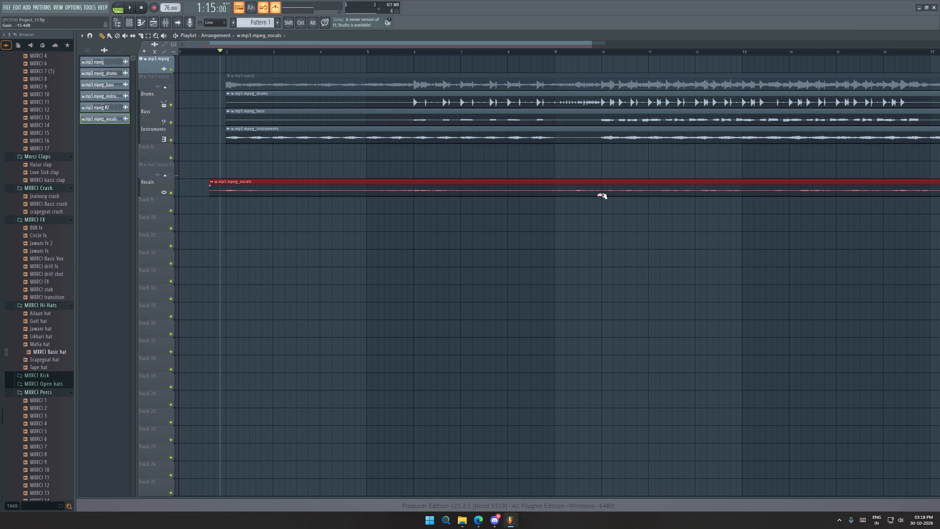
Mute the Vocals track.
{"action": "left_click", "coordinate": [172, 194]}
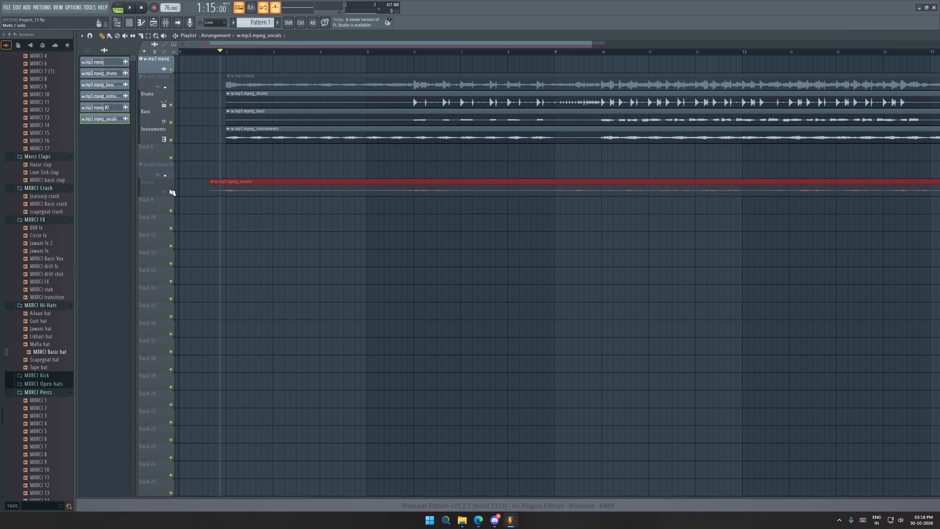
Unmute the Vocals track.
{"action": "left_click", "coordinate": [173, 193]}
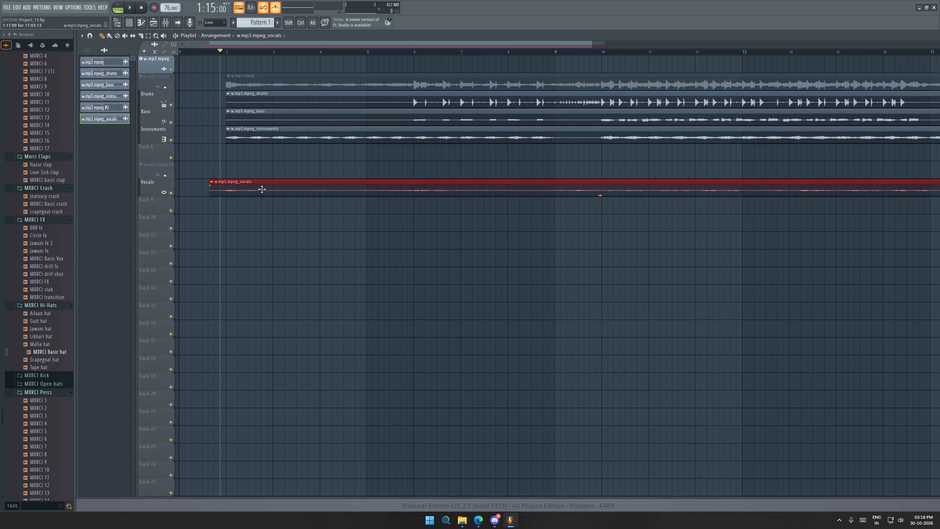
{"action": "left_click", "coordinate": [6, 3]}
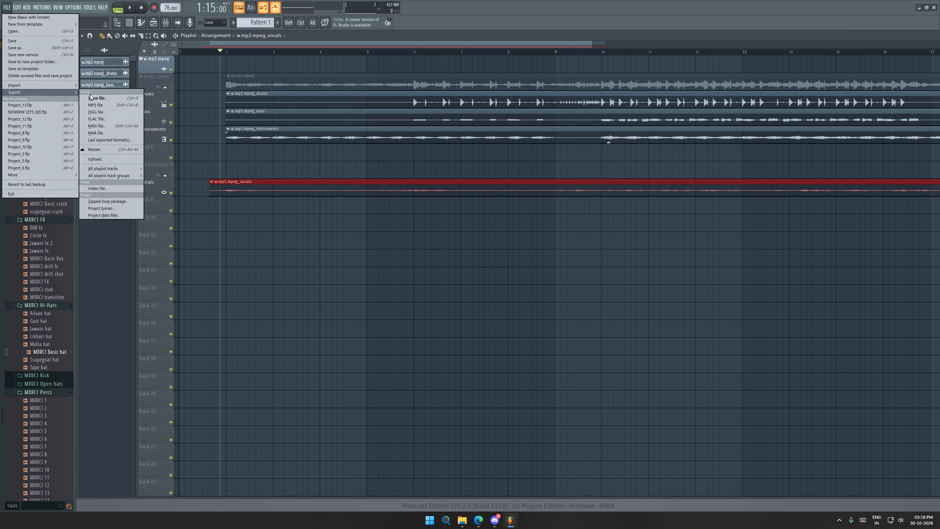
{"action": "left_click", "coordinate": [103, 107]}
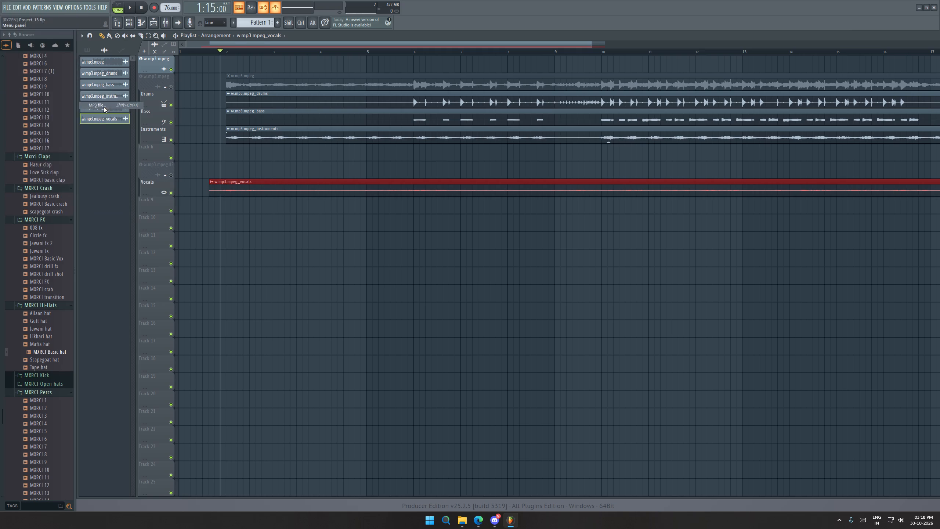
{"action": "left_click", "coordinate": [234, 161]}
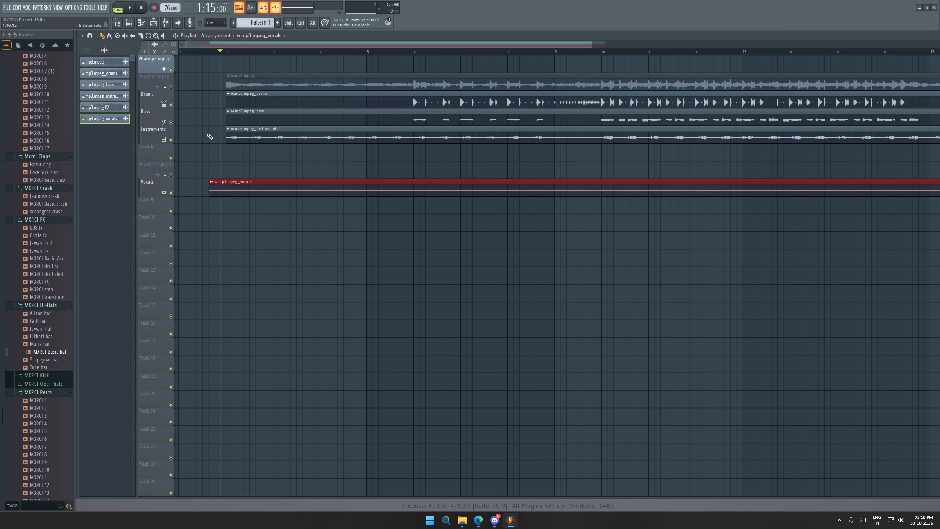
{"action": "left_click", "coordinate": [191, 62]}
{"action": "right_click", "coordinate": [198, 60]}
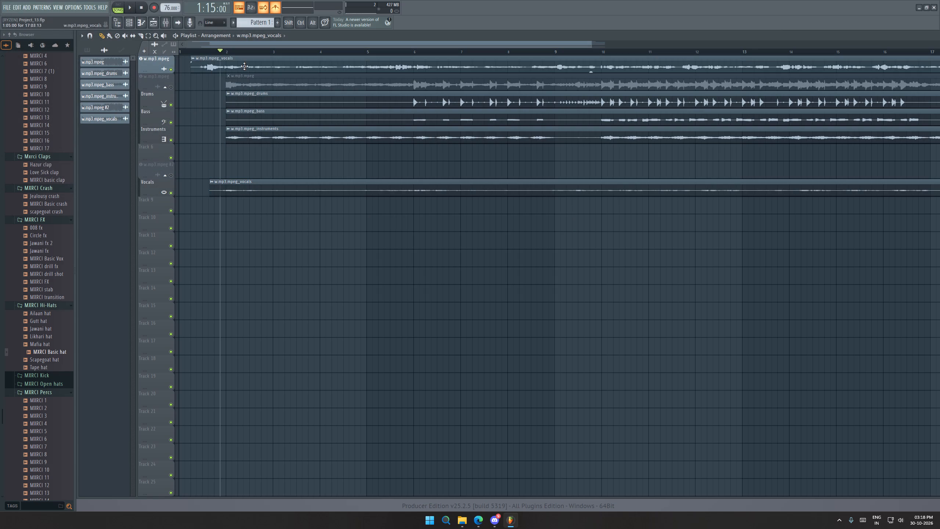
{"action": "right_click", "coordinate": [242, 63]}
Export the project as an MP3 named "shubhiiii" in the Downloads folder, then close the folder window that opens.
{"action": "left_click", "coordinate": [6, 7]}
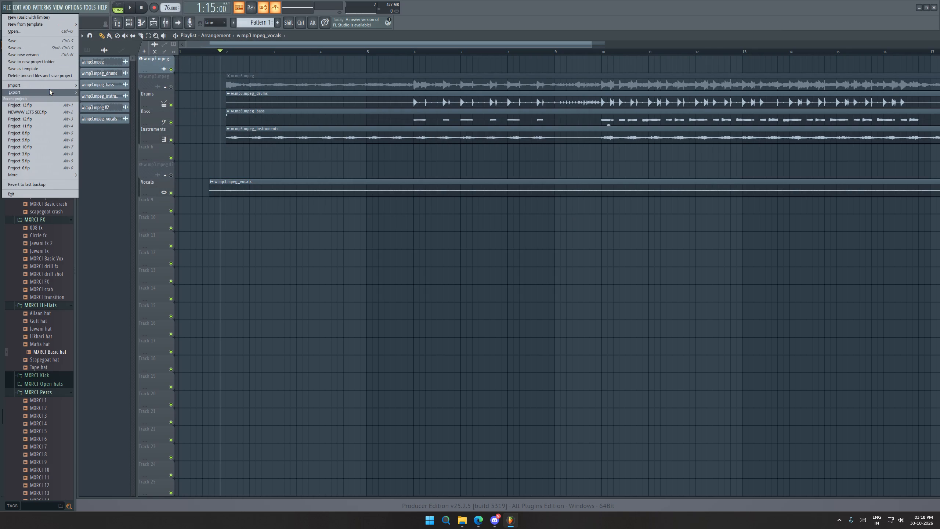
{"action": "left_click", "coordinate": [49, 89]}
{"action": "left_click", "coordinate": [110, 106]}
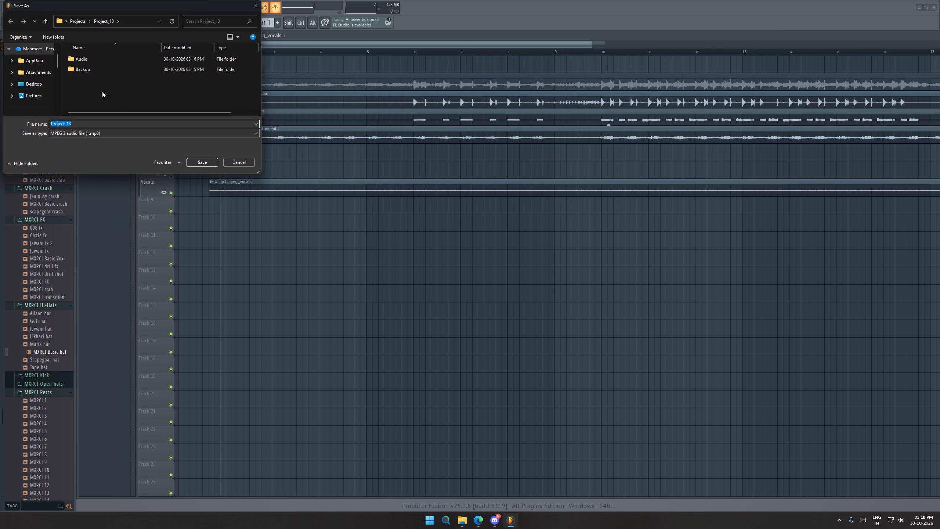
{"action": "scroll", "coordinate": [46, 89], "scroll_direction": "down", "scroll_amount": 2}
{"action": "scroll", "coordinate": [32, 77], "scroll_direction": "up", "scroll_amount": 1}
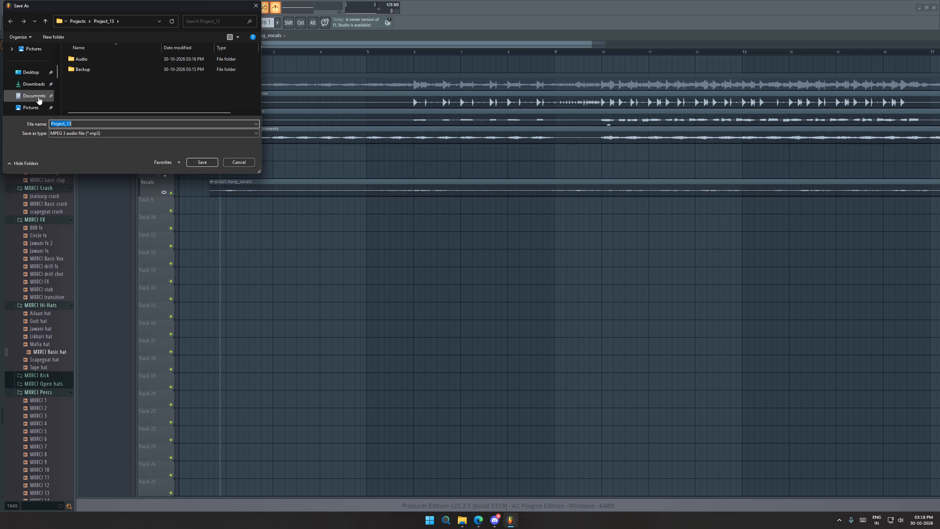
{"action": "left_click", "coordinate": [38, 86]}
{"action": "left_click", "coordinate": [87, 122]}
{"action": "type", "text": "shubhiiii"}
{"action": "left_click", "coordinate": [207, 161]}
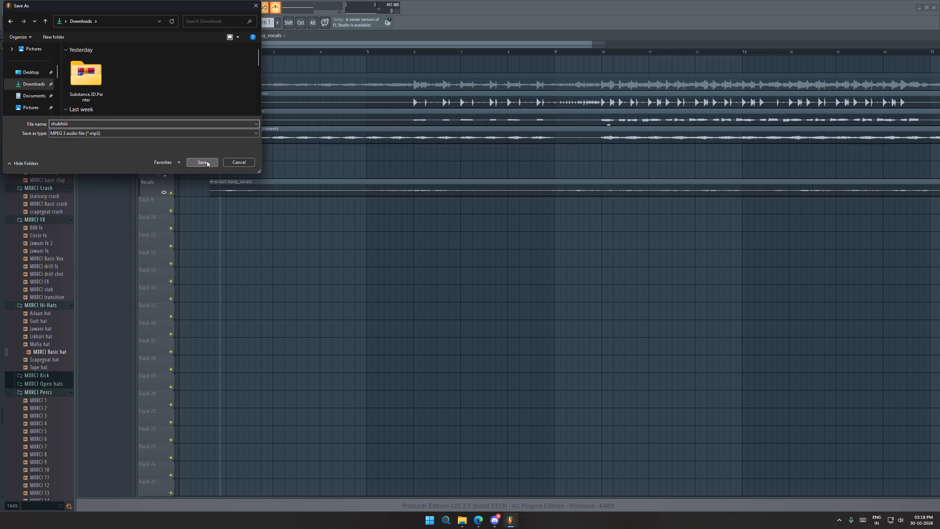
{"action": "left_click", "coordinate": [536, 358]}
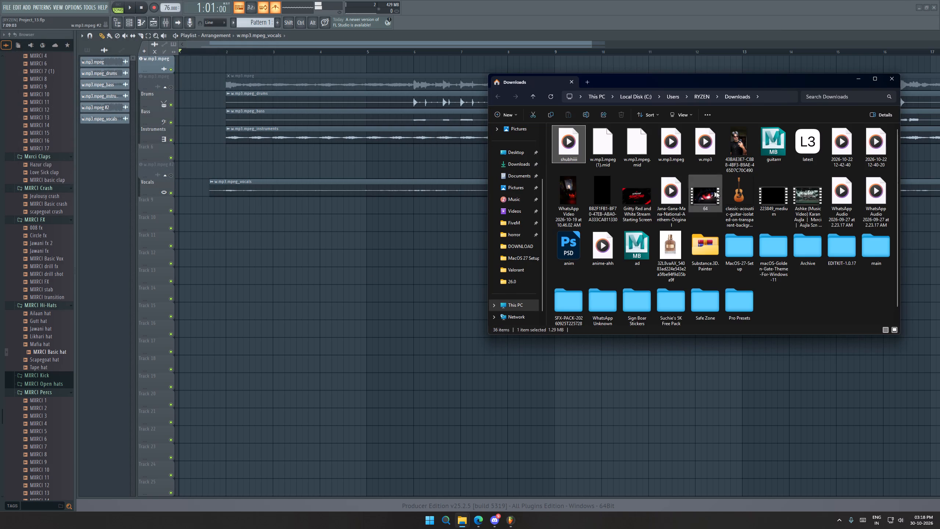
{"action": "left_click", "coordinate": [896, 82]}
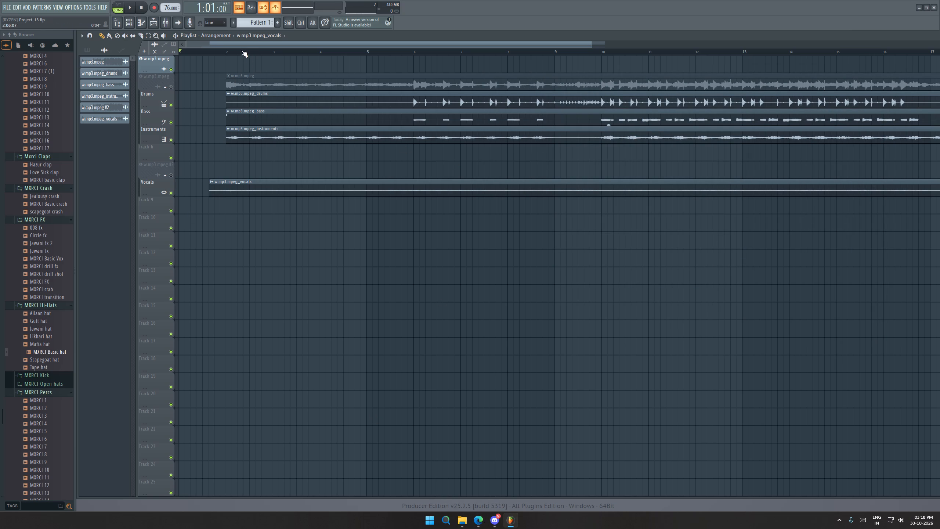
Play the arrangement from the start to check the vocals against the other stems.
{"action": "key", "text": "space"}
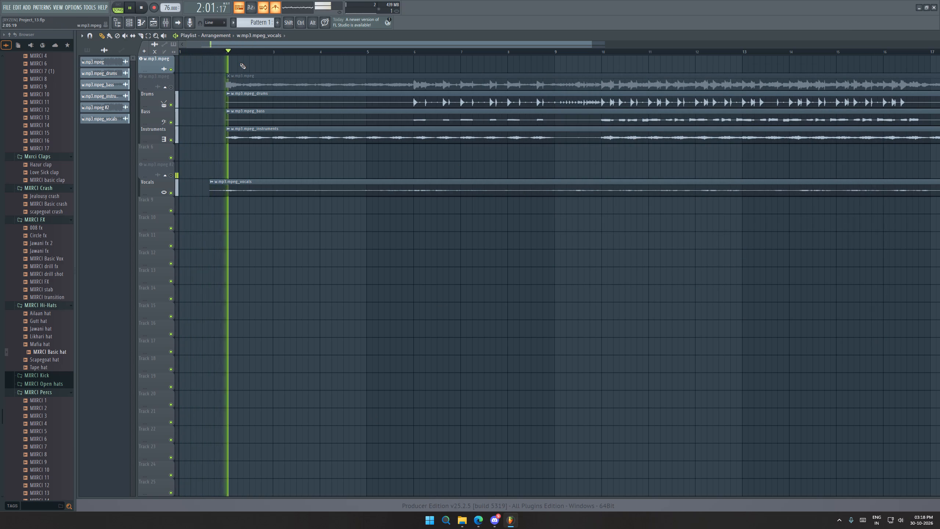
{"action": "key", "text": "space"}
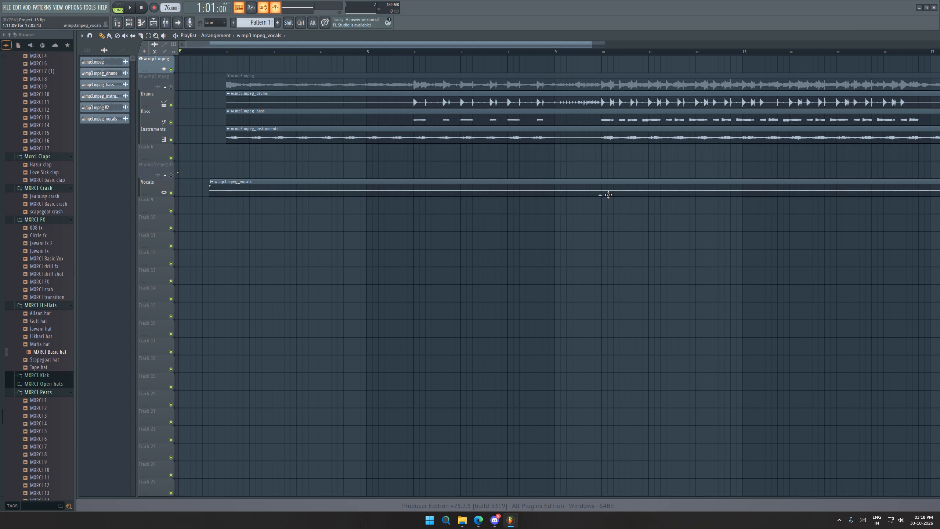
Undo the vocals clip's recent edits, including its gain reduction and its shift along the track, and redo one step.
{"action": "key", "text": "ctrl+z"}
{"action": "key", "text": "ctrl+z"}
{"action": "key", "text": "ctrl+z"}
{"action": "key", "text": "ctrl+z"}
{"action": "key", "text": "ctrl+z"}
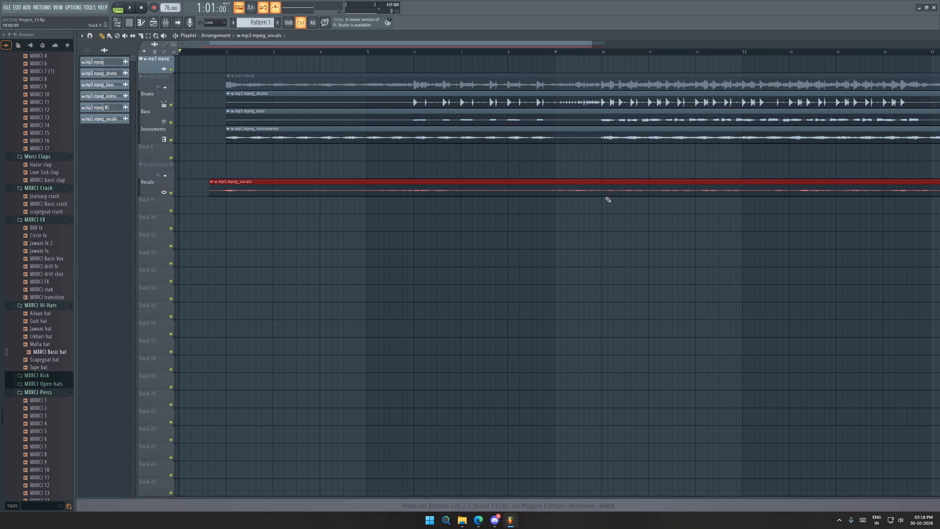
{"action": "key", "text": "ctrl+z"}
{"action": "key", "text": "ctrl+z"}
{"action": "key", "text": "ctrl+z"}
{"action": "key", "text": "ctrl+shift+z"}
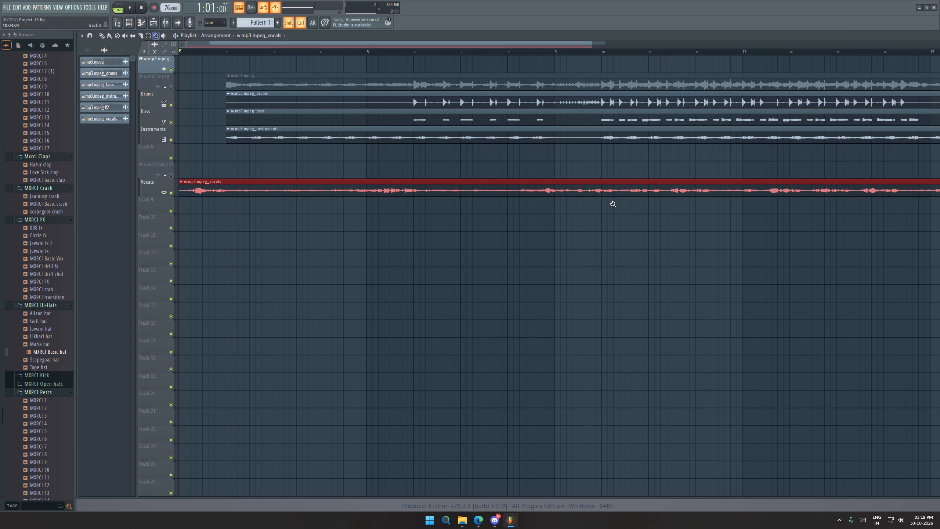
Move the vocals clip along the Vocals track to start at about 1:11:12.
{"action": "left_click_drag", "start_coordinate": [222, 186], "coordinate": [229, 186], "text": "alt"}
{"action": "scroll", "coordinate": [273, 173], "scroll_direction": "down", "scroll_amount": 20, "text": "alt"}
{"action": "scroll", "coordinate": [273, 173], "scroll_direction": "down", "scroll_amount": 20, "text": "alt"}
{"action": "scroll", "coordinate": [273, 173], "scroll_direction": "down", "scroll_amount": 5, "text": "alt"}
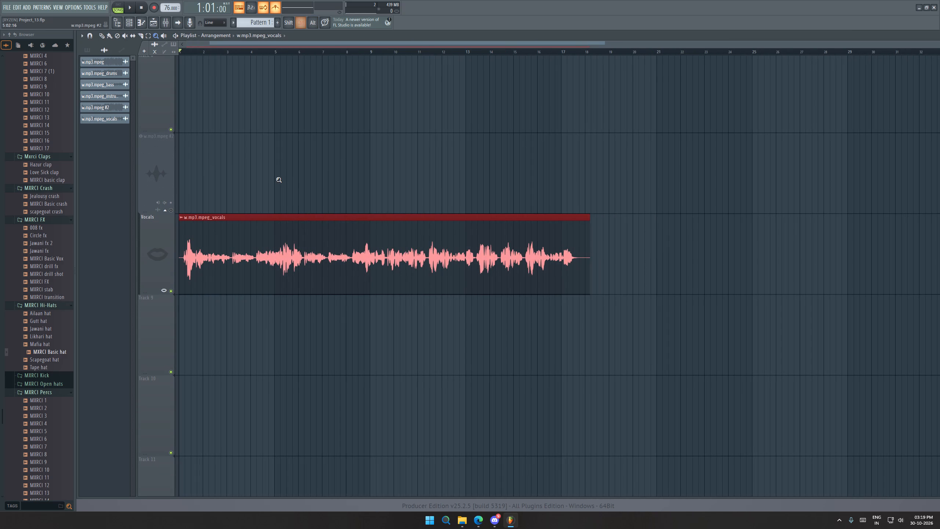
{"action": "scroll", "coordinate": [274, 181], "scroll_direction": "down", "scroll_amount": 5, "text": "ctrl"}
{"action": "scroll", "coordinate": [274, 181], "scroll_direction": "up", "scroll_amount": 1, "text": "ctrl"}
{"action": "scroll", "coordinate": [274, 181], "scroll_direction": "down", "scroll_amount": 20, "text": "alt"}
{"action": "scroll", "coordinate": [274, 181], "scroll_direction": "down", "scroll_amount": 7, "text": "alt"}
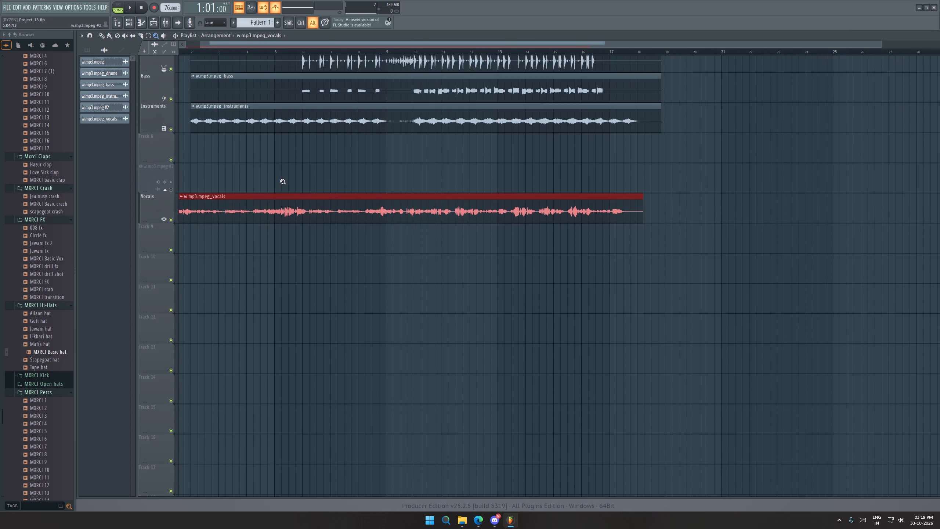
{"action": "scroll", "coordinate": [281, 179], "scroll_direction": "down", "scroll_amount": 4, "text": "alt"}
{"action": "scroll", "coordinate": [281, 179], "scroll_direction": "up", "scroll_amount": 3, "text": "alt"}
{"action": "scroll", "coordinate": [270, 193], "scroll_direction": "up", "scroll_amount": 8}
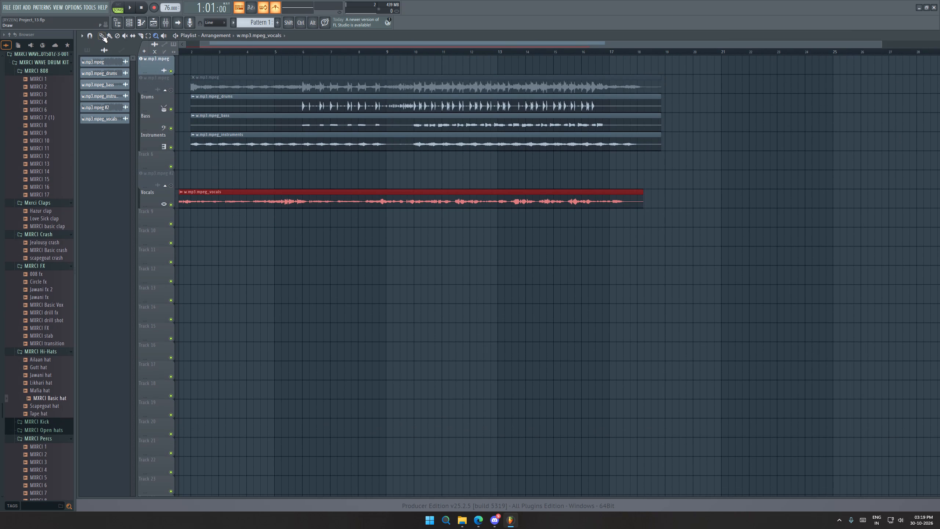
{"action": "left_click", "coordinate": [103, 33]}
{"action": "scroll", "coordinate": [212, 174], "scroll_direction": "up", "scroll_amount": 4, "text": "ctrl"}
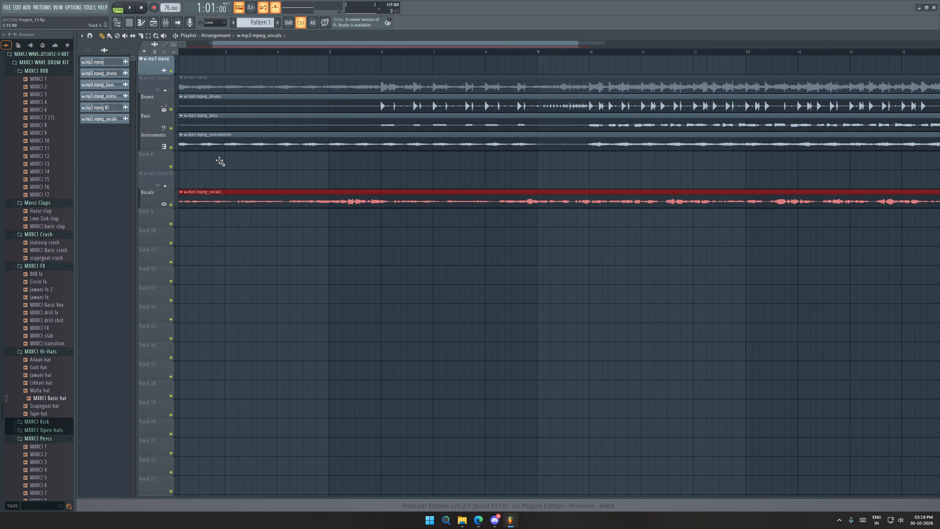
{"action": "left_click_drag", "start_coordinate": [243, 41], "coordinate": [130, 55]}
{"action": "left_click_drag", "start_coordinate": [236, 195], "coordinate": [261, 193], "text": "alt"}
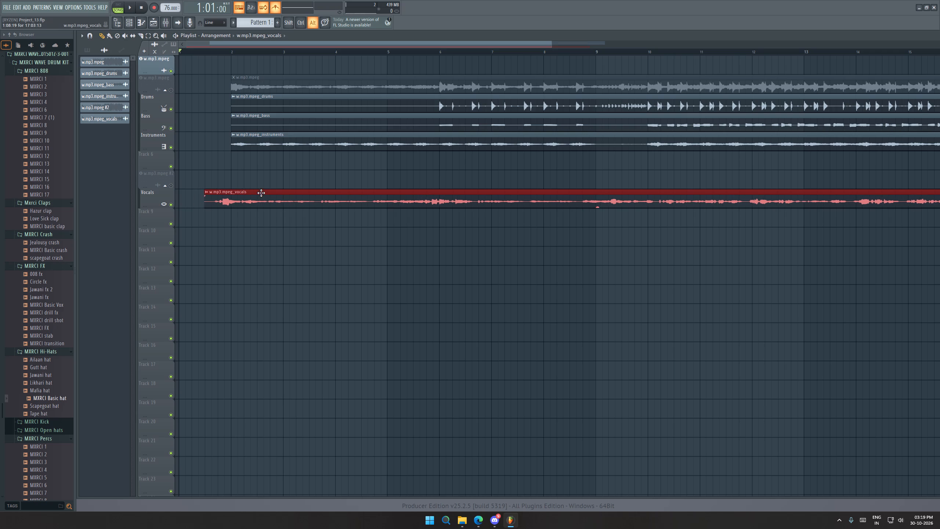
{"action": "left_click_drag", "start_coordinate": [261, 193], "coordinate": [270, 191], "text": "alt"}
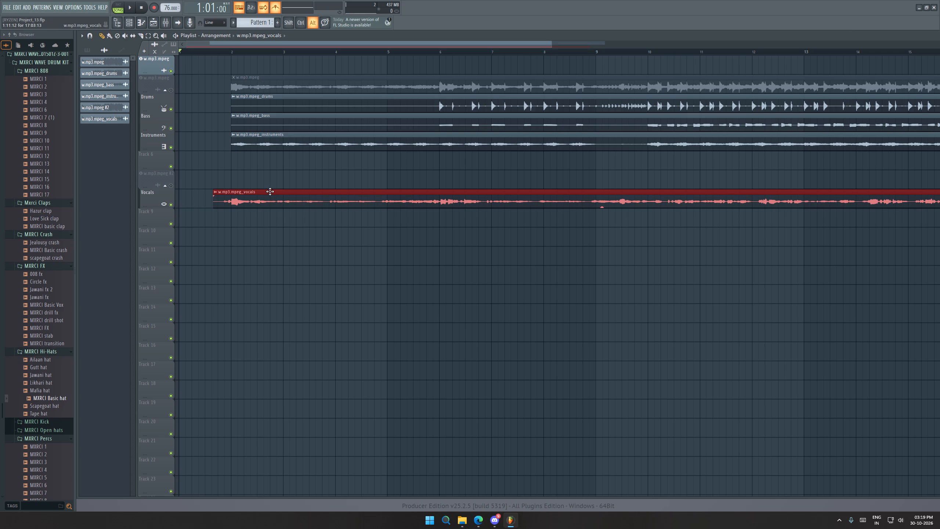
{"action": "left_click_drag", "start_coordinate": [270, 191], "coordinate": [270, 193], "text": "alt"}
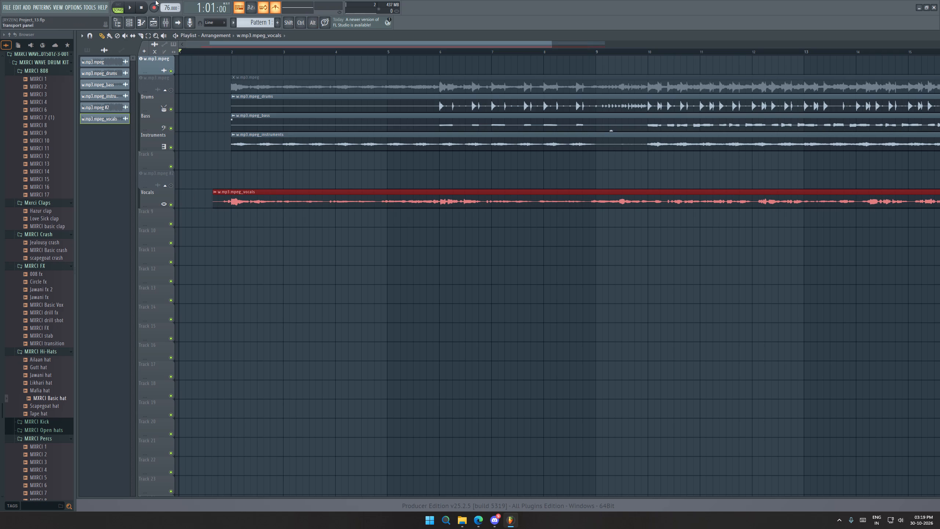
Save the project.
{"action": "key", "text": "ctrl+s"}
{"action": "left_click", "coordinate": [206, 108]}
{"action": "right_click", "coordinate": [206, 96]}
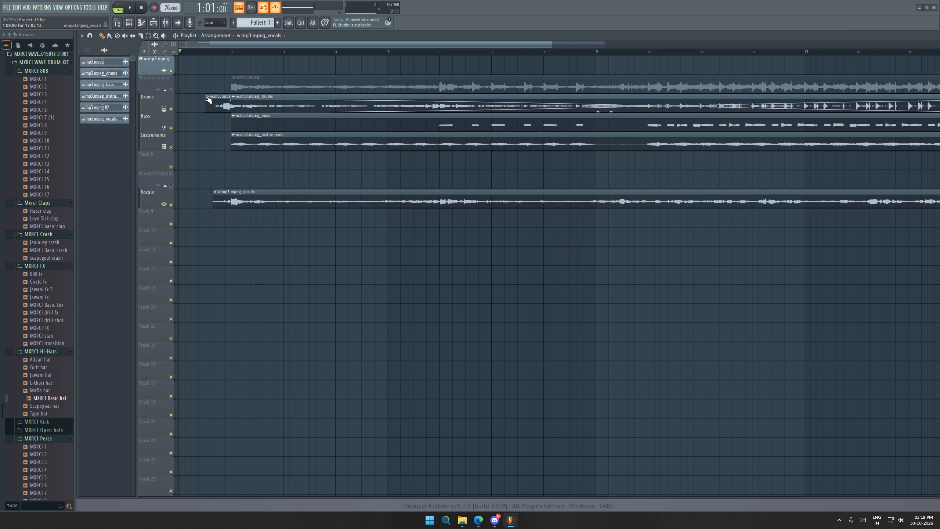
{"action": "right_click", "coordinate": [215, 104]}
Play the arrangement from 1:09 to check the vocals clip's alignment with the other stems.
{"action": "left_click", "coordinate": [203, 49]}
{"action": "key", "text": "space"}
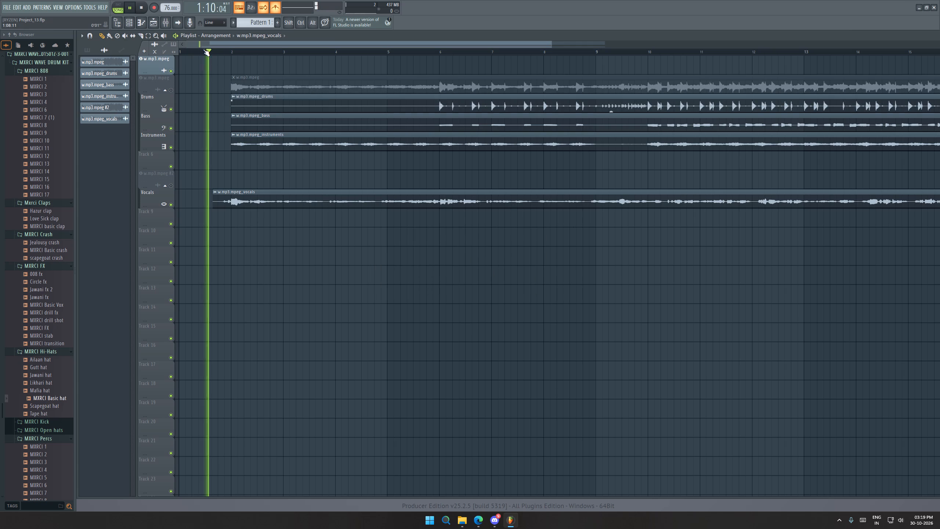
{"action": "key", "text": "space"}
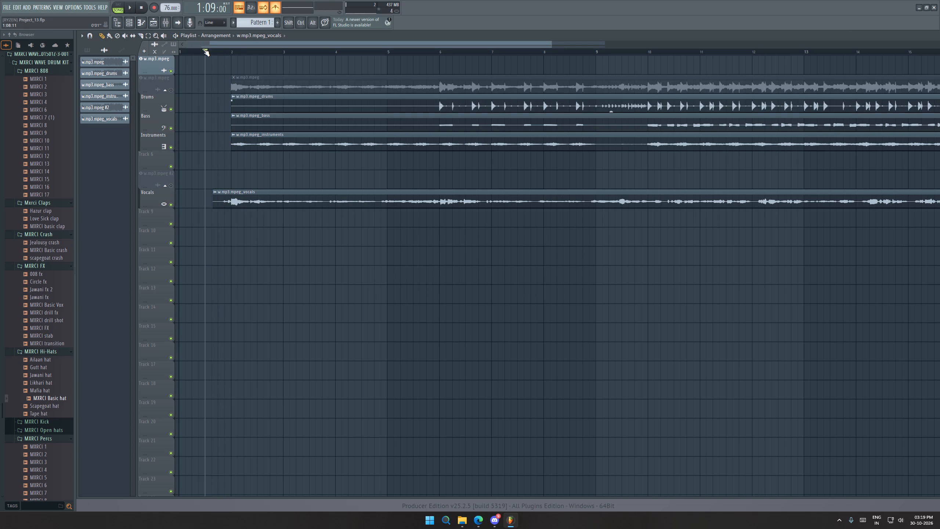
{"action": "key", "text": "space"}
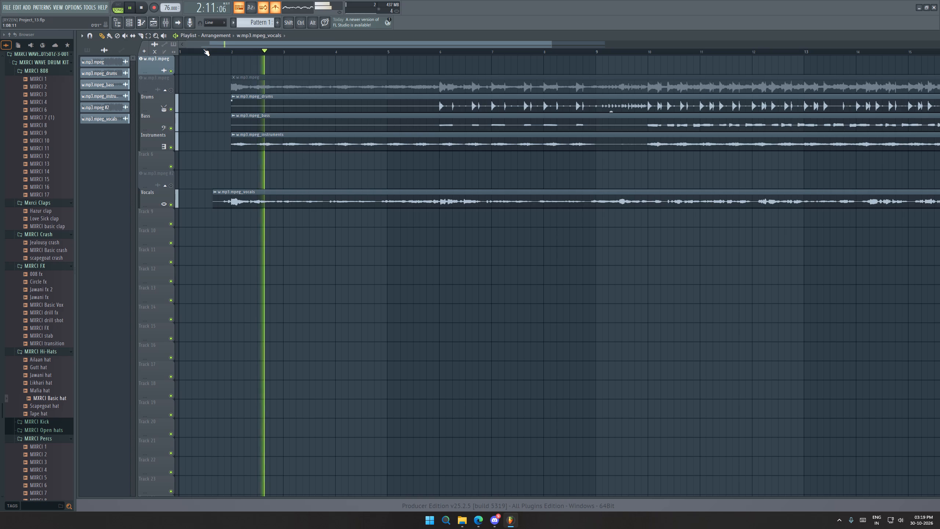
Nudge the vocals clip slightly earlier so its loud opening lines up with the start of the other stems at bar 2.
{"action": "scroll", "coordinate": [195, 176], "scroll_direction": "up", "scroll_amount": 18, "text": "ctrl"}
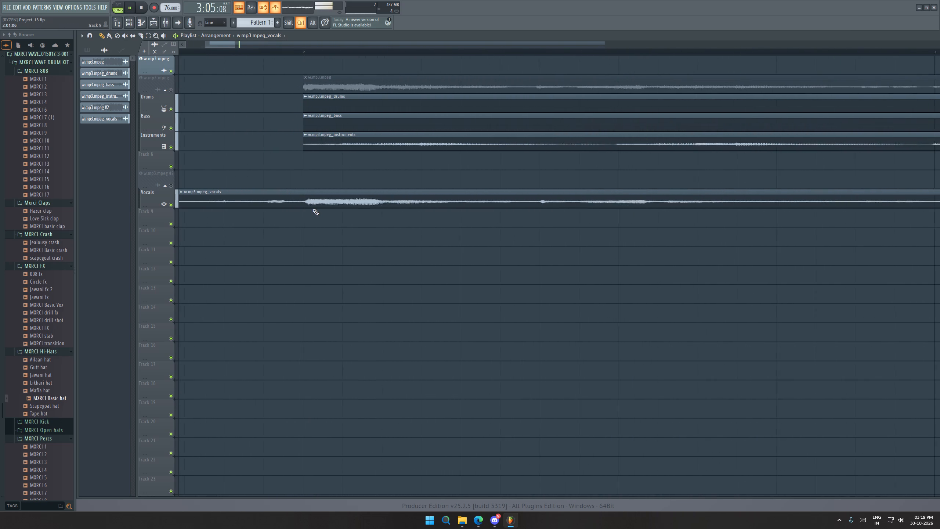
{"action": "scroll", "coordinate": [313, 209], "scroll_direction": "up", "scroll_amount": 2, "text": "ctrl"}
{"action": "left_click_drag", "start_coordinate": [325, 203], "coordinate": [317, 206], "text": "alt"}
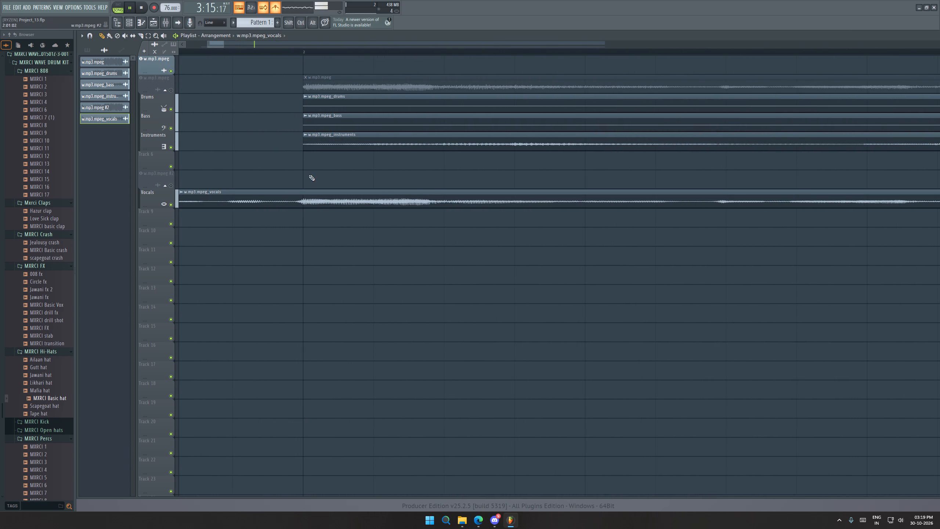
Listen to the rest of the arrangement while looking through the MXRCI drum kit and Loops samples, and stop playback.
{"action": "left_click_drag", "start_coordinate": [224, 46], "coordinate": [405, 64]}
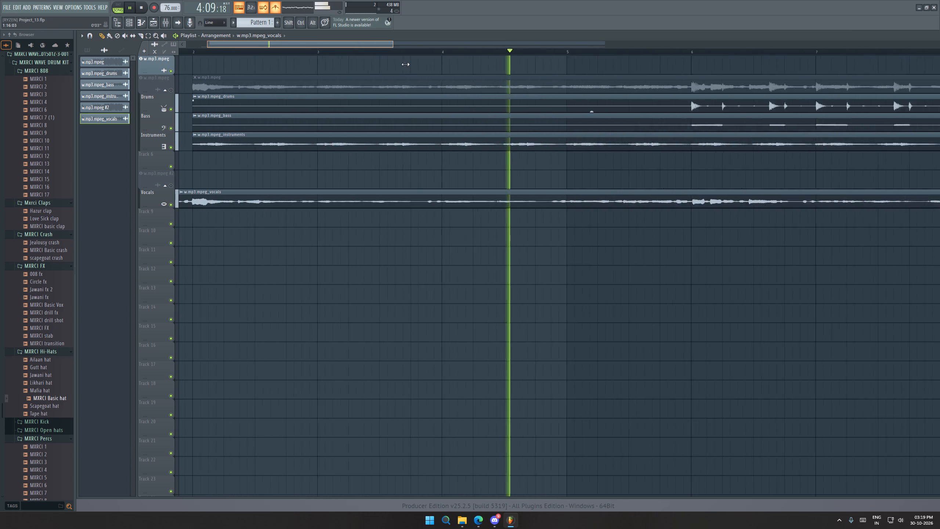
{"action": "left_click_drag", "start_coordinate": [405, 64], "coordinate": [704, 61]}
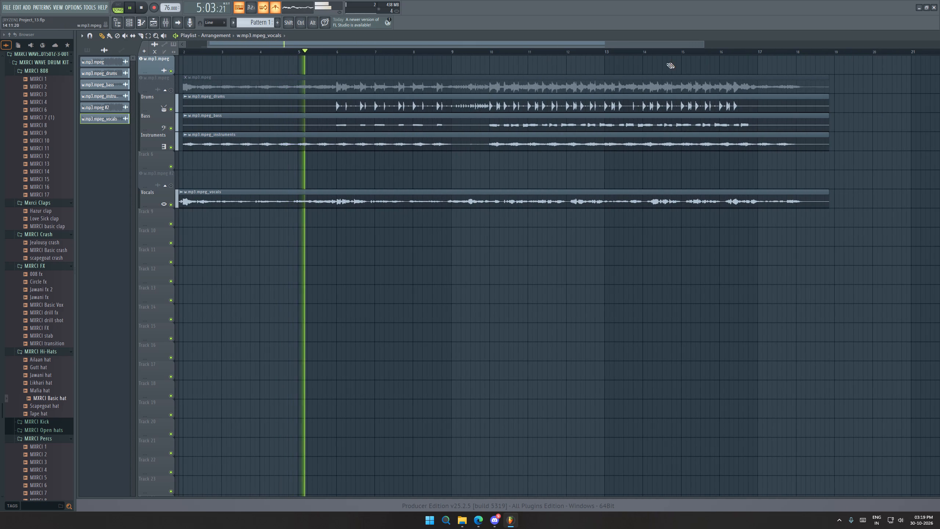
{"action": "scroll", "coordinate": [30, 202], "scroll_direction": "down", "scroll_amount": 10}
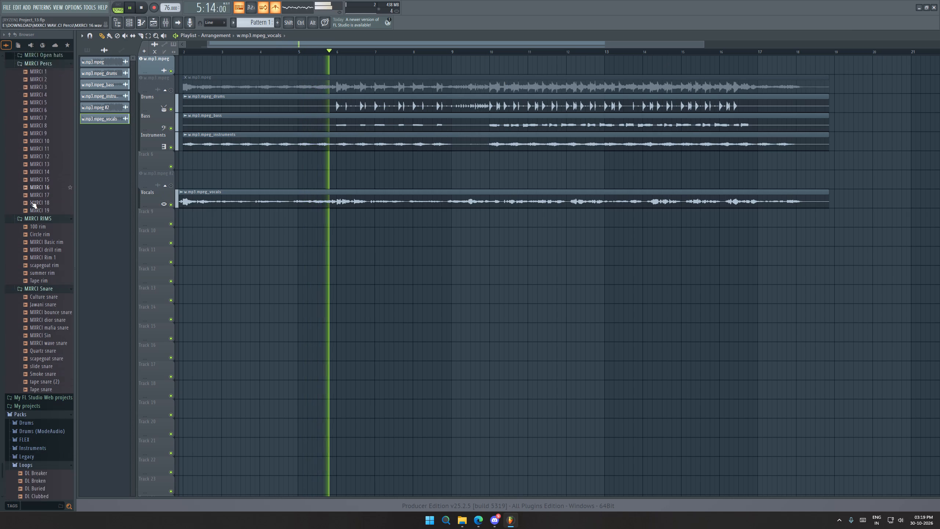
{"action": "scroll", "coordinate": [30, 202], "scroll_direction": "down", "scroll_amount": 8}
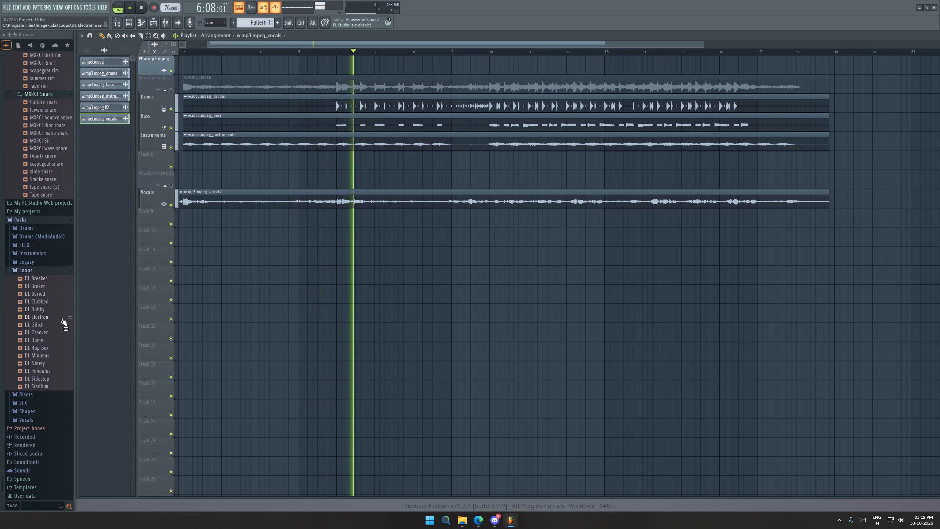
{"action": "scroll", "coordinate": [34, 397], "scroll_direction": "up", "scroll_amount": 2}
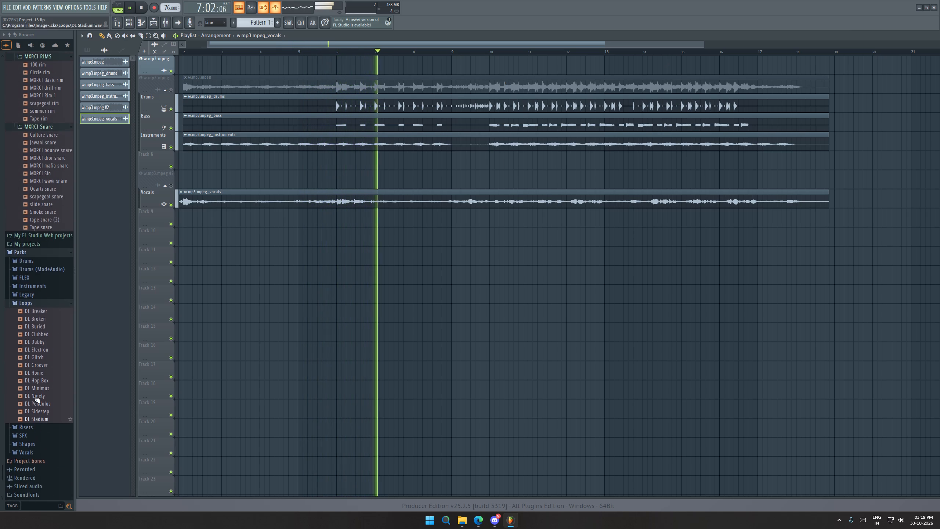
{"action": "scroll", "coordinate": [30, 358], "scroll_direction": "up", "scroll_amount": 10}
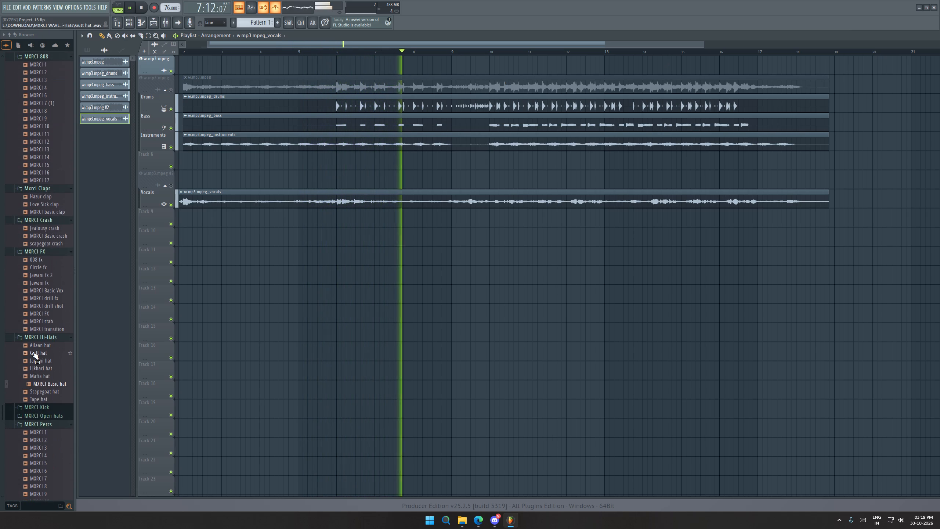
{"action": "key", "text": "space"}
{"action": "scroll", "coordinate": [28, 345], "scroll_direction": "up", "scroll_amount": 4}
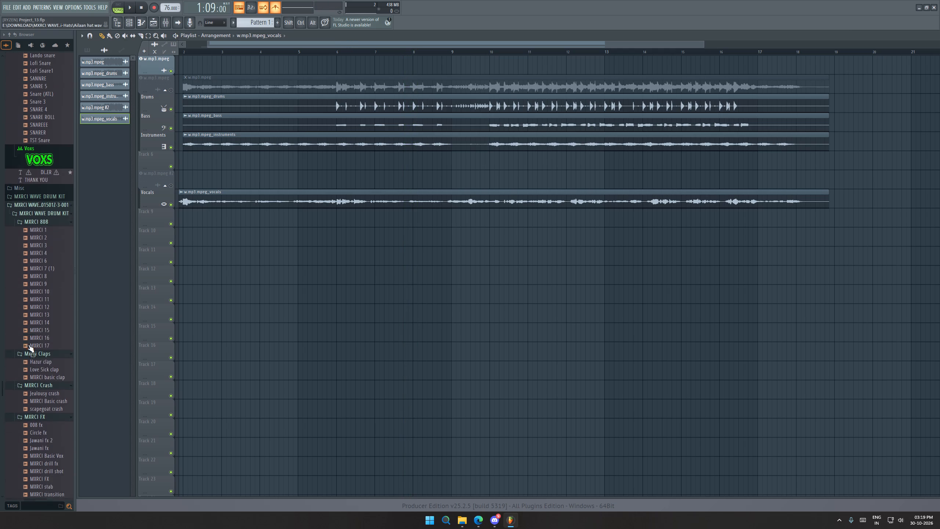
Audition the rim samples in the drum kit's Rims folder, including Rim (Southside), Pyrex Rim 9, Rim 3 and Rim Best.
{"action": "scroll", "coordinate": [36, 350], "scroll_direction": "up", "scroll_amount": 7}
{"action": "left_click", "coordinate": [39, 327]}
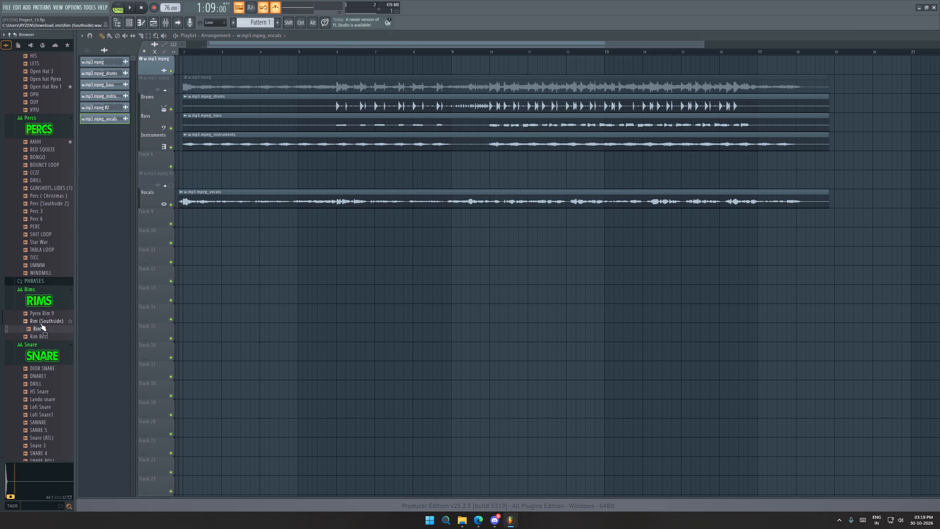
{"action": "left_click", "coordinate": [42, 320]}
{"action": "left_click", "coordinate": [42, 312]}
{"action": "left_click", "coordinate": [39, 330]}
{"action": "left_click", "coordinate": [39, 336]}
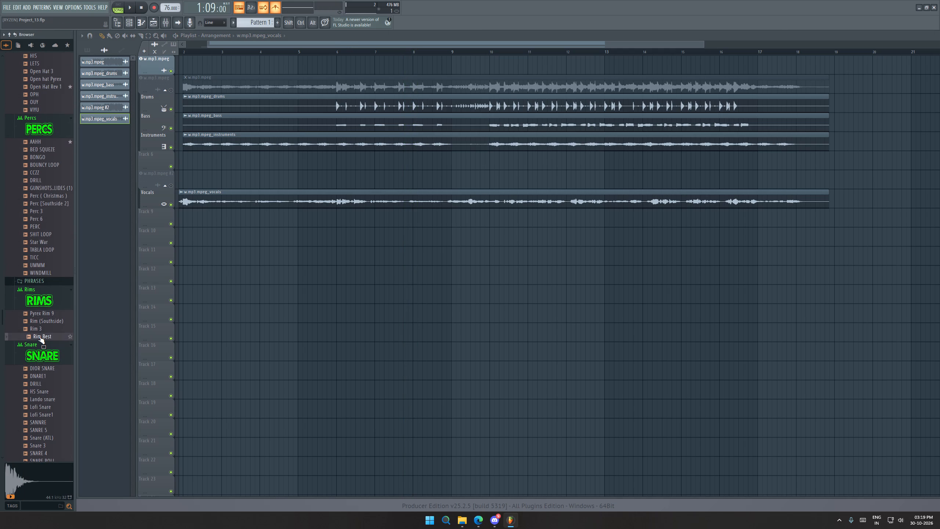
{"action": "left_click", "coordinate": [39, 336]}
{"action": "left_click", "coordinate": [39, 336]}
Audition the percussion samples in the drum kit's Percs folder, from AAHH, BONGO and DRILL down to TABLA LOOP and UMMM.
{"action": "left_click", "coordinate": [35, 228]}
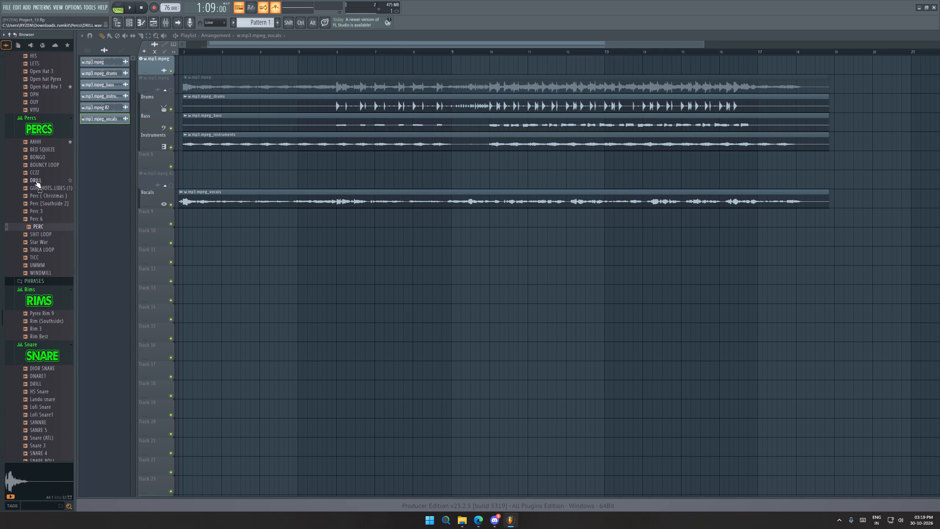
{"action": "left_click", "coordinate": [35, 180]}
{"action": "left_click", "coordinate": [39, 170]}
{"action": "left_click", "coordinate": [42, 158]}
{"action": "left_click", "coordinate": [43, 151]}
{"action": "left_click", "coordinate": [43, 144]}
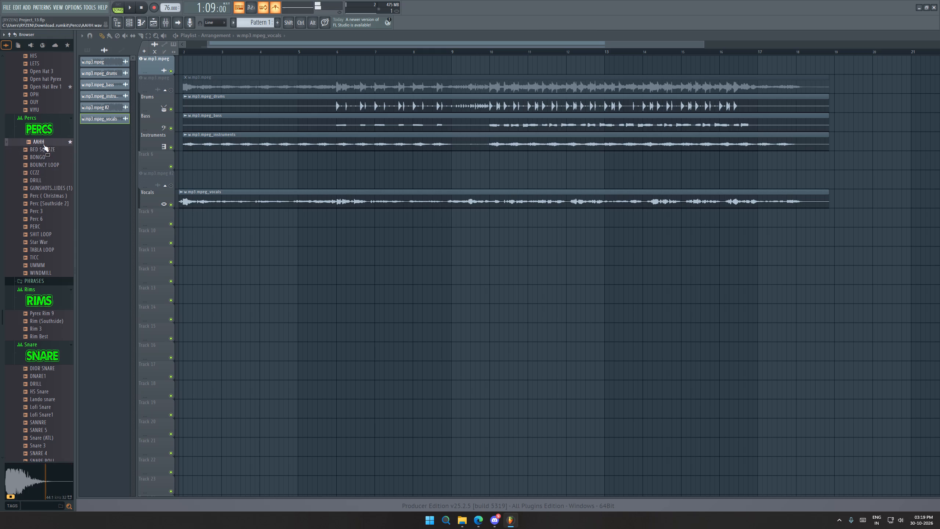
{"action": "left_click", "coordinate": [37, 169]}
{"action": "left_click", "coordinate": [38, 180]}
{"action": "left_click", "coordinate": [43, 208]}
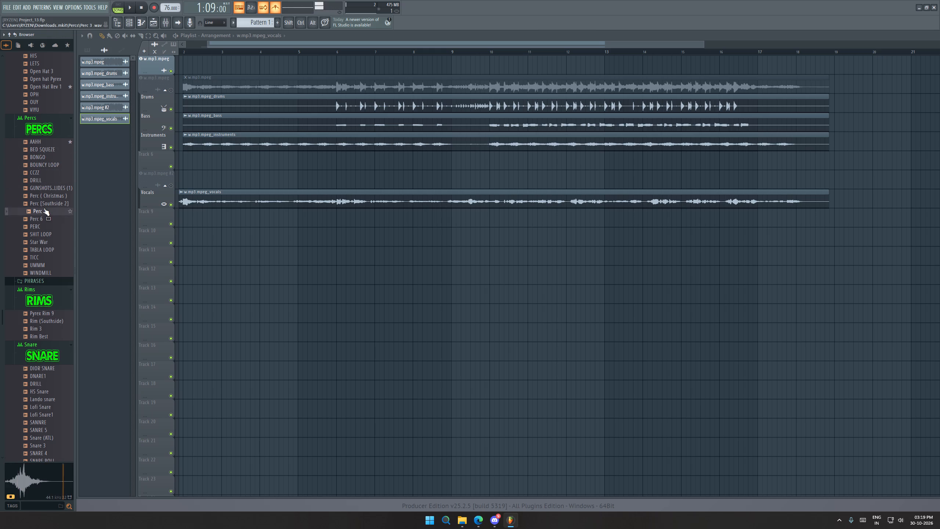
{"action": "left_click", "coordinate": [47, 191]}
{"action": "left_click", "coordinate": [48, 195]}
{"action": "left_click", "coordinate": [48, 198]}
{"action": "left_click", "coordinate": [49, 202]}
{"action": "left_click", "coordinate": [50, 228]}
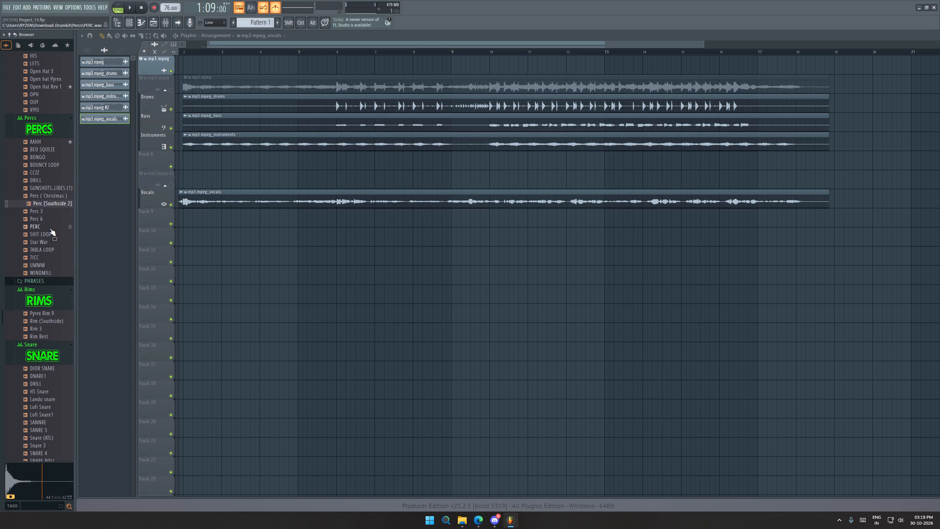
{"action": "left_click", "coordinate": [50, 237]}
{"action": "left_click", "coordinate": [51, 248]}
{"action": "left_click", "coordinate": [51, 260]}
{"action": "left_click", "coordinate": [49, 269]}
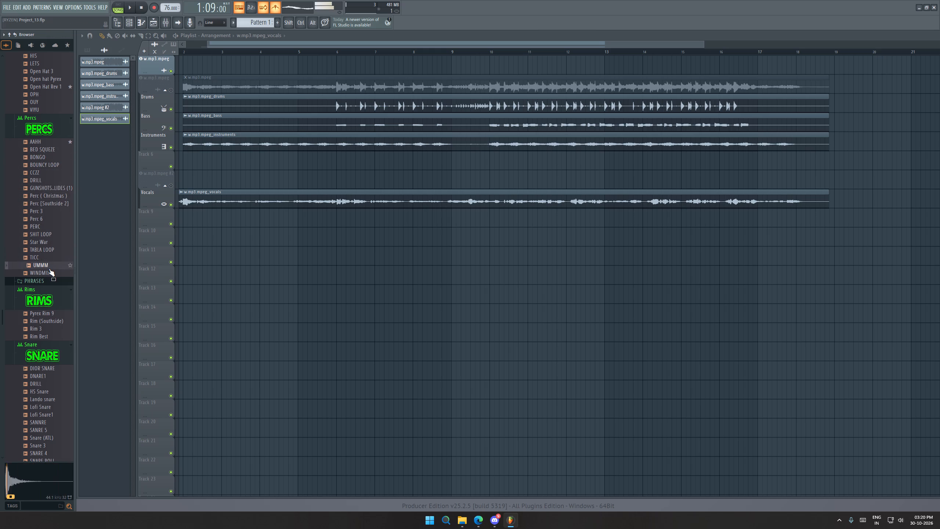
Look through the MXRCI drum kit, the Loops pack and the X.ion drum kit folders for a suitable sound.
{"action": "scroll", "coordinate": [46, 265], "scroll_direction": "down", "scroll_amount": 18}
{"action": "scroll", "coordinate": [40, 271], "scroll_direction": "down", "scroll_amount": 8}
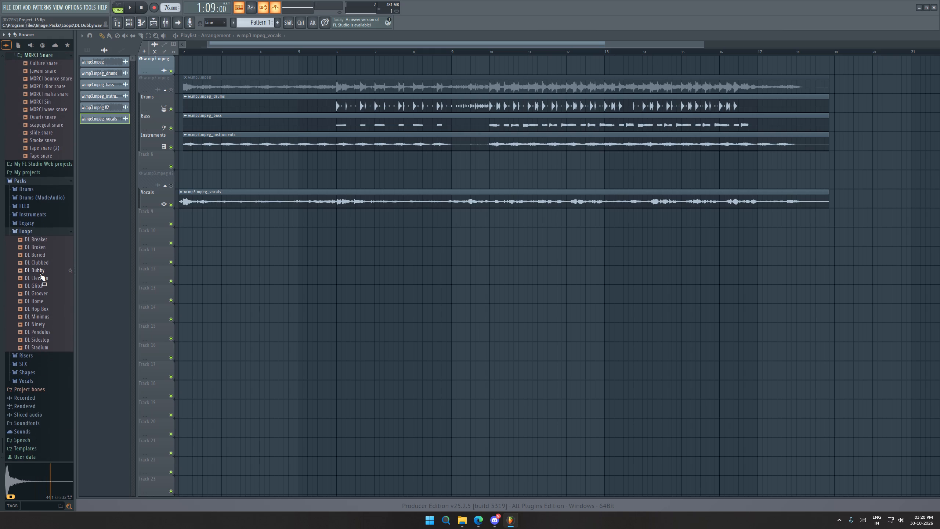
{"action": "scroll", "coordinate": [40, 273], "scroll_direction": "down", "scroll_amount": 5}
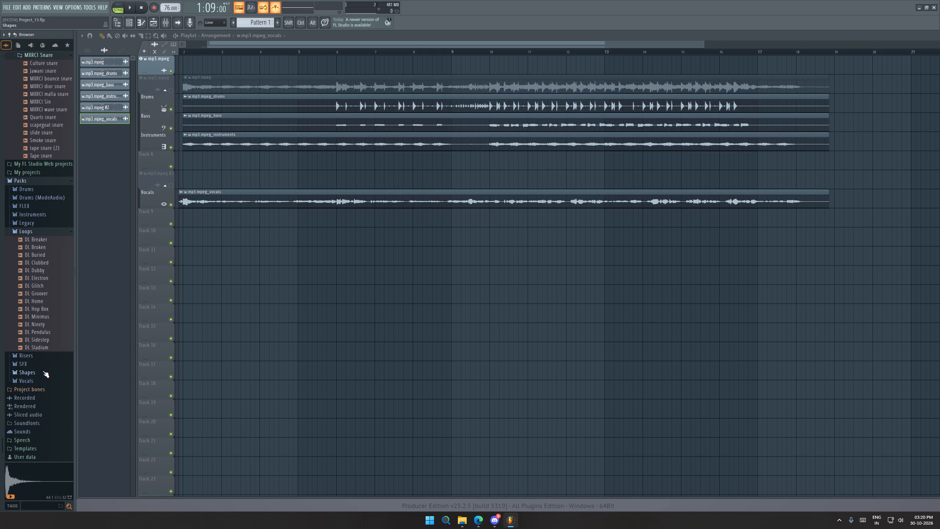
{"action": "scroll", "coordinate": [42, 372], "scroll_direction": "up", "scroll_amount": 8}
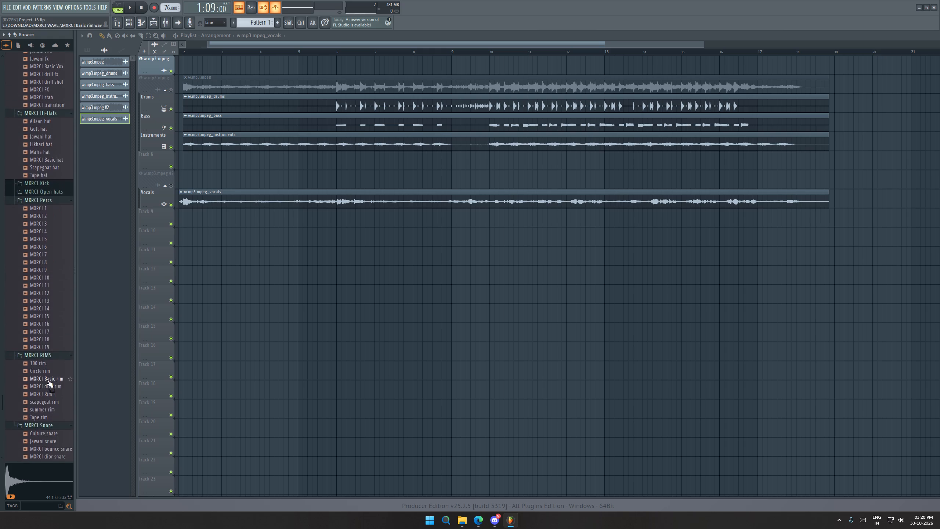
{"action": "scroll", "coordinate": [47, 378], "scroll_direction": "down", "scroll_amount": 6}
{"action": "scroll", "coordinate": [47, 306], "scroll_direction": "up", "scroll_amount": 16}
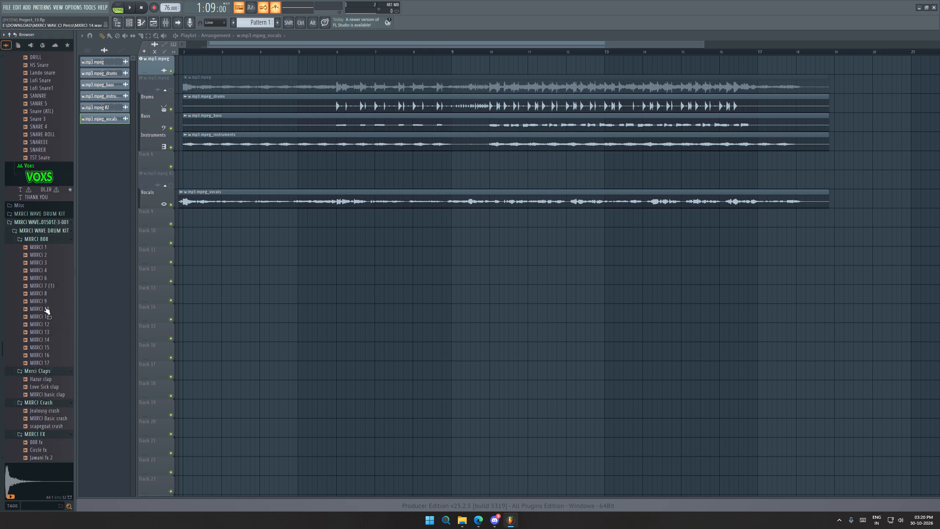
{"action": "scroll", "coordinate": [47, 216], "scroll_direction": "up", "scroll_amount": 4}
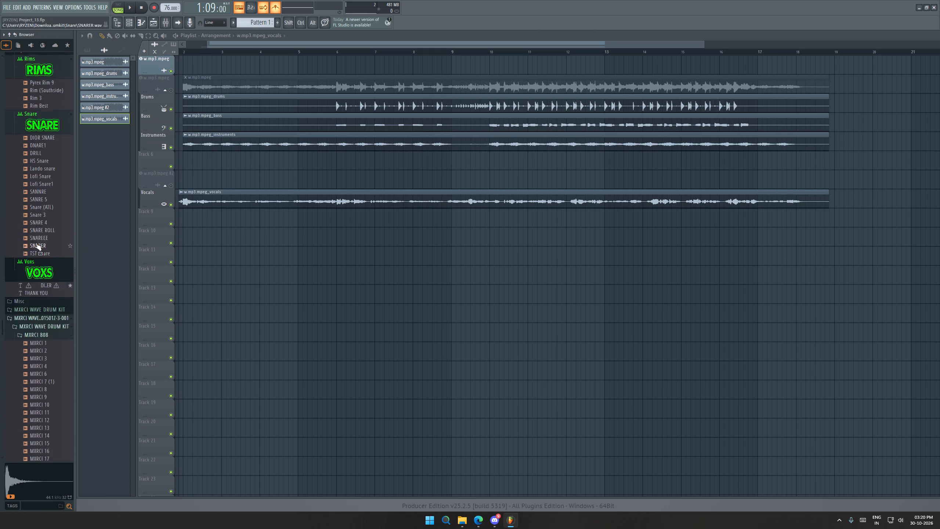
{"action": "scroll", "coordinate": [36, 243], "scroll_direction": "up", "scroll_amount": 7}
{"action": "scroll", "coordinate": [66, 241], "scroll_direction": "up", "scroll_amount": 8}
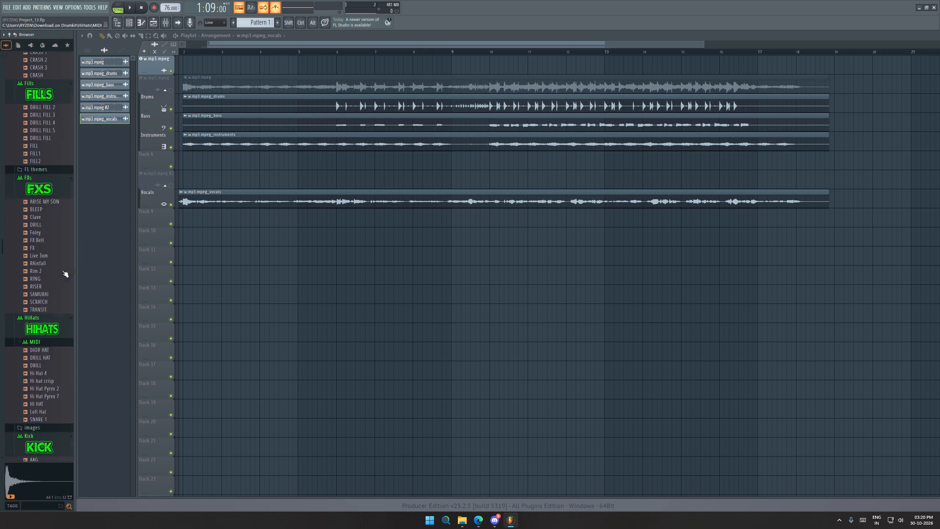
{"action": "scroll", "coordinate": [62, 270], "scroll_direction": "up", "scroll_amount": 10}
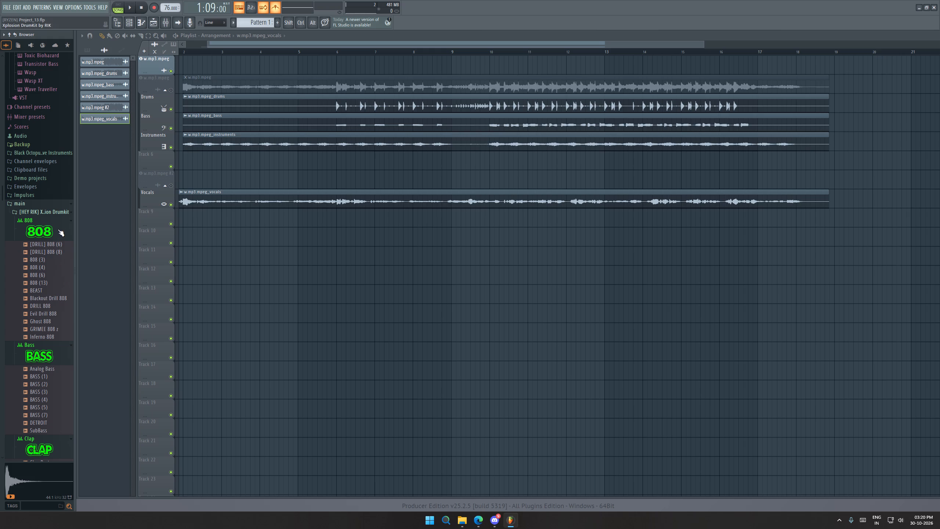
Collapse the main folder and the MXRCI WAVE drum kit folder in the browser.
{"action": "left_click", "coordinate": [72, 206]}
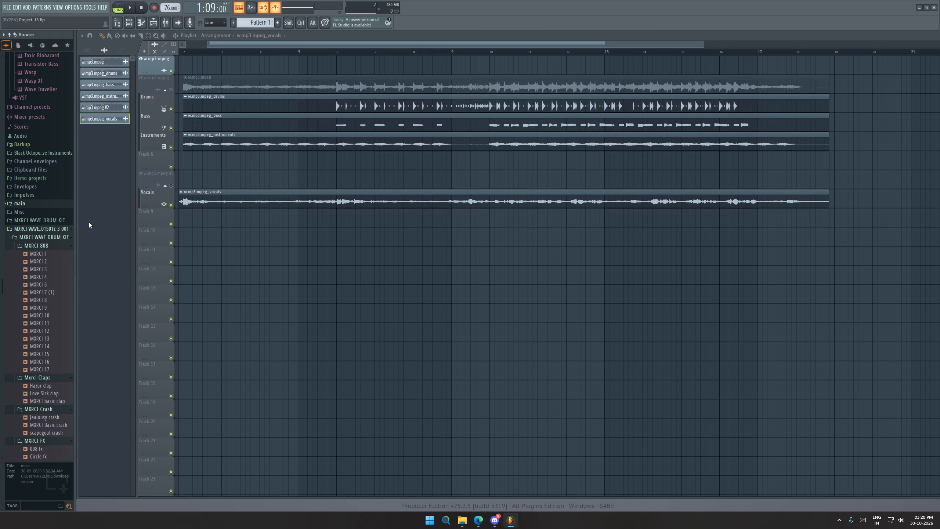
{"action": "left_click", "coordinate": [71, 231]}
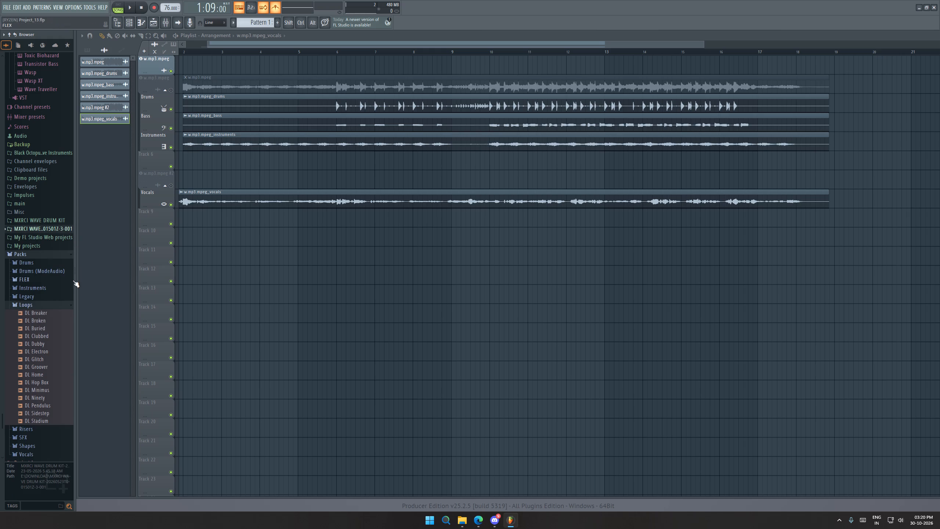
Open the Percussion folder of the Drums pack in place of Loops and audition its samples from 707 Cowbell to FPC Egg 2.
{"action": "left_click", "coordinate": [72, 304]}
{"action": "left_click", "coordinate": [52, 302]}
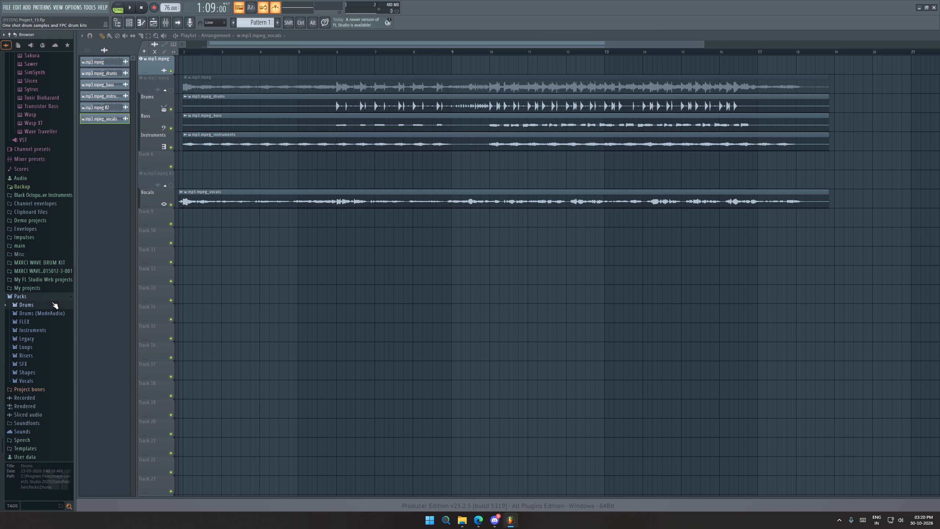
{"action": "scroll", "coordinate": [50, 302], "scroll_direction": "down", "scroll_amount": 1}
{"action": "double_click", "coordinate": [49, 301]}
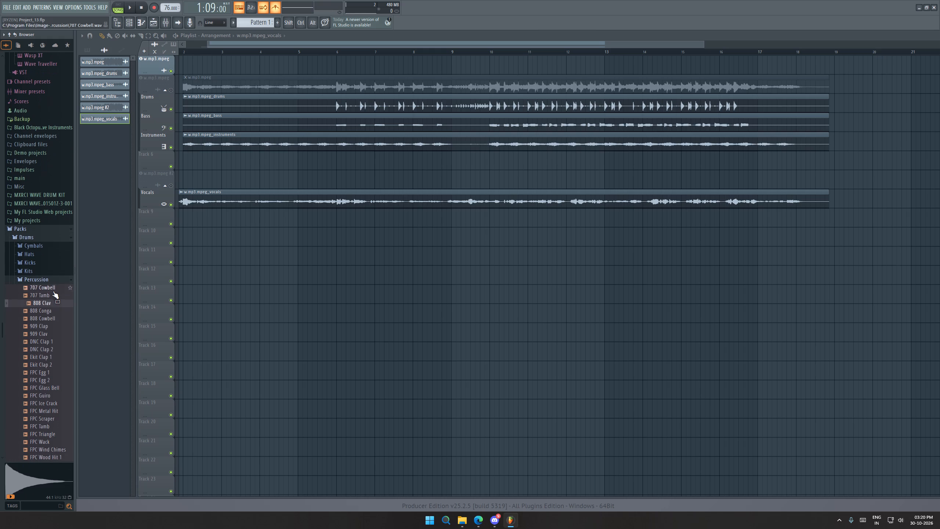
{"action": "left_click", "coordinate": [53, 291]}
{"action": "left_click", "coordinate": [51, 296]}
{"action": "left_click", "coordinate": [50, 308]}
{"action": "left_click", "coordinate": [52, 318]}
{"action": "left_click", "coordinate": [52, 330]}
{"action": "left_click", "coordinate": [53, 332]}
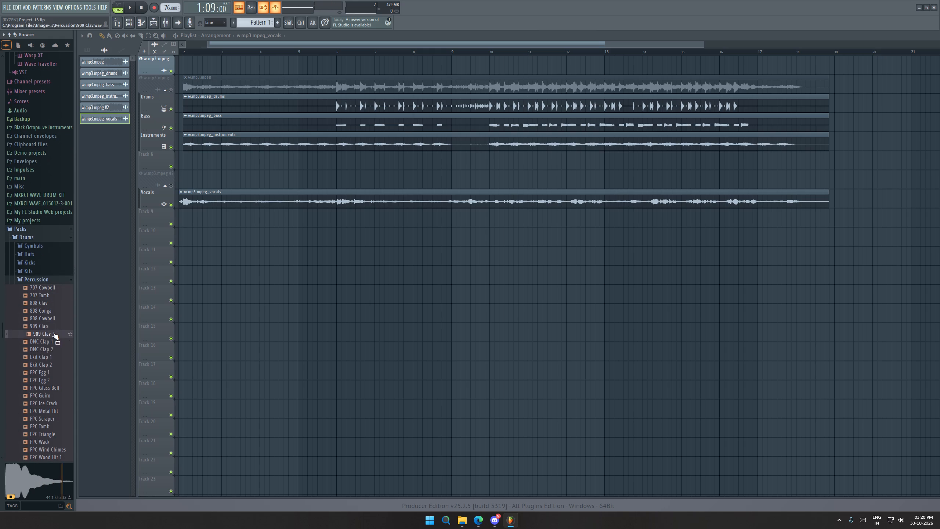
{"action": "left_click", "coordinate": [53, 345]}
{"action": "left_click", "coordinate": [54, 350]}
{"action": "left_click", "coordinate": [54, 365]}
{"action": "left_click", "coordinate": [55, 377]}
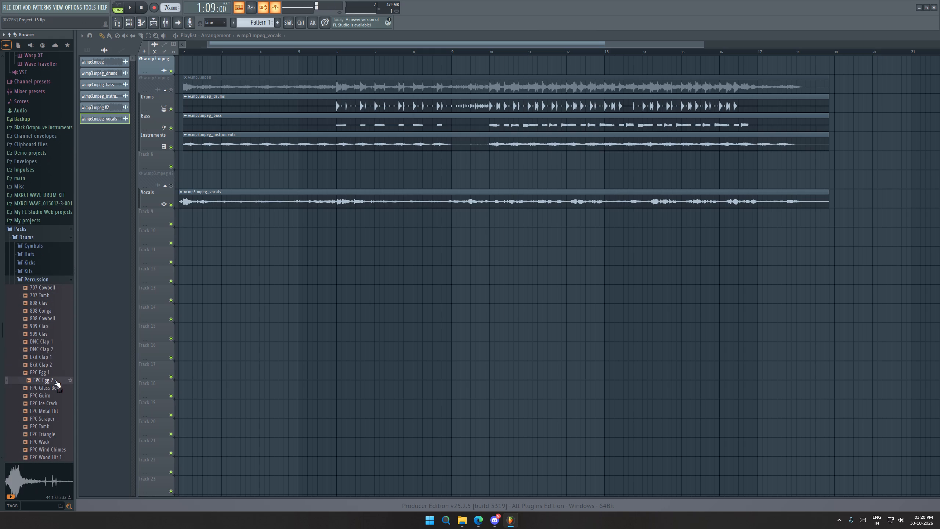
Audition the FPC percussion samples, including FPC Glass Bell, Guiro, Ice Crack, Metal Hit, Wack and Wood Hit 2.
{"action": "left_click", "coordinate": [53, 370]}
{"action": "left_click", "coordinate": [50, 389]}
{"action": "left_click", "coordinate": [53, 395]}
{"action": "left_click", "coordinate": [53, 405]}
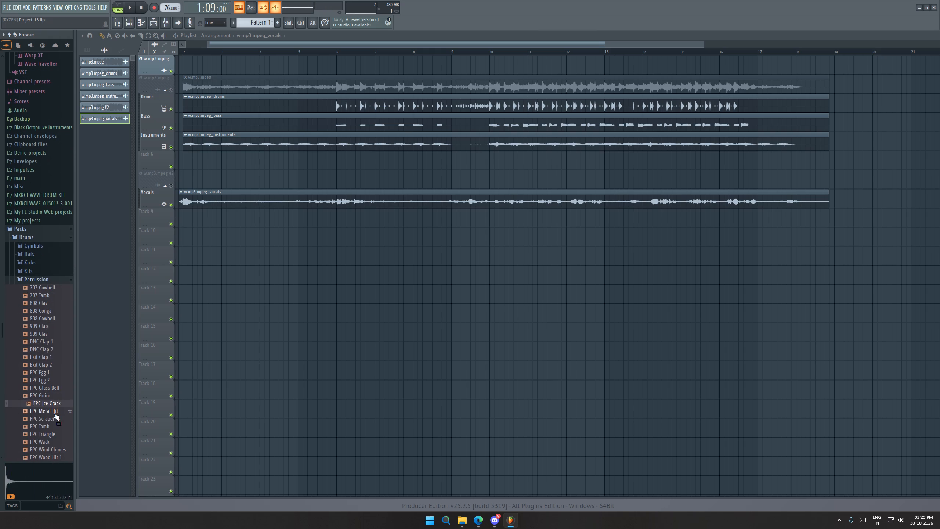
{"action": "left_click", "coordinate": [54, 413]}
{"action": "left_click", "coordinate": [51, 425]}
{"action": "left_click", "coordinate": [54, 418]}
{"action": "scroll", "coordinate": [54, 418], "scroll_direction": "down", "scroll_amount": 1}
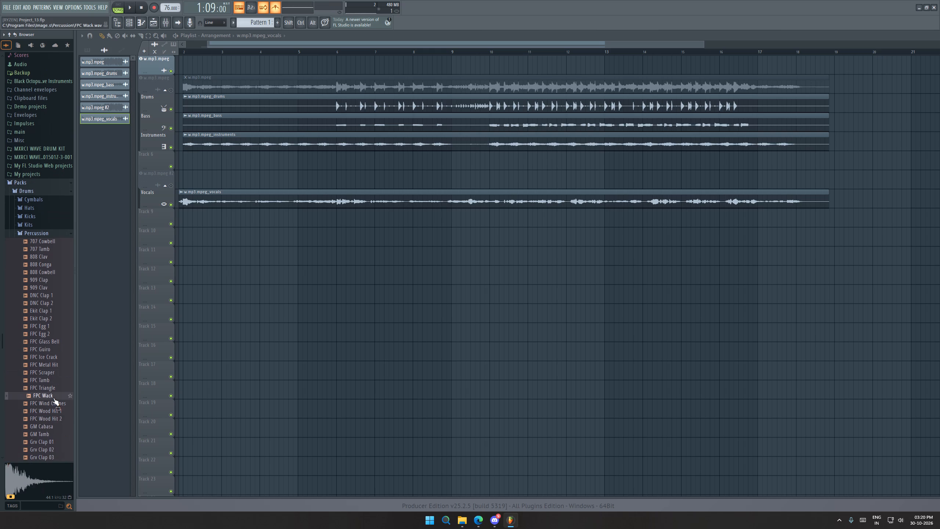
{"action": "left_click", "coordinate": [53, 398]}
{"action": "left_click", "coordinate": [51, 390]}
{"action": "left_click", "coordinate": [51, 403]}
{"action": "left_click", "coordinate": [52, 413]}
{"action": "left_click", "coordinate": [52, 420]}
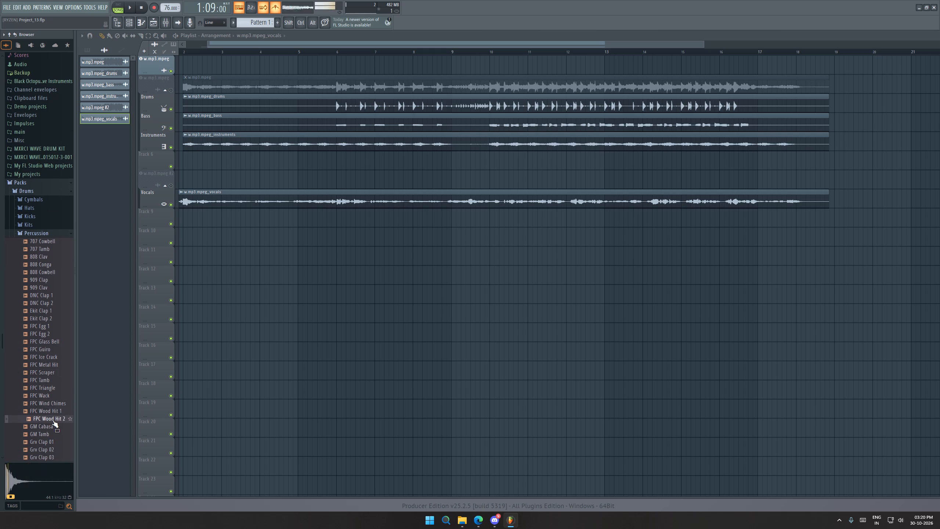
Audition the GM Cabasa and GM Tamb samples, followed by the Grv Clap samples and Grv Clav 01.
{"action": "left_click", "coordinate": [51, 429]}
{"action": "left_click", "coordinate": [51, 434]}
{"action": "left_click", "coordinate": [52, 443]}
{"action": "scroll", "coordinate": [50, 430], "scroll_direction": "down", "scroll_amount": 1}
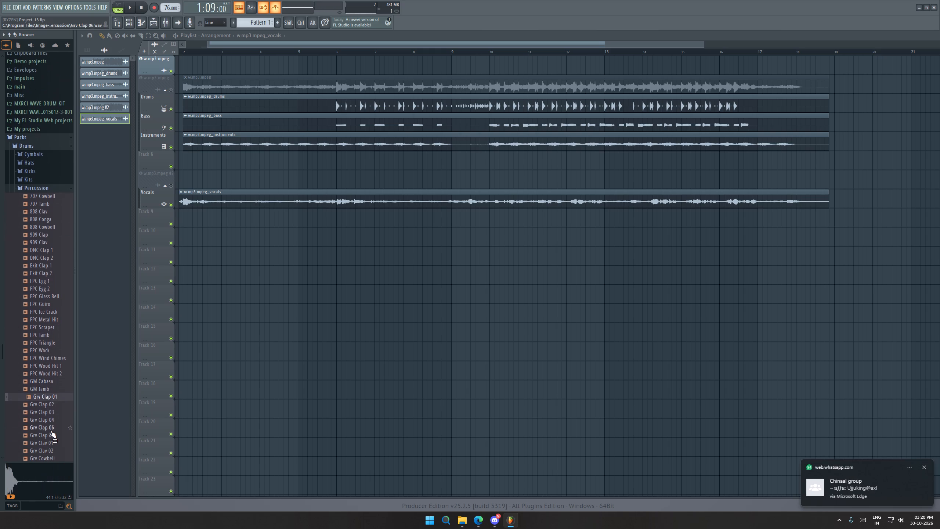
{"action": "left_click", "coordinate": [47, 410]}
{"action": "left_click", "coordinate": [48, 405]}
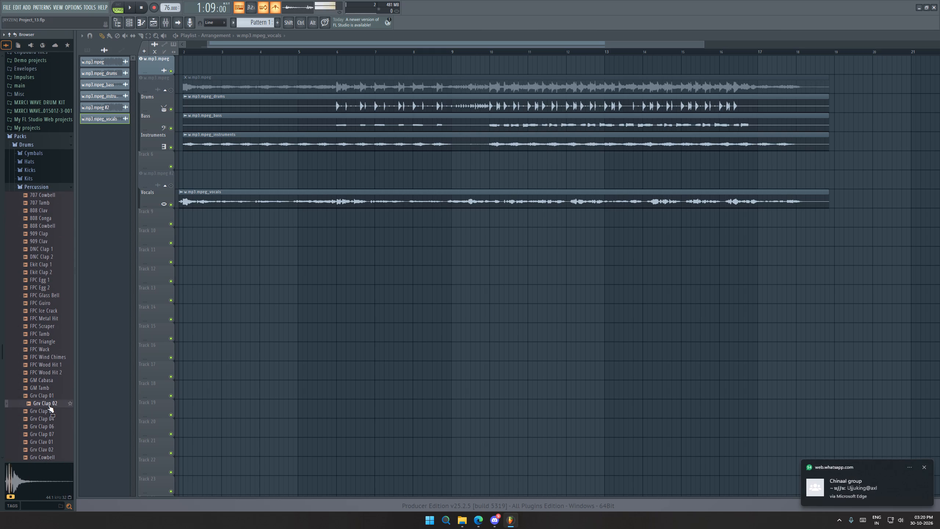
{"action": "left_click", "coordinate": [48, 415]}
{"action": "left_click", "coordinate": [49, 429]}
{"action": "left_click", "coordinate": [49, 438]}
{"action": "left_click", "coordinate": [50, 443]}
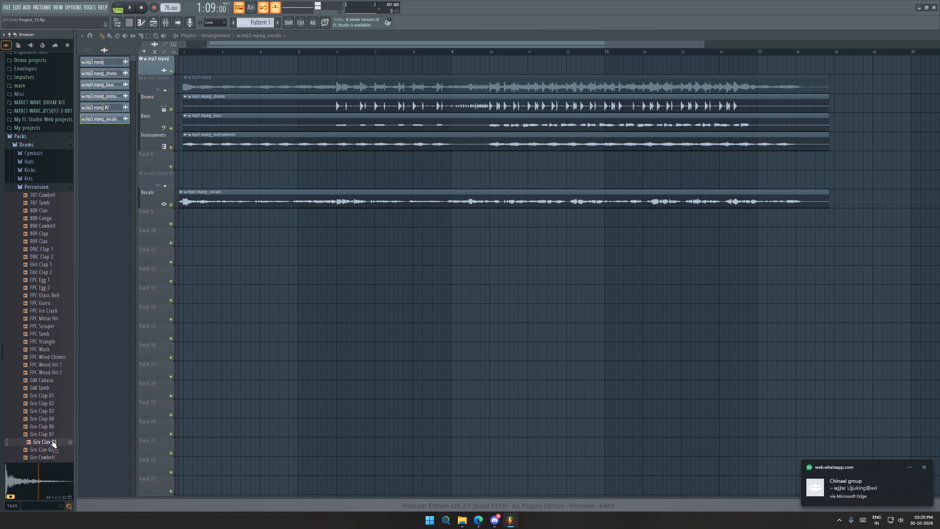
Audition Grv Clav 02, Grv Cowbell and the Grv Perc samples from 01 to 06.
{"action": "scroll", "coordinate": [51, 440], "scroll_direction": "down", "scroll_amount": 1}
{"action": "left_click", "coordinate": [48, 414]}
{"action": "left_click", "coordinate": [47, 406]}
{"action": "left_click", "coordinate": [50, 418]}
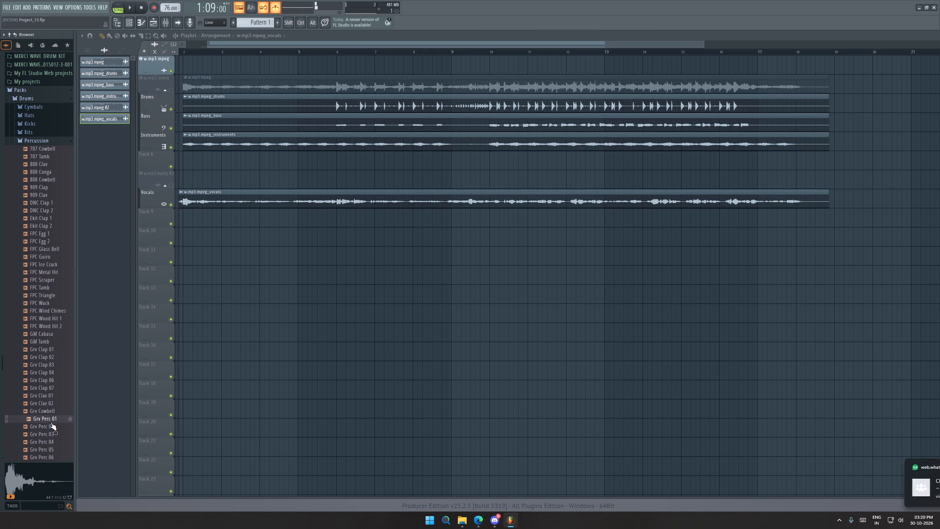
{"action": "left_click", "coordinate": [51, 423]}
{"action": "left_click", "coordinate": [51, 430]}
{"action": "left_click", "coordinate": [53, 438]}
{"action": "left_click", "coordinate": [53, 444]}
{"action": "left_click", "coordinate": [53, 452]}
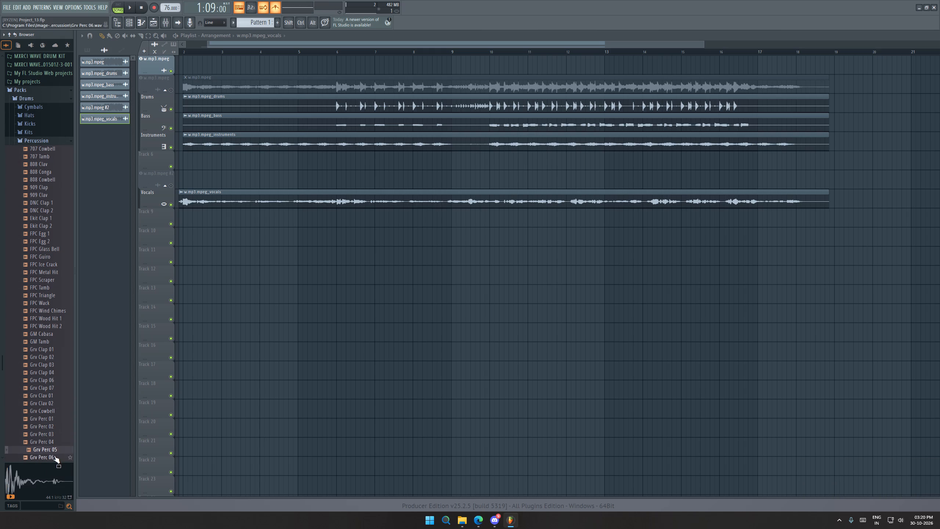
{"action": "left_click", "coordinate": [54, 456]}
Audition the Grv Perc samples from 07 onward and continue to Linn Tamb and RD Cowbell in the Percussion folder.
{"action": "scroll", "coordinate": [53, 439], "scroll_direction": "down", "scroll_amount": 1}
{"action": "left_click", "coordinate": [51, 425]}
{"action": "left_click", "coordinate": [51, 419]}
{"action": "left_click", "coordinate": [48, 436]}
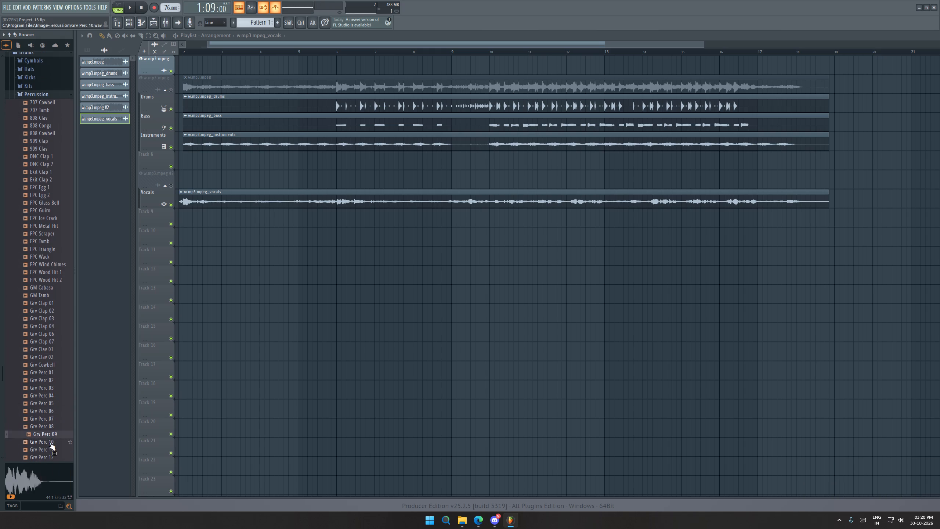
{"action": "left_click", "coordinate": [50, 443]}
{"action": "left_click", "coordinate": [52, 449]}
{"action": "scroll", "coordinate": [53, 435], "scroll_direction": "down", "scroll_amount": 1}
{"action": "left_click", "coordinate": [49, 429]}
{"action": "scroll", "coordinate": [48, 429], "scroll_direction": "down", "scroll_amount": 1}
{"action": "left_click", "coordinate": [48, 415]}
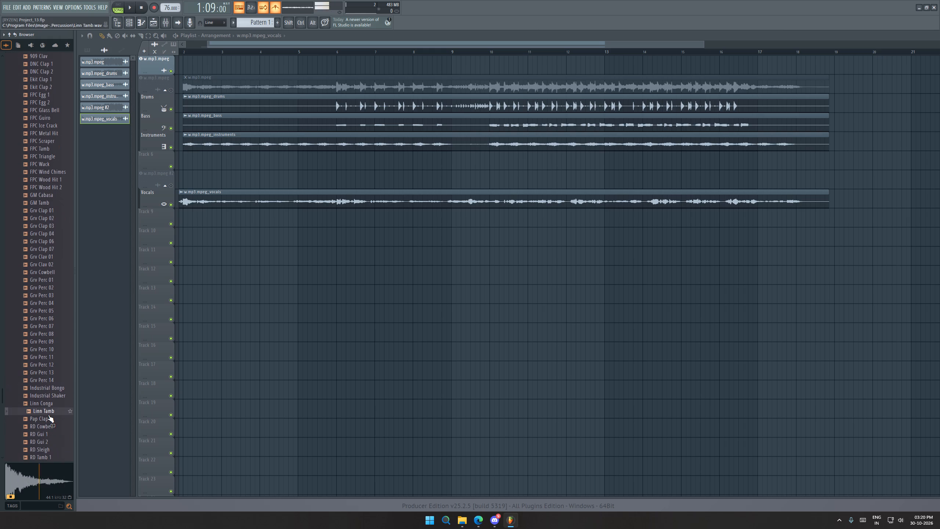
{"action": "left_click", "coordinate": [48, 415]}
{"action": "left_click", "coordinate": [51, 431]}
{"action": "left_click", "coordinate": [52, 424]}
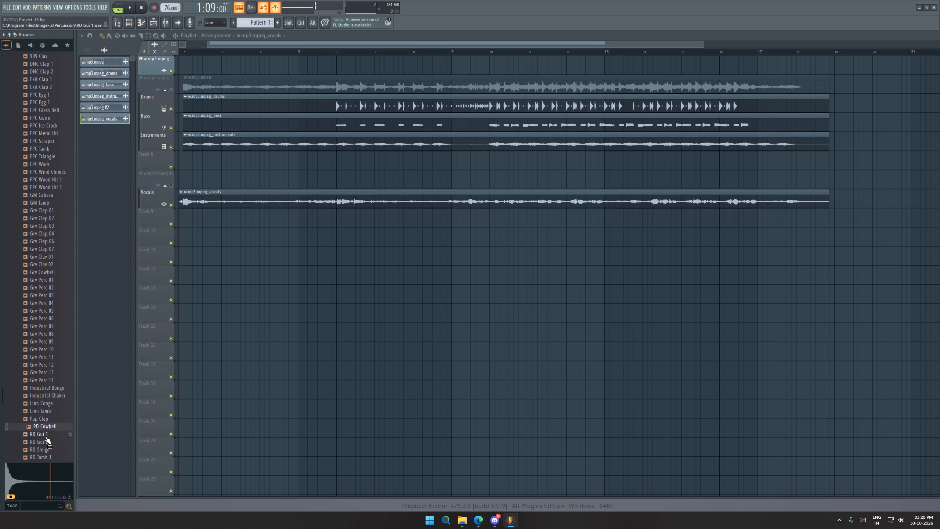
Audition the RD percussion samples in the Drums pack, including RD Gui 1, RD Gui 2, the RD Tamb sounds, RD Woodblock and SC Clap.
{"action": "left_click", "coordinate": [45, 436]}
{"action": "left_click", "coordinate": [46, 443]}
{"action": "scroll", "coordinate": [50, 440], "scroll_direction": "down", "scroll_amount": 1}
{"action": "left_click", "coordinate": [46, 427]}
{"action": "left_click", "coordinate": [46, 422]}
{"action": "left_click", "coordinate": [48, 413]}
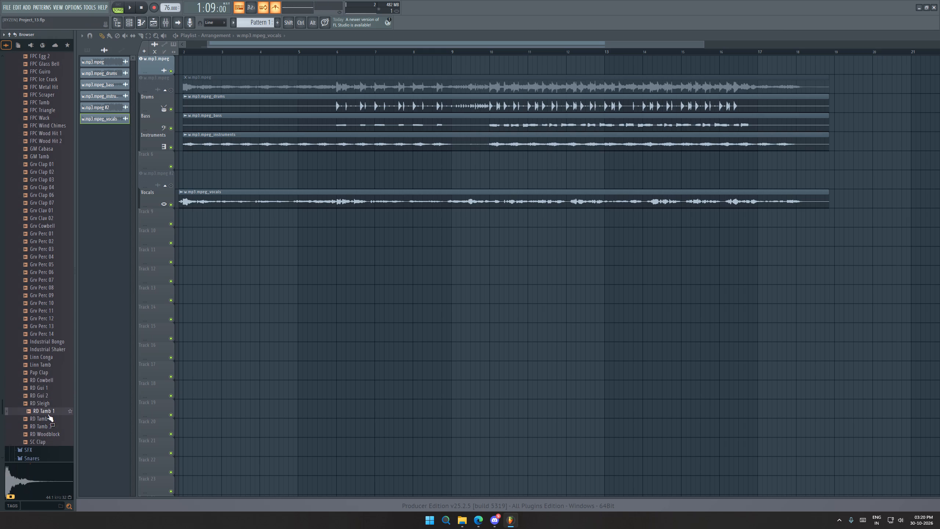
{"action": "left_click", "coordinate": [48, 433]}
{"action": "left_click", "coordinate": [48, 441]}
{"action": "left_click", "coordinate": [51, 437]}
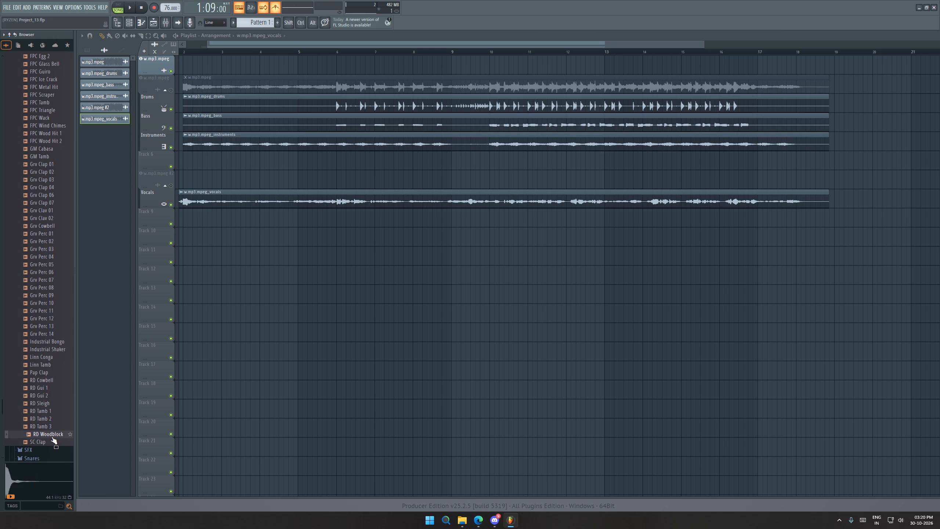
{"action": "left_click", "coordinate": [51, 436]}
{"action": "left_click", "coordinate": [51, 436]}
{"action": "scroll", "coordinate": [51, 434], "scroll_direction": "down", "scroll_amount": 1}
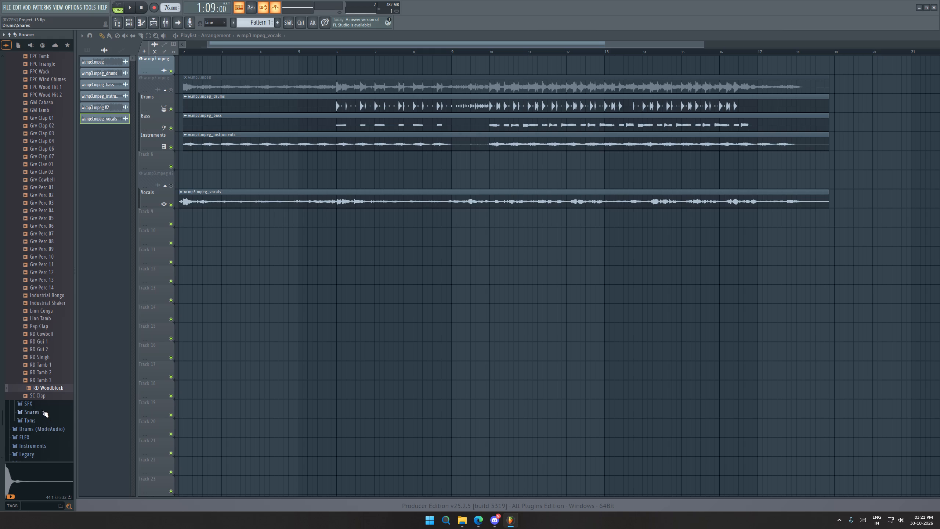
Play the opening of the arrangement from the start of bar 1 and stop playback.
{"action": "left_click_drag", "start_coordinate": [191, 54], "coordinate": [107, 58]}
{"action": "key", "text": "space"}
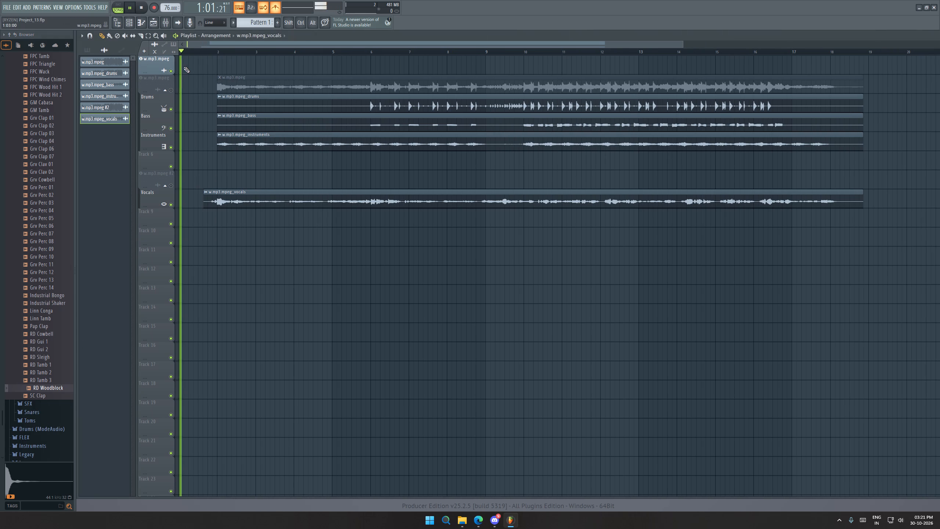
{"action": "key", "text": "space"}
{"action": "key", "text": "space"}
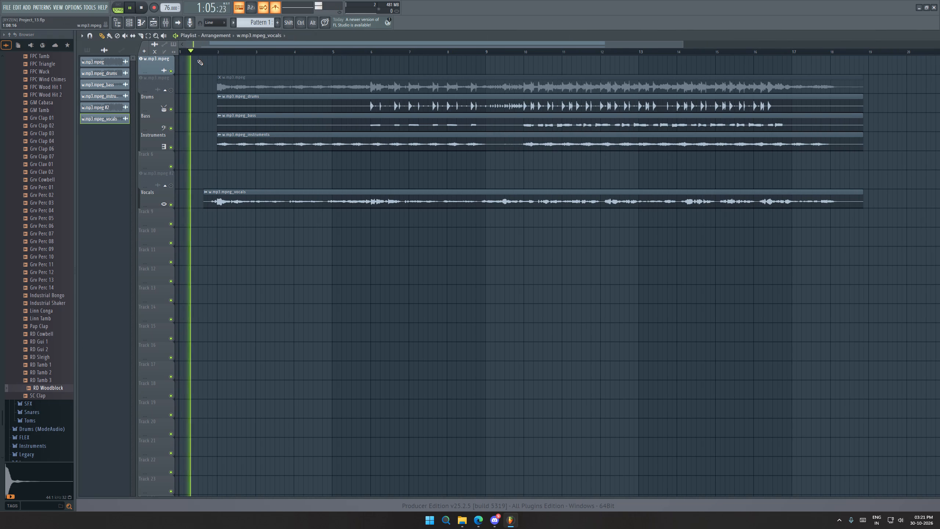
{"action": "key", "text": "space"}
Switch to Microsoft Edge and search the web for "tempo sound effect".
{"action": "left_click_drag", "start_coordinate": [446, 523], "coordinate": [456, 520]}
{"action": "left_click", "coordinate": [479, 521]}
{"action": "left_click", "coordinate": [228, 5]}
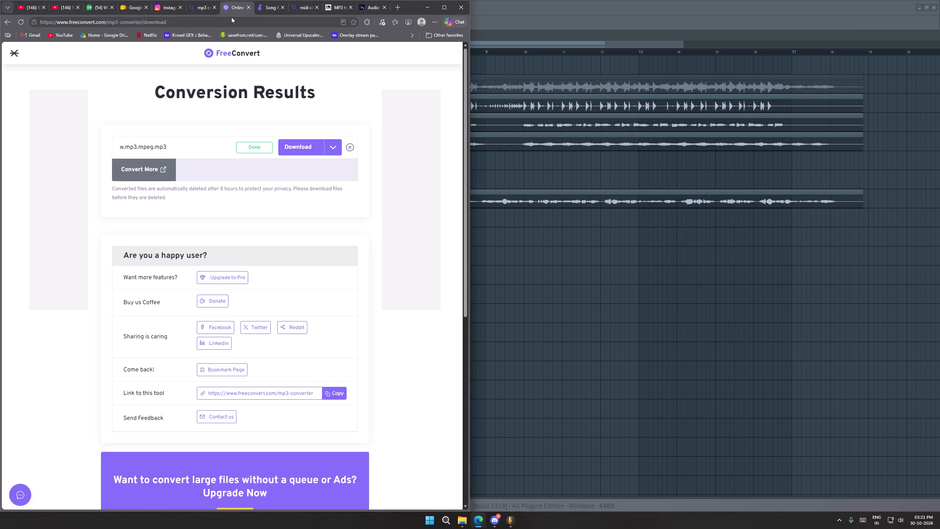
{"action": "left_click", "coordinate": [231, 17]}
{"action": "type", "text": "tempo sound effect"}
{"action": "key", "text": "Return"}
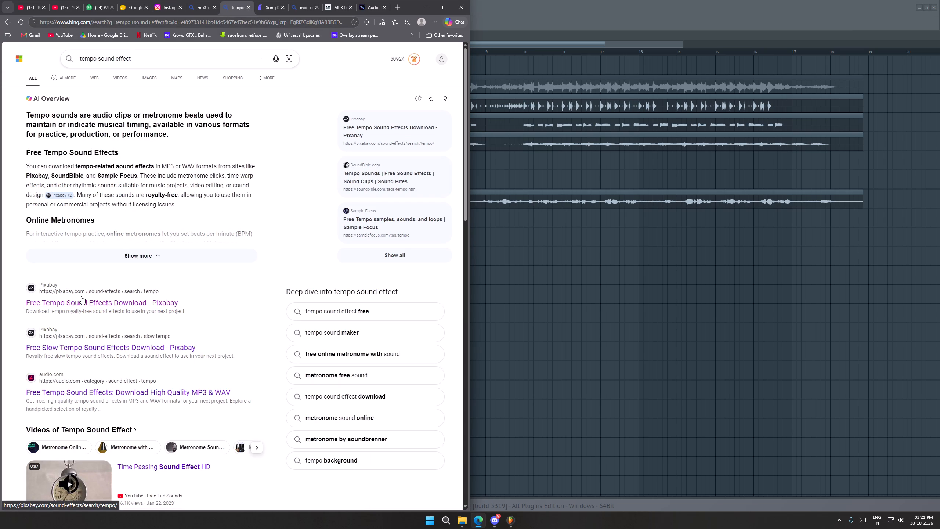
Open Pixabay's tempo sound effects page and preview Tempo effect, Playing Drums, Drumloop 006 tempo 120 and Tempo.
{"action": "left_click", "coordinate": [84, 298]}
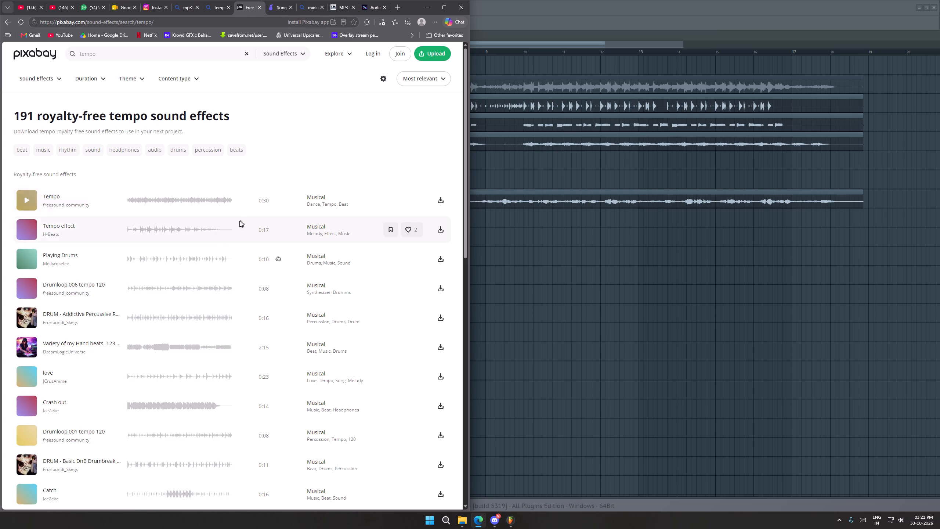
{"action": "left_click", "coordinate": [19, 233]}
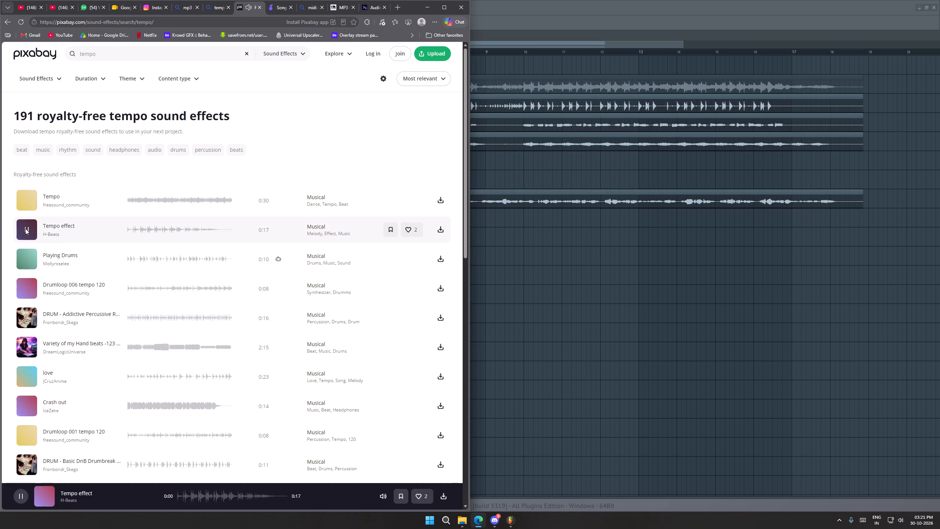
{"action": "left_click", "coordinate": [26, 228]}
{"action": "left_click", "coordinate": [29, 264]}
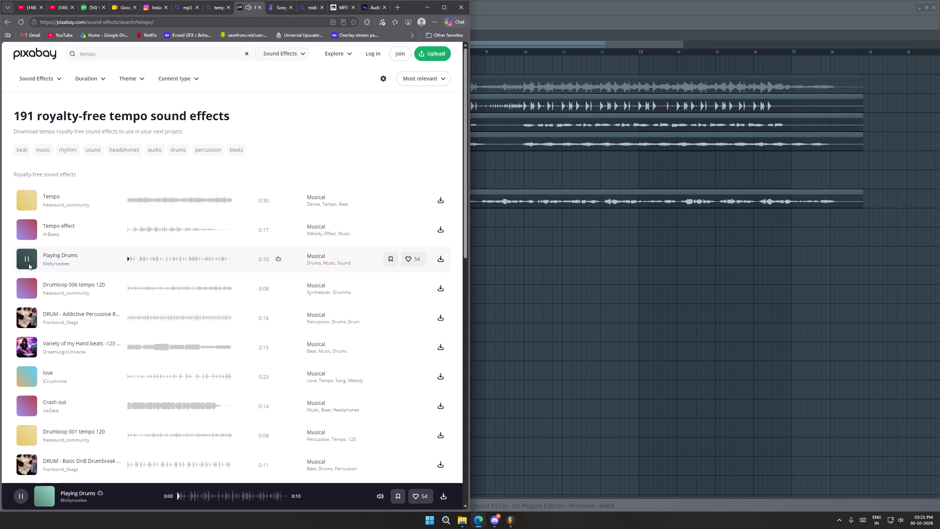
{"action": "left_click", "coordinate": [29, 263]}
{"action": "left_click", "coordinate": [28, 280]}
{"action": "left_click", "coordinate": [27, 287]}
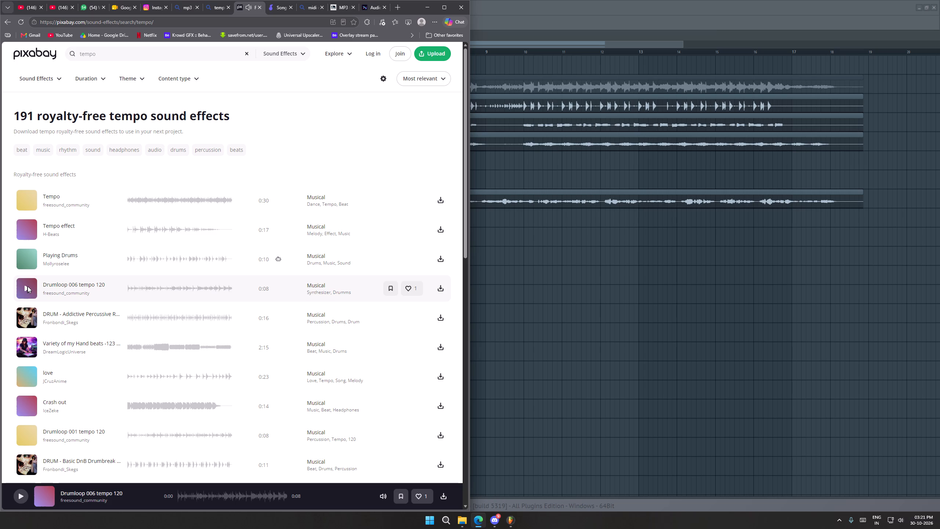
{"action": "left_click", "coordinate": [23, 200]}
{"action": "left_click_drag", "start_coordinate": [25, 201], "coordinate": [33, 205]}
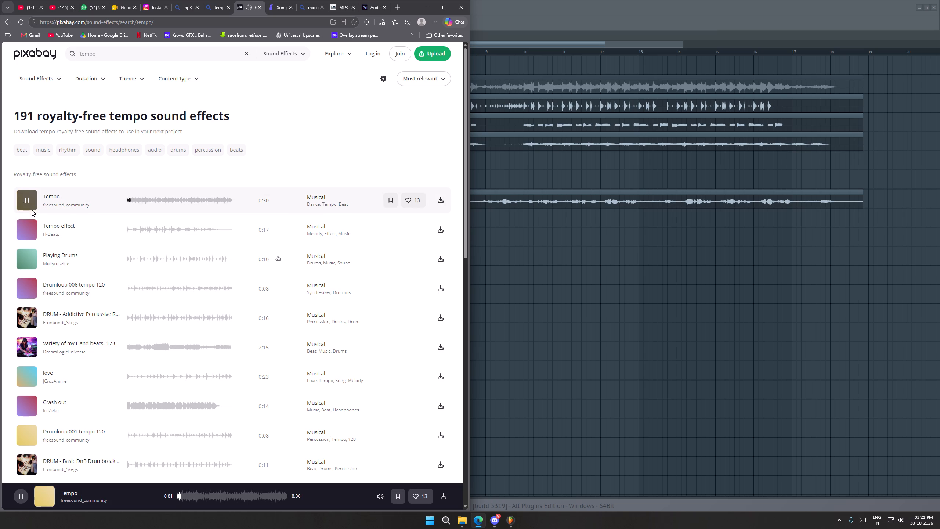
Leave Pixabay, open DeadSounds' tempo sound effects from the search results, and preview the "Metronome, various tempos 50 bpm - 184 bpm" sound.
{"action": "left_click", "coordinate": [258, 7]}
{"action": "scroll", "coordinate": [122, 221], "scroll_direction": "down", "scroll_amount": 5}
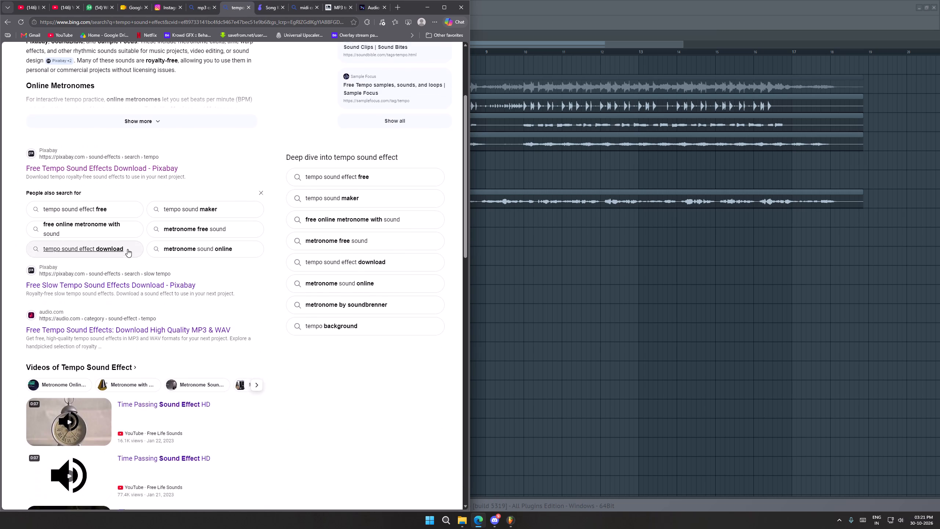
{"action": "scroll", "coordinate": [136, 288], "scroll_direction": "down", "scroll_amount": 9}
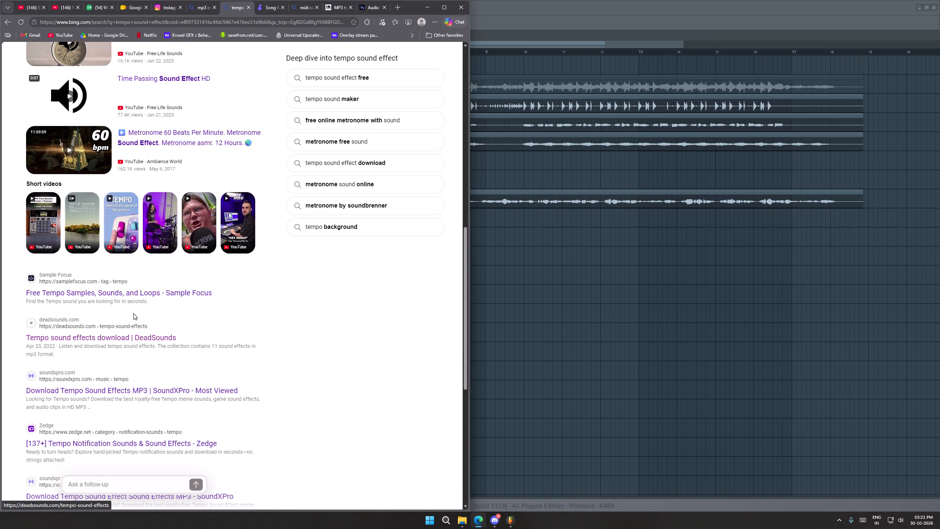
{"action": "scroll", "coordinate": [127, 316], "scroll_direction": "down", "scroll_amount": 2}
{"action": "left_click", "coordinate": [102, 263]}
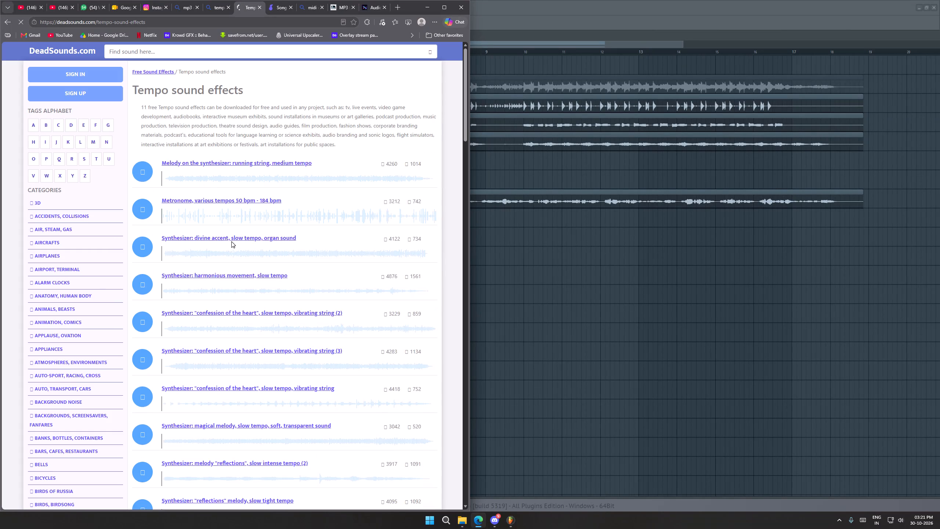
{"action": "left_click", "coordinate": [149, 233]}
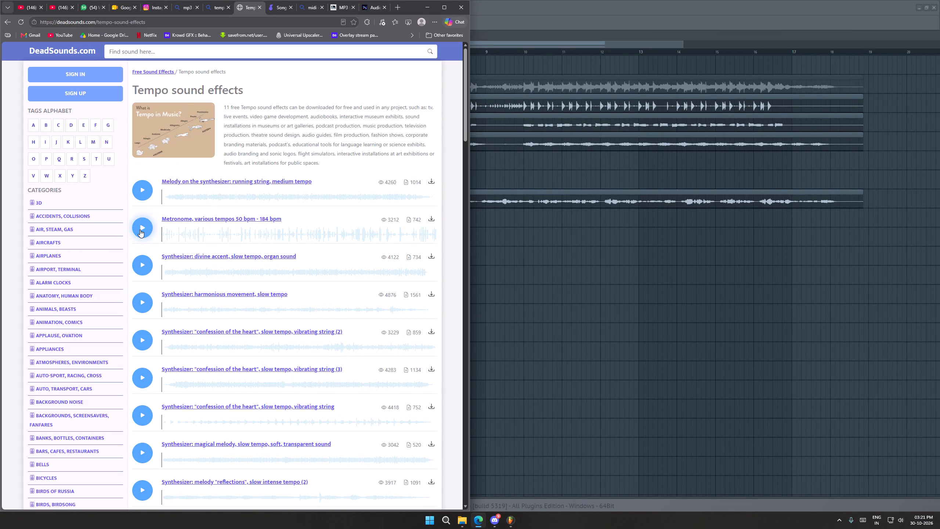
{"action": "left_click", "coordinate": [140, 230]}
{"action": "left_click_drag", "start_coordinate": [175, 184], "coordinate": [184, 190]}
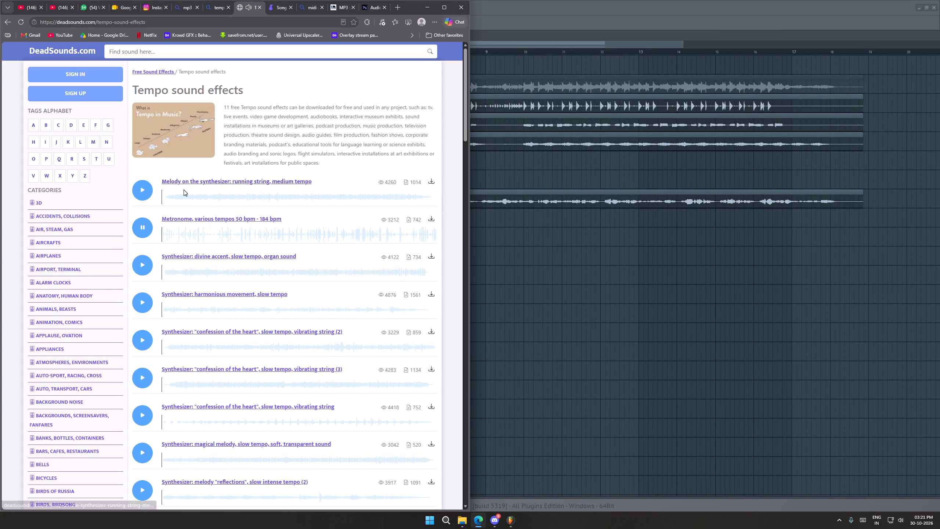
{"action": "left_click_drag", "start_coordinate": [184, 190], "coordinate": [179, 191]}
Close the browser window, return to FL Studio, and briefly check playback from the start of the arrangement.
{"action": "left_click", "coordinate": [458, 8]}
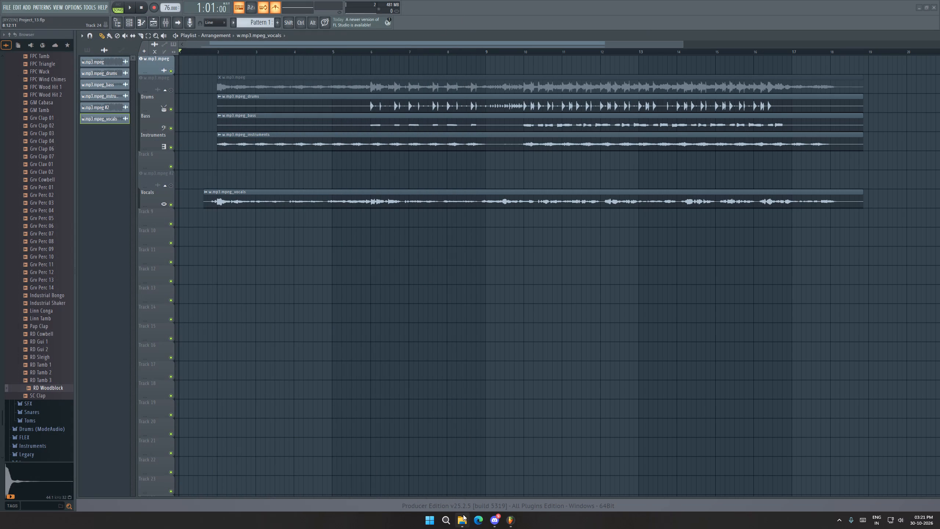
{"action": "key", "text": "space"}
{"action": "key", "text": "space"}
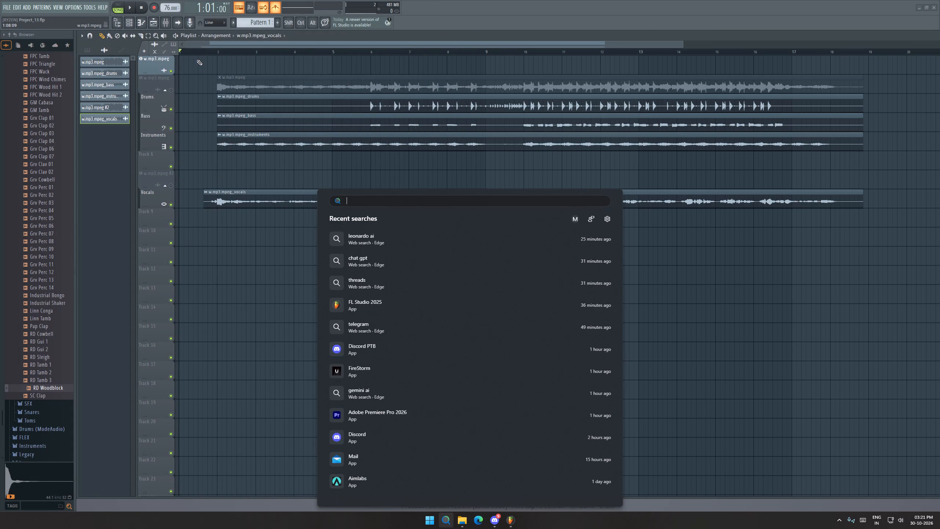
Dismiss the system search and briefly play the arrangement from the start.
{"action": "left_click", "coordinate": [196, 59]}
{"action": "right_click", "coordinate": [217, 66]}
{"action": "right_click", "coordinate": [204, 65]}
{"action": "key", "text": "space"}
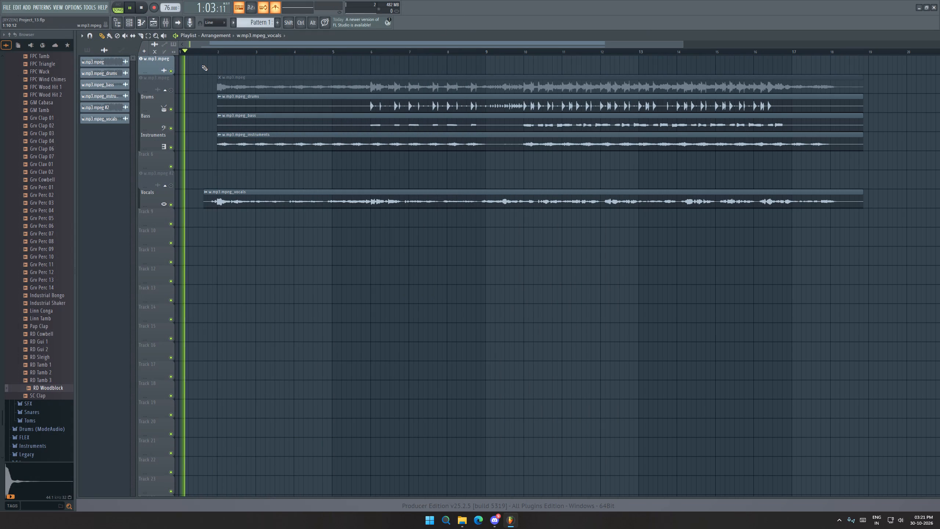
{"action": "key", "text": "space"}
Switch to Microsoft Edge, restore the closed window's tabs and preview DeadSounds' "Metronome, various tempos 50 bpm - 184 bpm" sound.
{"action": "left_click", "coordinate": [473, 520]}
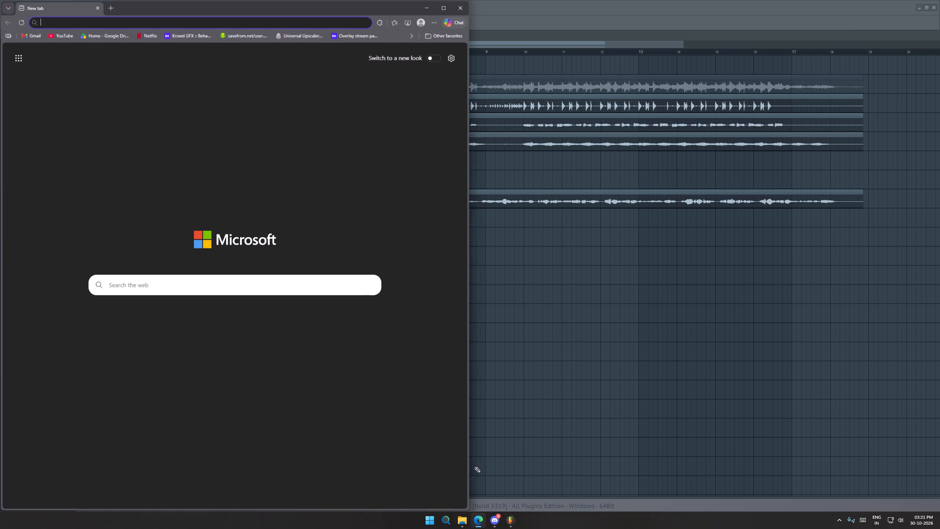
{"action": "key", "text": "ctrl+shift+t"}
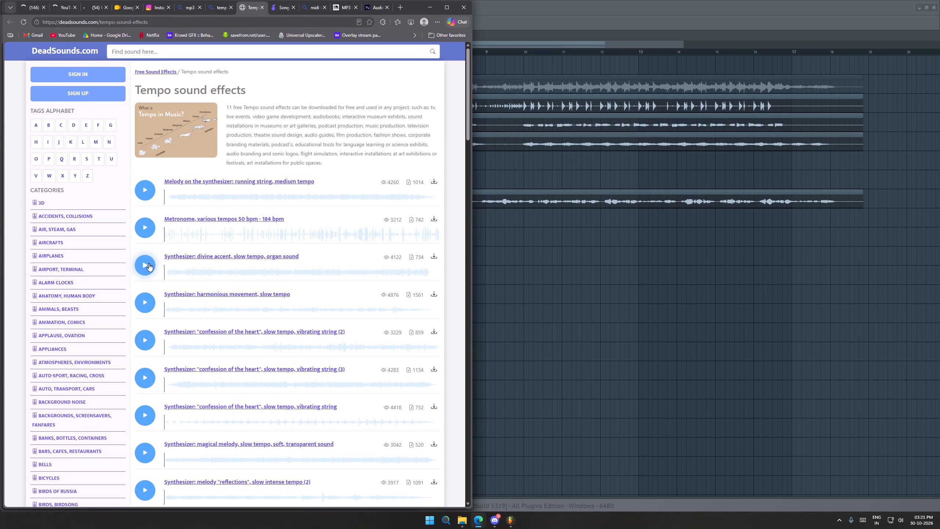
{"action": "left_click", "coordinate": [151, 229]}
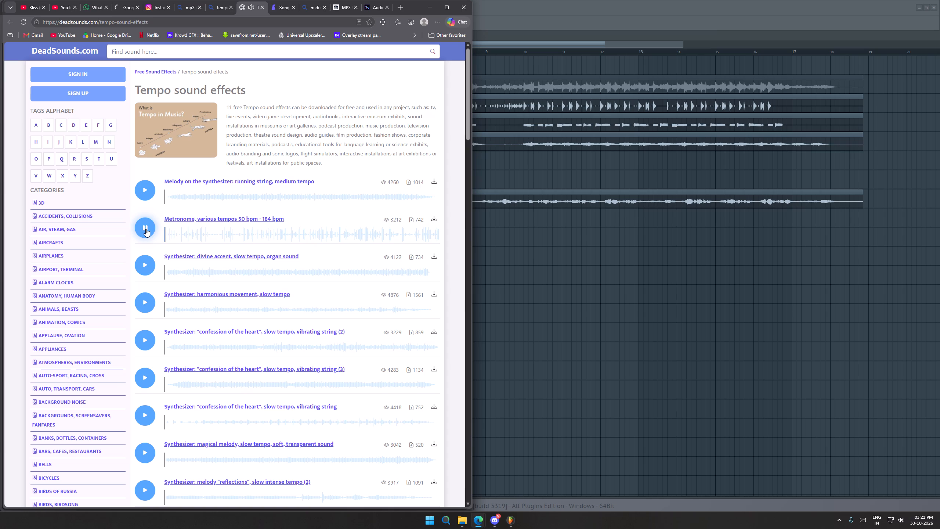
{"action": "left_click", "coordinate": [146, 229]}
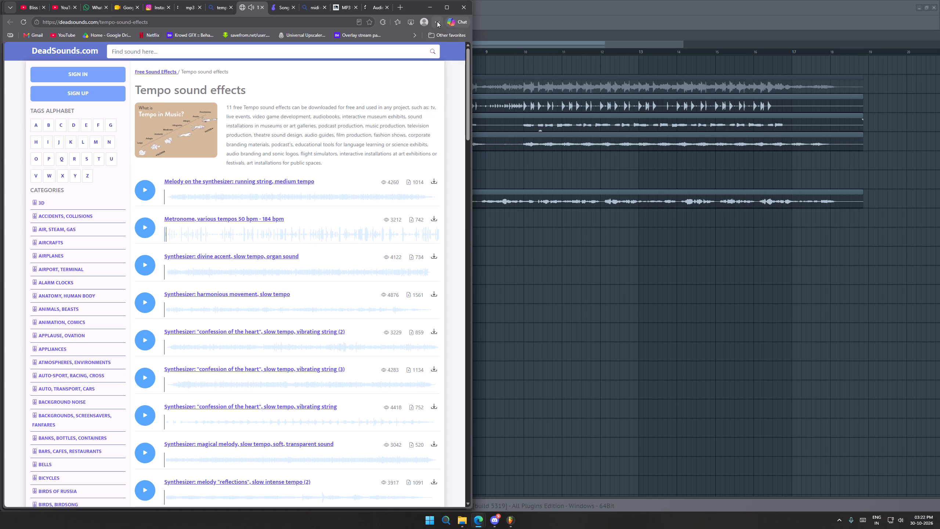
Search the web for "midi converter" in a new tab.
{"action": "left_click", "coordinate": [398, 7]}
{"action": "left_click", "coordinate": [290, 27]}
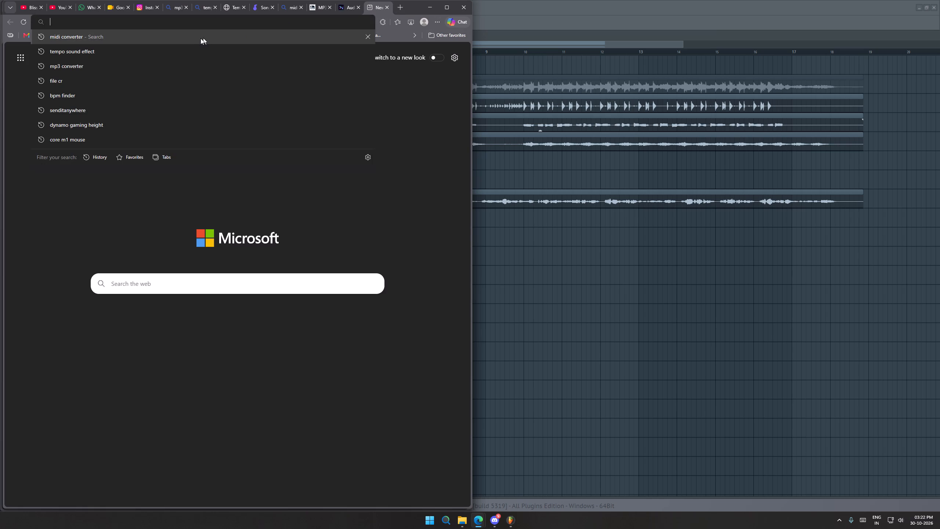
{"action": "left_click", "coordinate": [200, 38]}
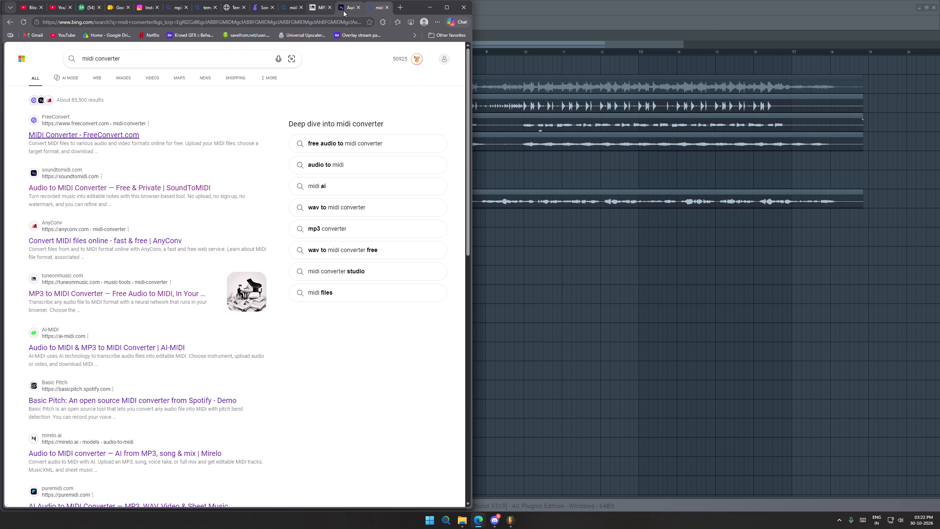
Open the Microsoft Rewards redemption page, check the Flipkart Gift Card offer, and close the Rewards tab.
{"action": "left_click", "coordinate": [417, 62]}
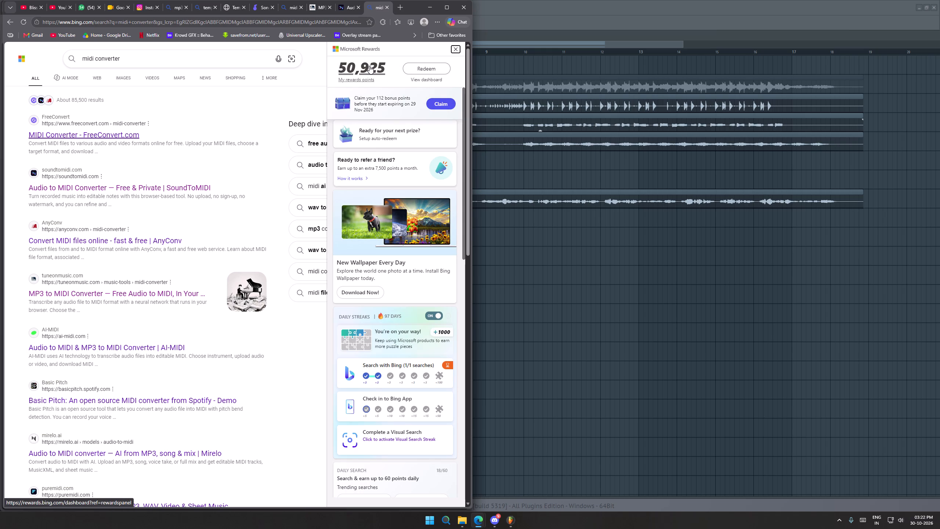
{"action": "left_click", "coordinate": [296, 91]}
{"action": "left_click", "coordinate": [417, 63]}
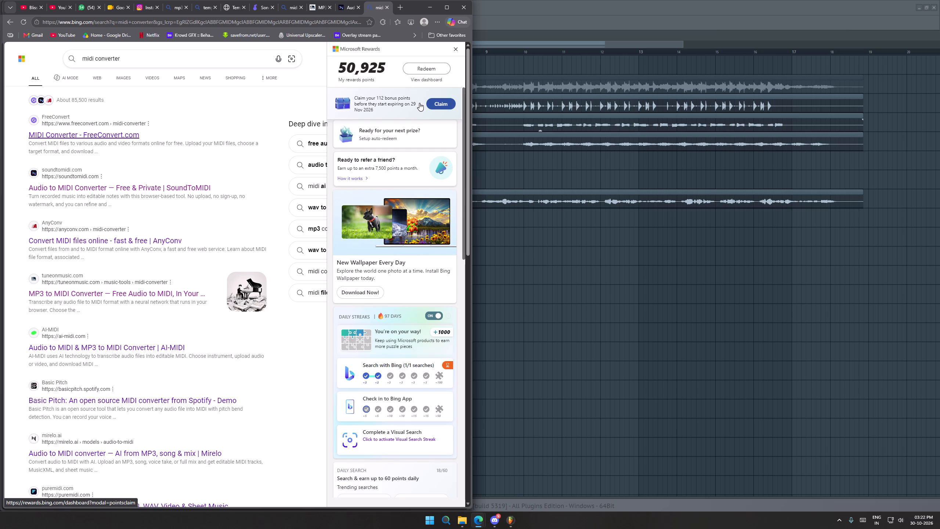
{"action": "left_click", "coordinate": [435, 74]}
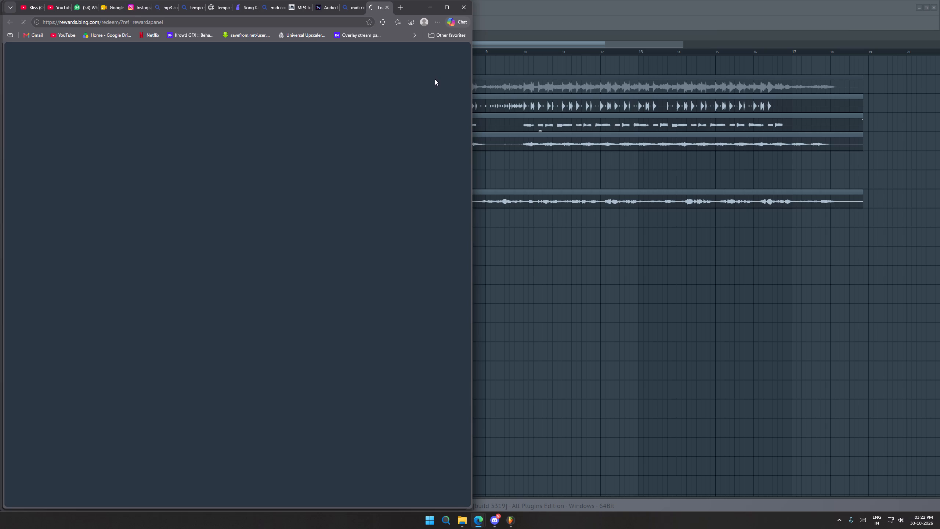
{"action": "scroll", "coordinate": [195, 168], "scroll_direction": "down", "scroll_amount": 3}
{"action": "scroll", "coordinate": [256, 175], "scroll_direction": "down", "scroll_amount": 1}
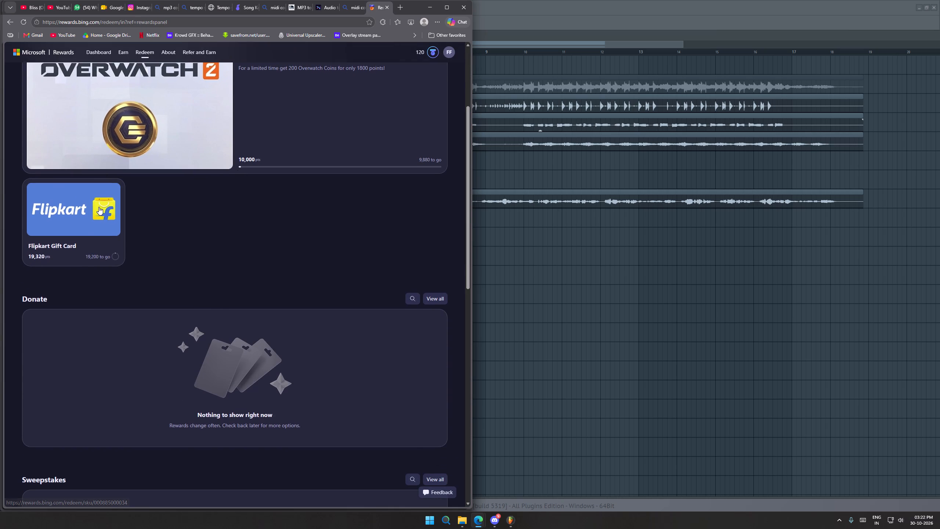
{"action": "left_click", "coordinate": [99, 206]}
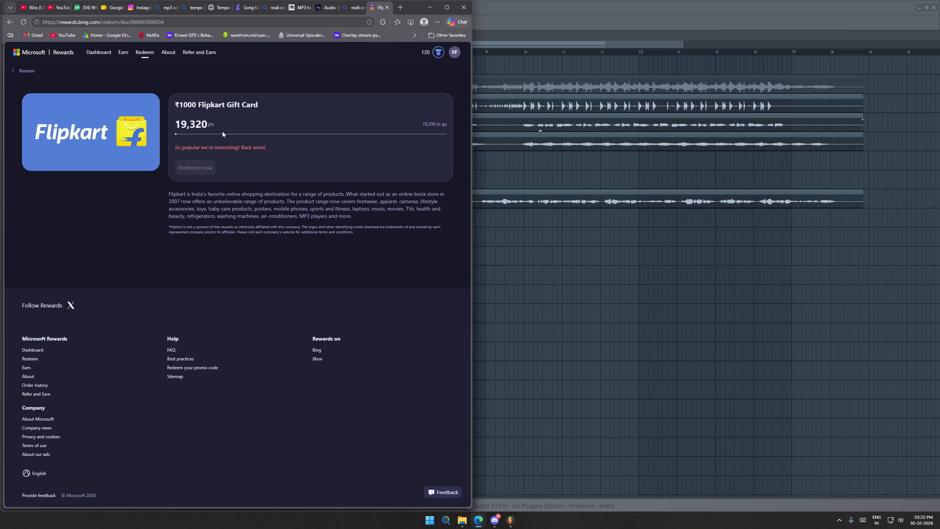
{"action": "left_click", "coordinate": [221, 145]}
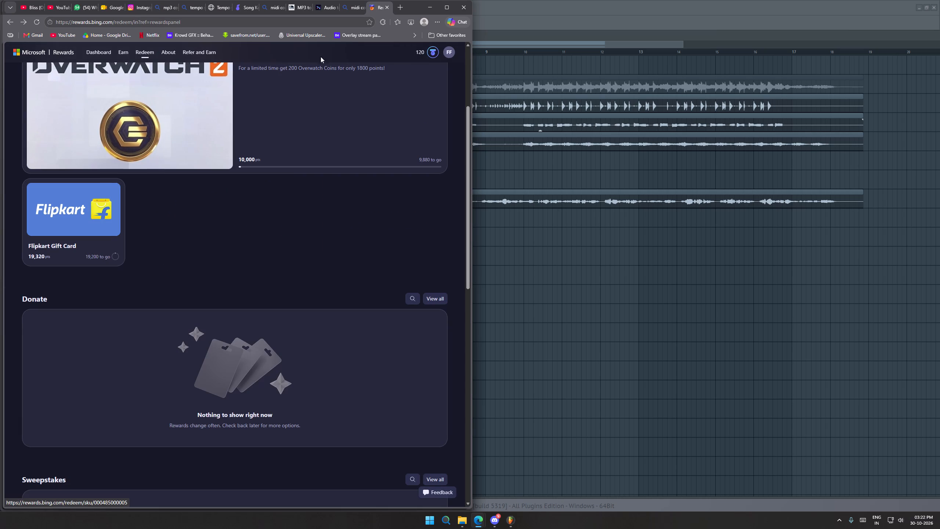
{"action": "left_click", "coordinate": [388, 4]}
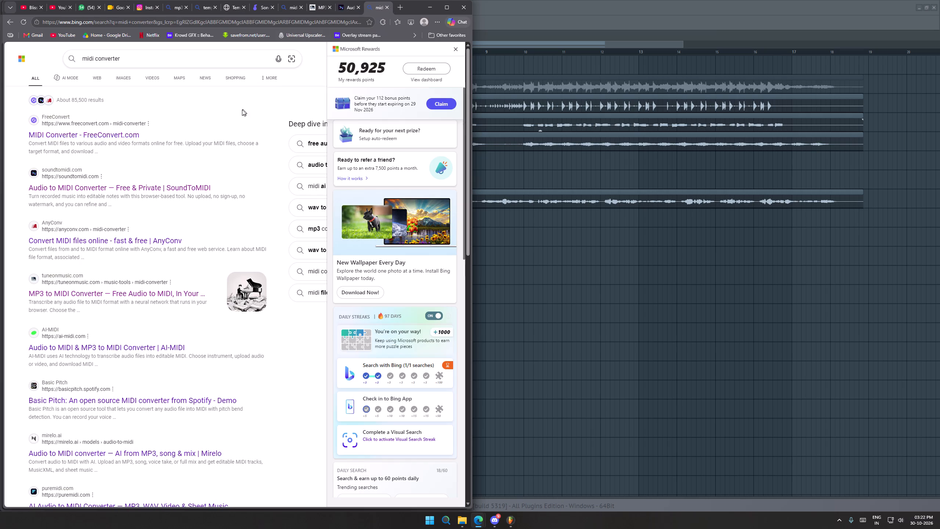
Look through the open SoundToMIDI, TuneOnMusic and midi converter tabs, maximize the browser, and return to DeadSounds' tempo sound effects.
{"action": "left_click", "coordinate": [342, 11]}
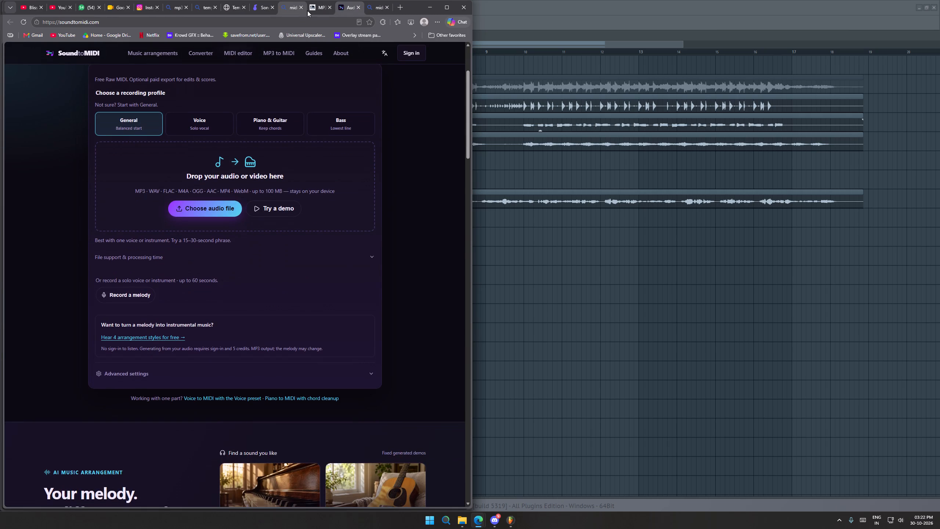
{"action": "left_click", "coordinate": [317, 9]}
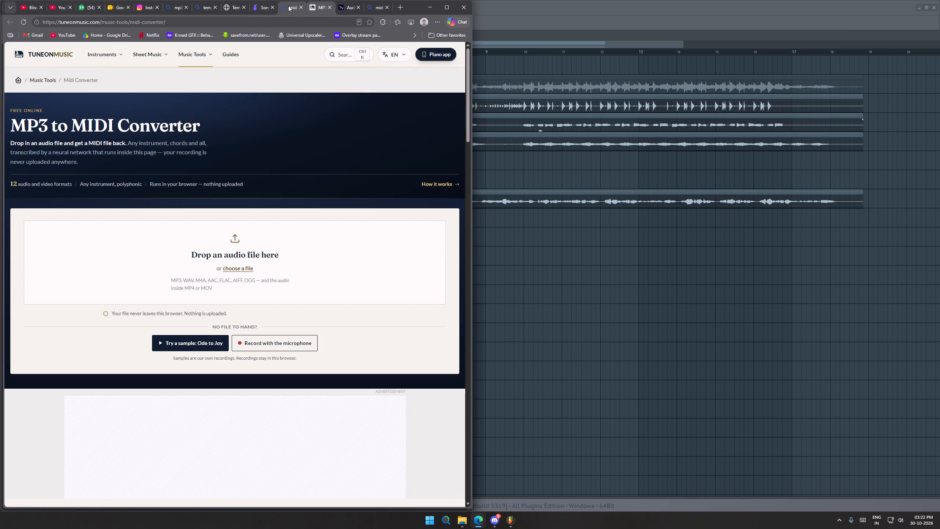
{"action": "left_click", "coordinate": [288, 6]}
{"action": "left_click", "coordinate": [317, 7]}
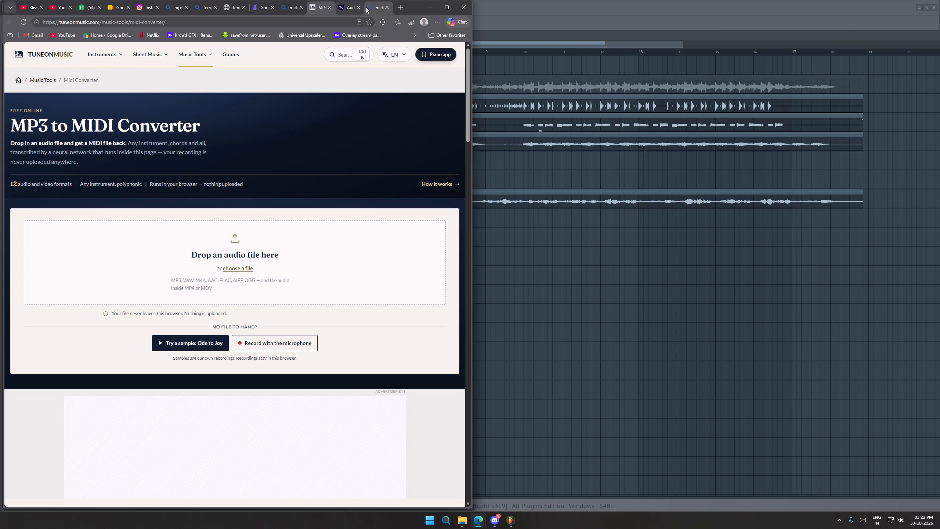
{"action": "left_click", "coordinate": [451, 2]}
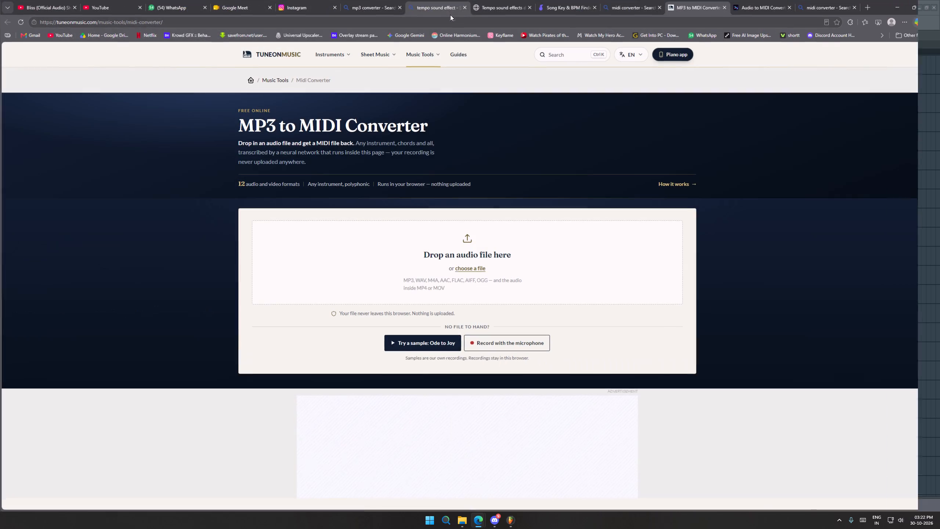
{"action": "left_click", "coordinate": [817, 0]}
{"action": "left_click", "coordinate": [773, 1]}
{"action": "left_click", "coordinate": [687, 3]}
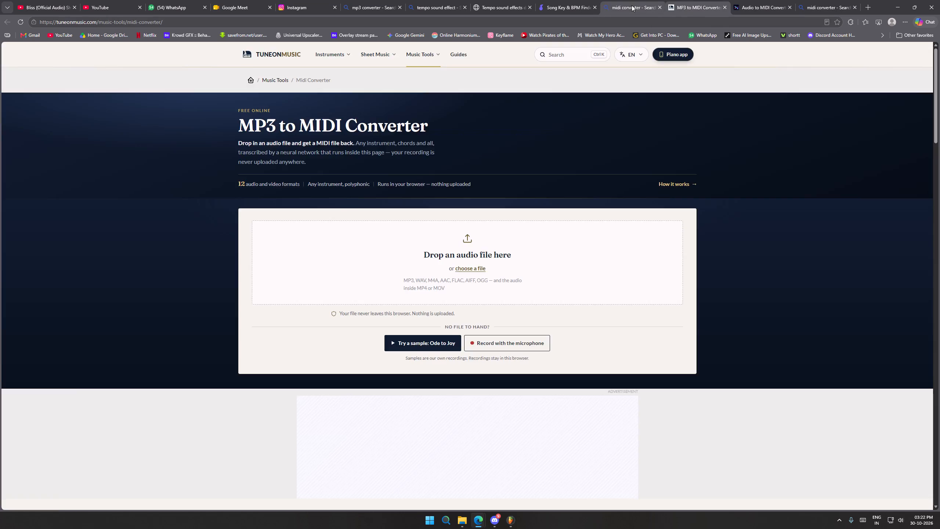
{"action": "left_click", "coordinate": [632, 5]}
{"action": "left_click", "coordinate": [579, 6]}
{"action": "left_click", "coordinate": [494, 6]}
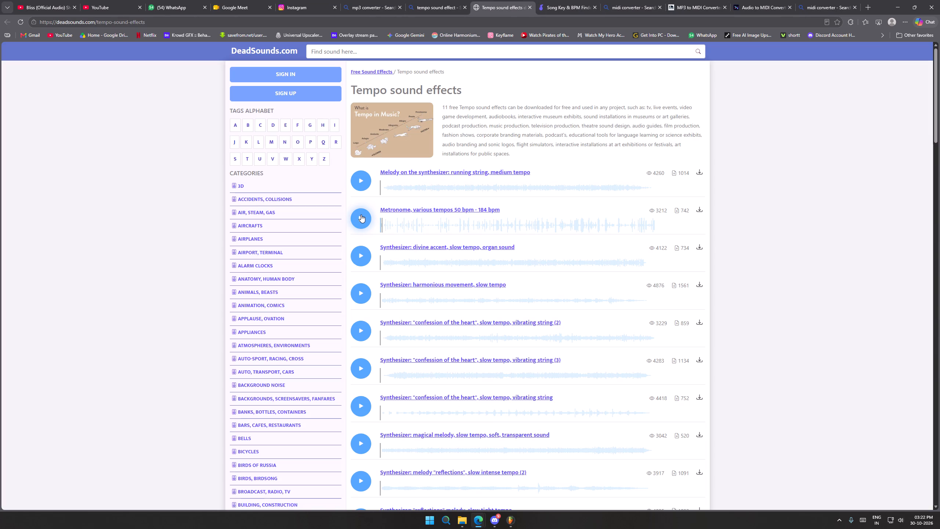
Replay the "Metronome, various tempos 50 bpm - 184 bpm" sound, open its page, and preview the related Metronome clicks sound.
{"action": "left_click", "coordinate": [361, 214]}
{"action": "left_click", "coordinate": [359, 215]}
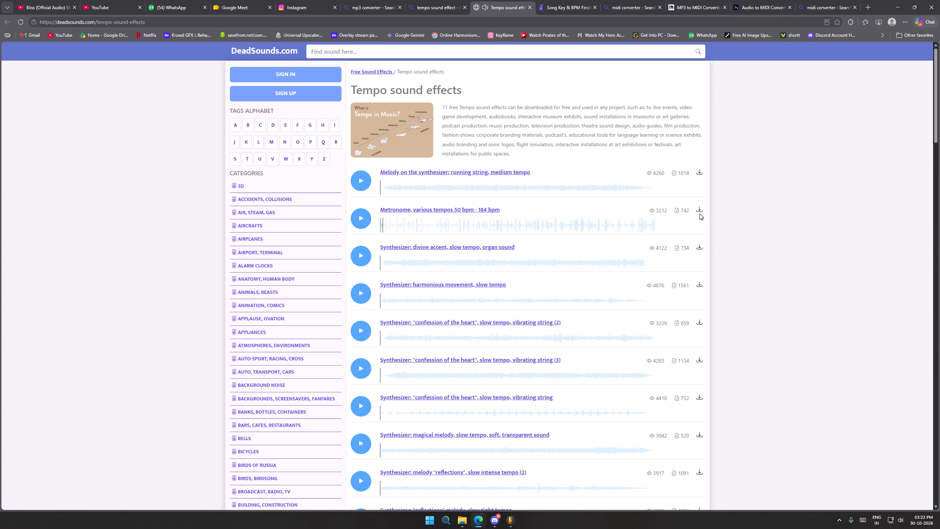
{"action": "left_click", "coordinate": [697, 210]}
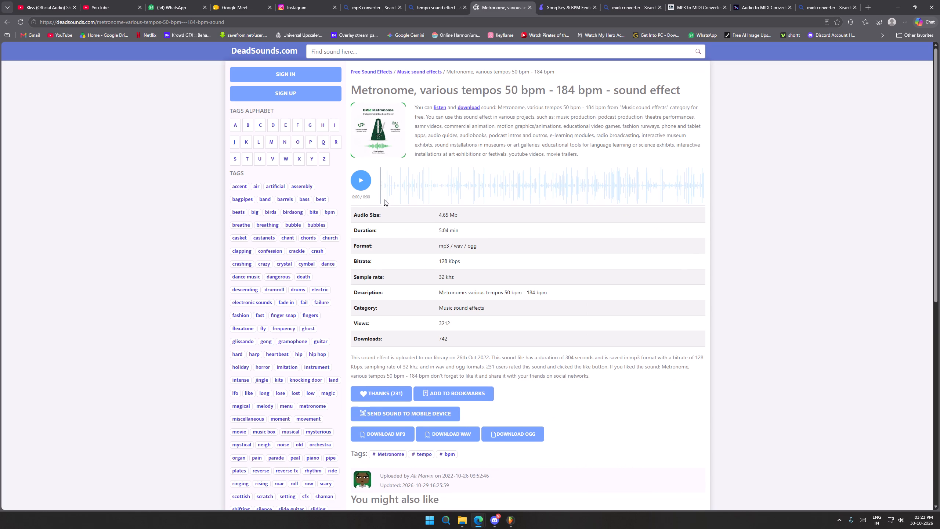
{"action": "scroll", "coordinate": [441, 284], "scroll_direction": "down", "scroll_amount": 1}
{"action": "scroll", "coordinate": [471, 388], "scroll_direction": "down", "scroll_amount": 4}
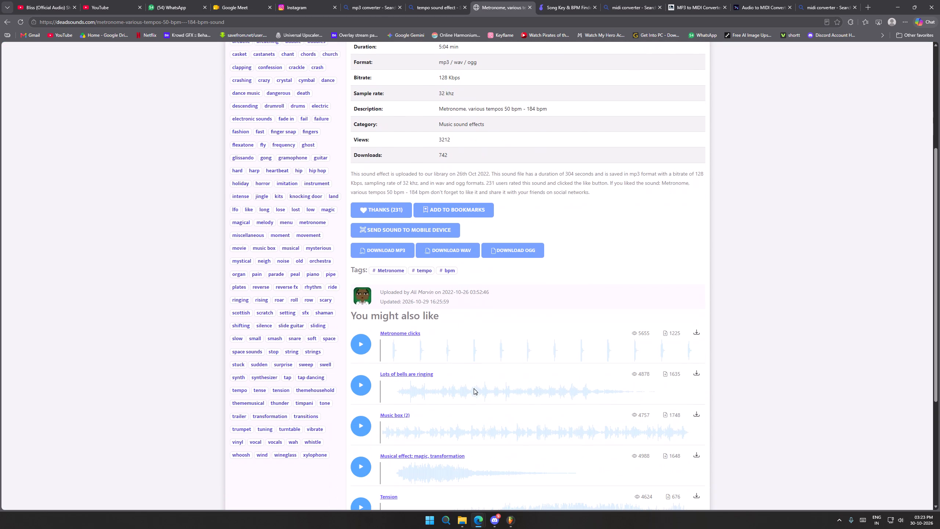
{"action": "left_click", "coordinate": [361, 346]}
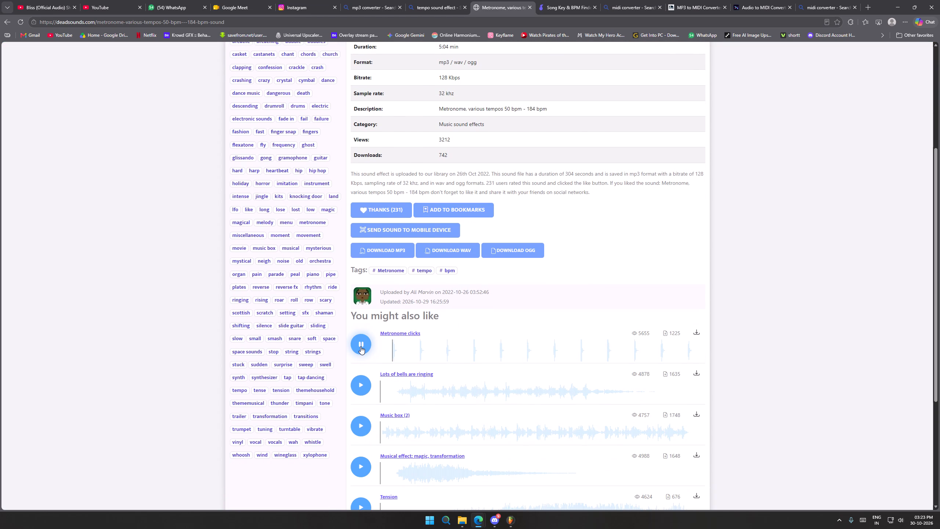
{"action": "left_click", "coordinate": [361, 346]}
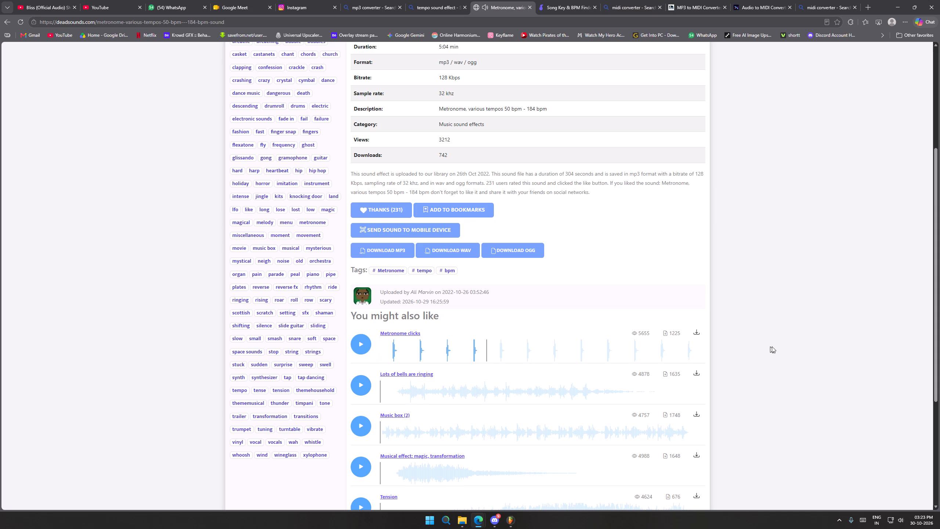
Open the Metronome clicks sound's page and download it as WAV.
{"action": "left_click", "coordinate": [697, 331]}
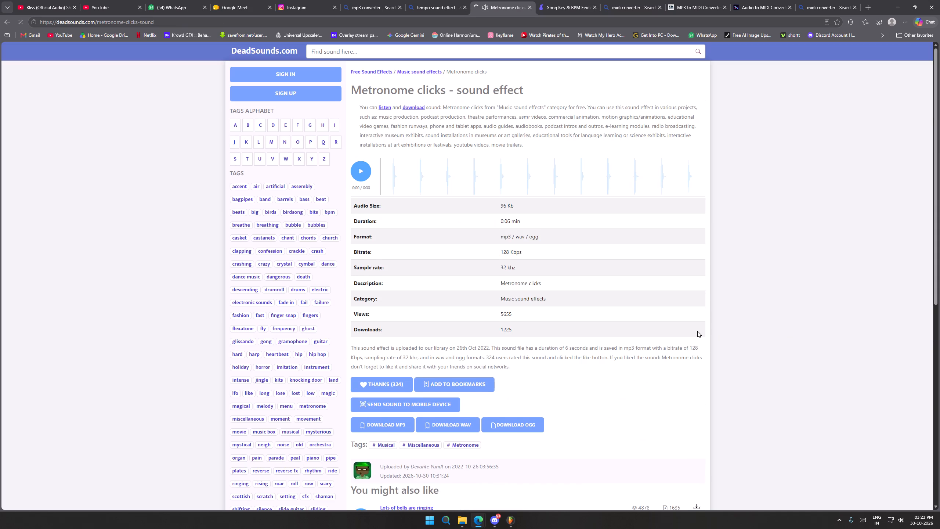
{"action": "scroll", "coordinate": [493, 309], "scroll_direction": "up", "scroll_amount": 2}
{"action": "scroll", "coordinate": [499, 312], "scroll_direction": "down", "scroll_amount": 2}
{"action": "scroll", "coordinate": [500, 312], "scroll_direction": "up", "scroll_amount": 1}
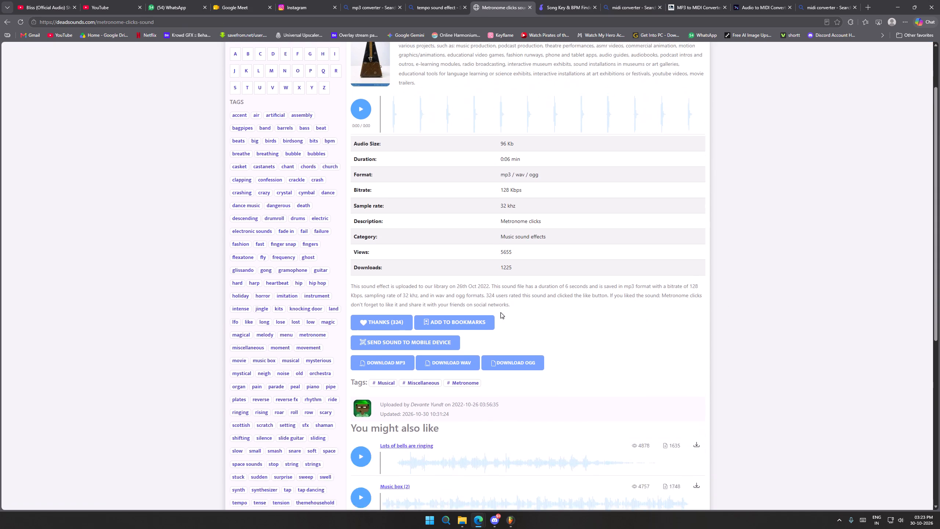
{"action": "scroll", "coordinate": [500, 312], "scroll_direction": "up", "scroll_amount": 1}
{"action": "scroll", "coordinate": [458, 173], "scroll_direction": "down", "scroll_amount": 4}
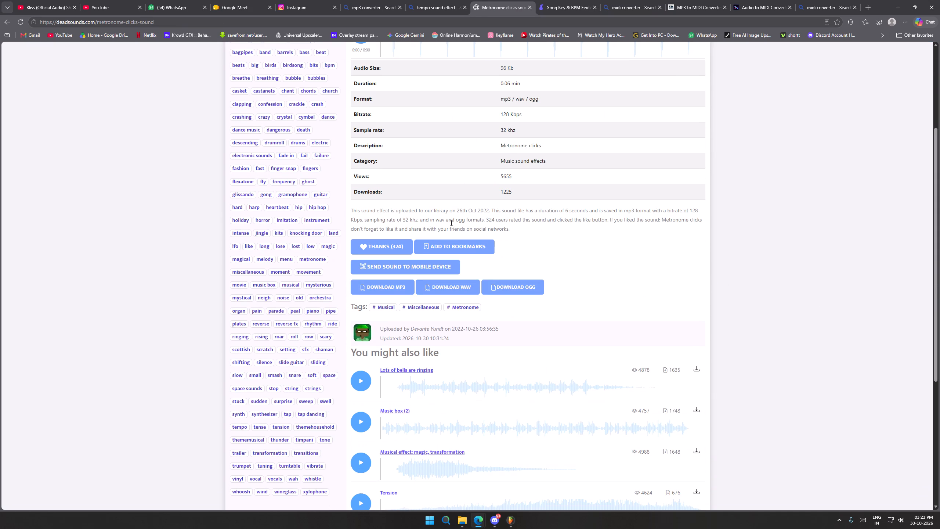
{"action": "left_click", "coordinate": [458, 287]}
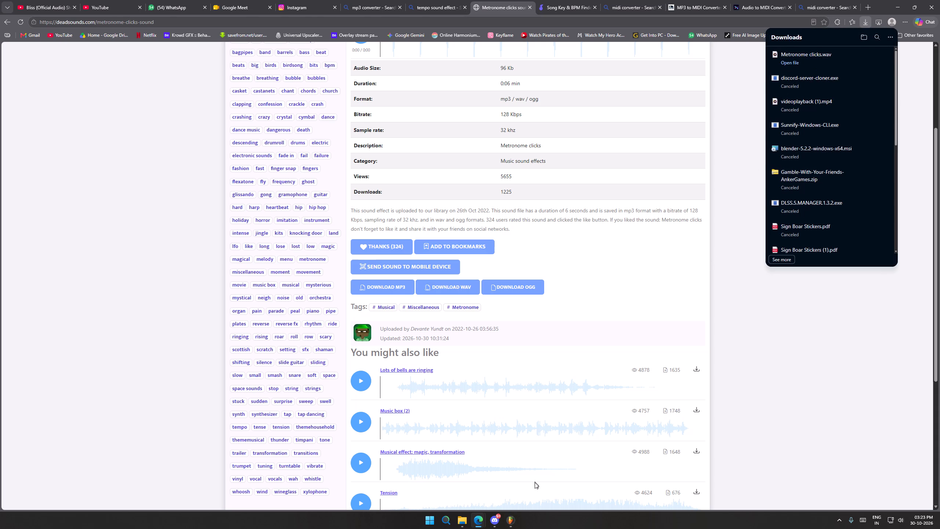
Return to FL Studio and add the Metronome clicks file from the Downloads folder to Track 10 of the playlist as an audio track.
{"action": "left_click", "coordinate": [511, 516]}
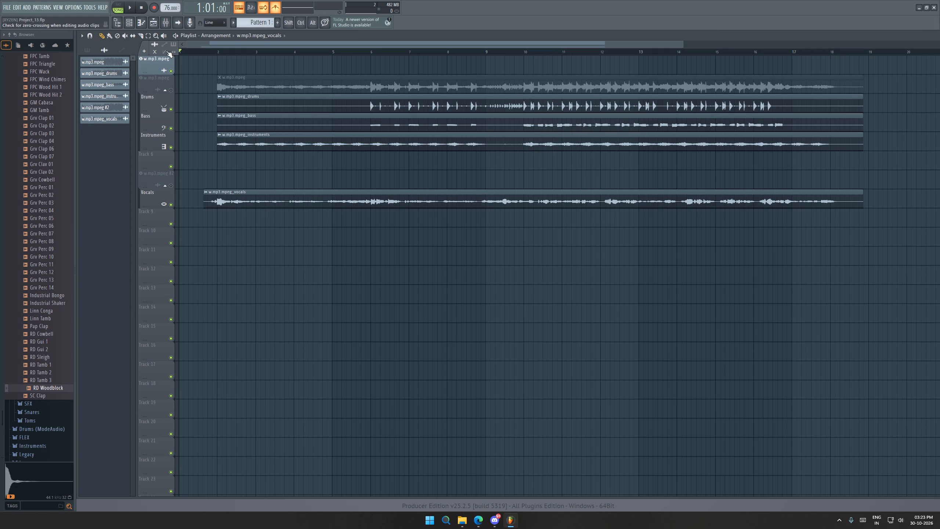
{"action": "left_click", "coordinate": [463, 524]}
{"action": "left_click", "coordinate": [509, 227]}
{"action": "left_click_drag", "start_coordinate": [560, 139], "coordinate": [349, 192]}
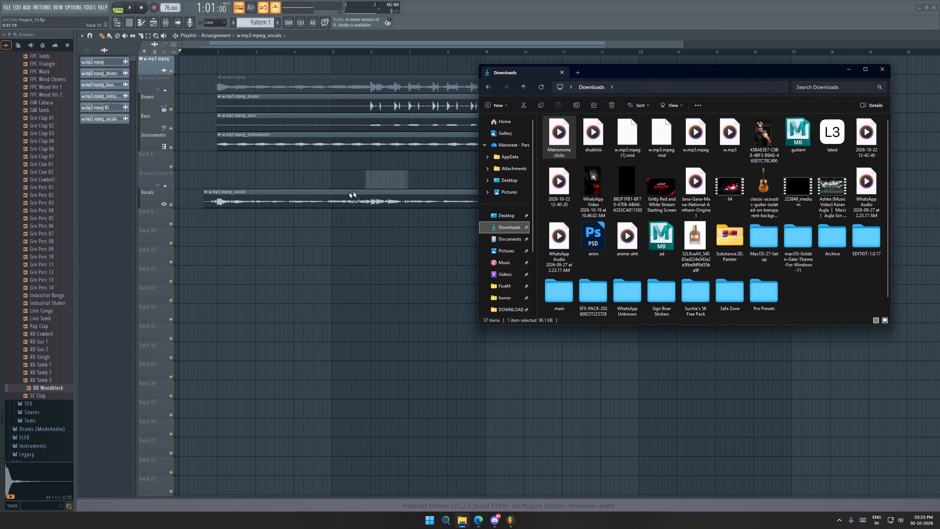
{"action": "left_click_drag", "start_coordinate": [349, 192], "coordinate": [146, 232]}
{"action": "left_click", "coordinate": [457, 278]}
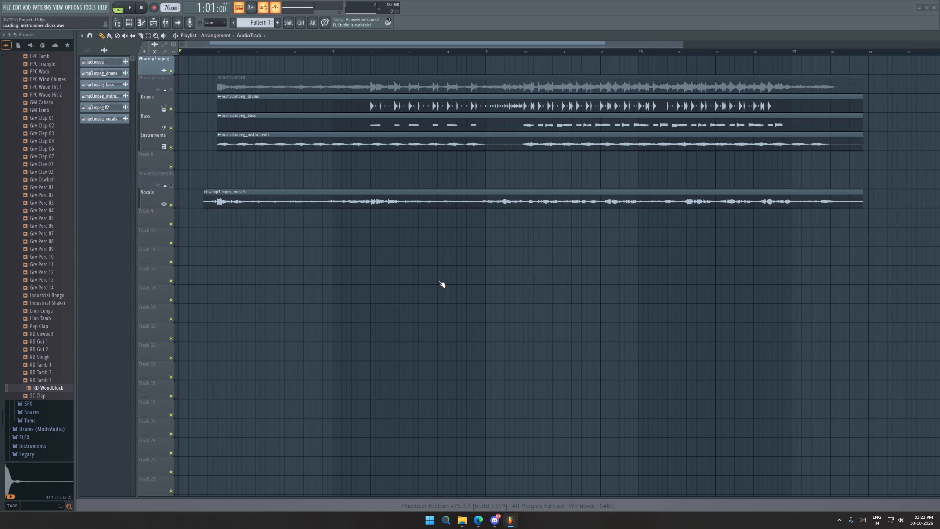
Slice the Metronome clicks clip around its first click and delete the pieces before and after that single click.
{"action": "scroll", "coordinate": [194, 270], "scroll_direction": "up", "scroll_amount": 14, "text": "ctrl"}
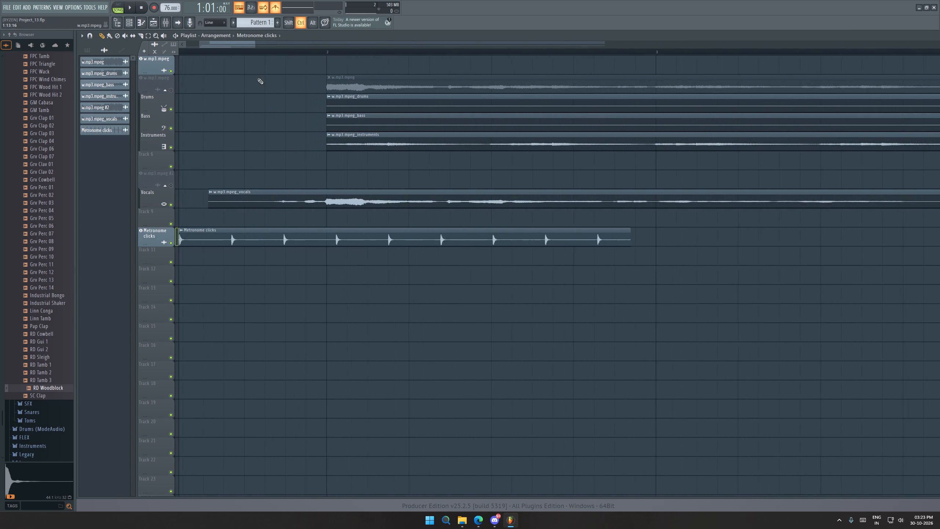
{"action": "left_click_drag", "start_coordinate": [236, 48], "coordinate": [214, 49]}
{"action": "left_click_drag", "start_coordinate": [225, 42], "coordinate": [113, 61]}
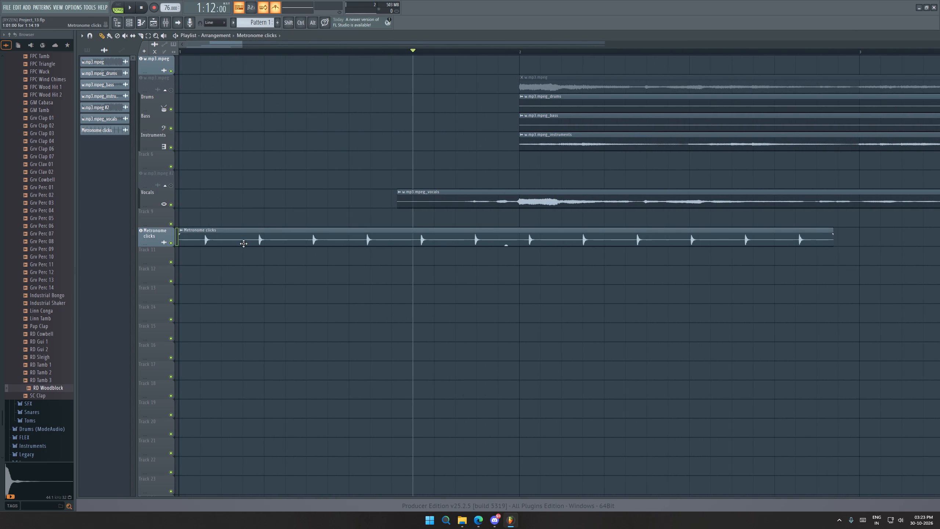
{"action": "left_click_drag", "start_coordinate": [238, 239], "coordinate": [254, 241], "text": "alt"}
{"action": "scroll", "coordinate": [189, 228], "scroll_direction": "up", "scroll_amount": 16}
{"action": "left_click", "coordinate": [296, 244], "text": "alt"}
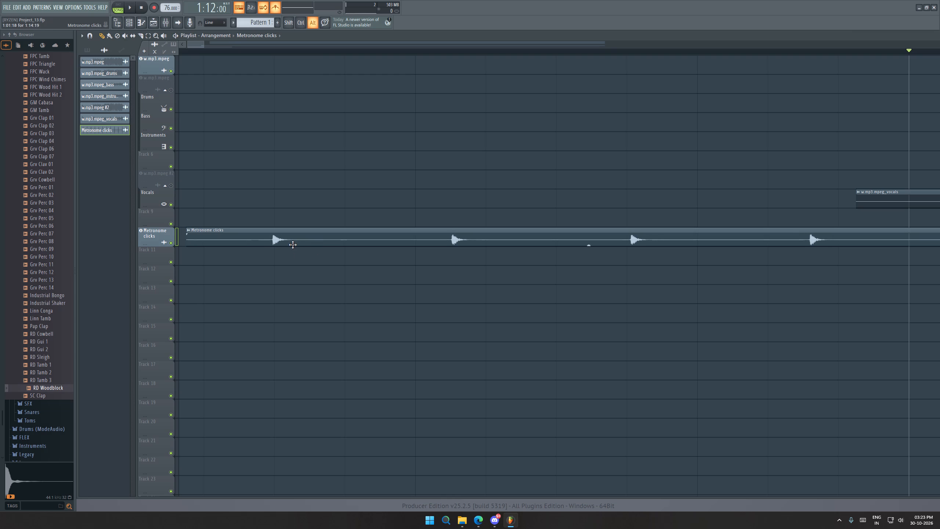
{"action": "left_click", "coordinate": [141, 39]}
{"action": "left_click_drag", "start_coordinate": [270, 222], "coordinate": [276, 252]}
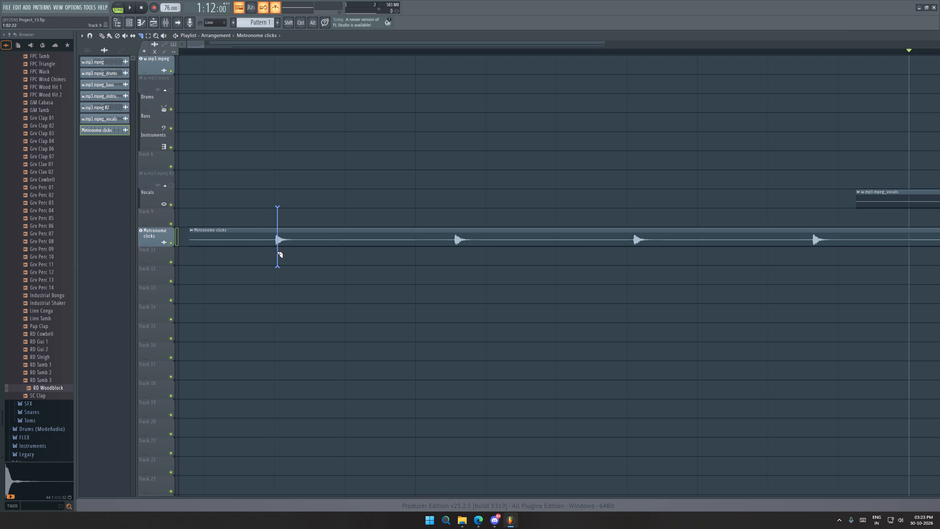
{"action": "left_click_drag", "start_coordinate": [276, 252], "coordinate": [274, 252]}
{"action": "left_click_drag", "start_coordinate": [343, 223], "coordinate": [345, 257]}
{"action": "left_click", "coordinate": [104, 38]}
{"action": "right_click_drag", "start_coordinate": [202, 133], "coordinate": [241, 351]}
{"action": "right_click_drag", "start_coordinate": [420, 190], "coordinate": [401, 321]}
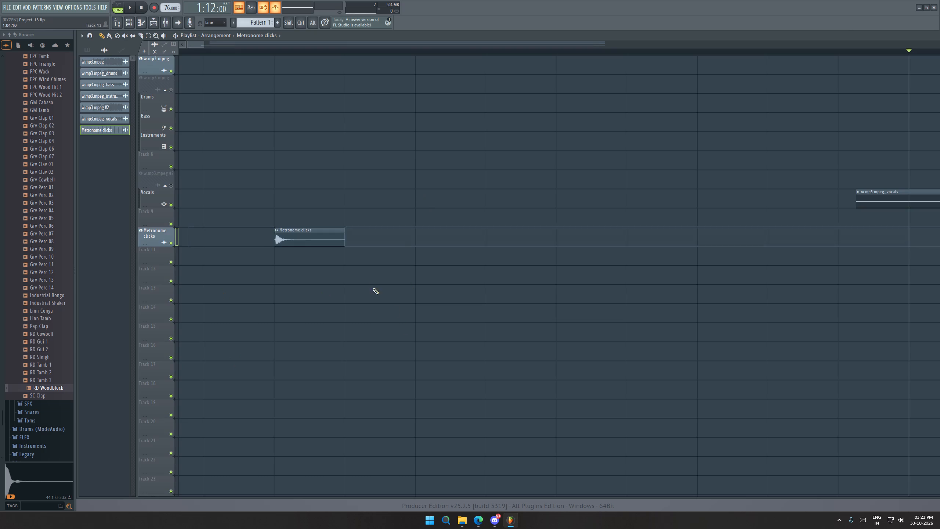
Move the single metronome click to the start of bar 1 and copy it one beat apart to make six clicks.
{"action": "scroll", "coordinate": [362, 279], "scroll_direction": "down", "scroll_amount": 7, "text": "alt"}
{"action": "scroll", "coordinate": [351, 266], "scroll_direction": "up", "scroll_amount": 5, "text": "alt"}
{"action": "scroll", "coordinate": [358, 271], "scroll_direction": "up", "scroll_amount": 20}
{"action": "scroll", "coordinate": [358, 271], "scroll_direction": "up", "scroll_amount": 5}
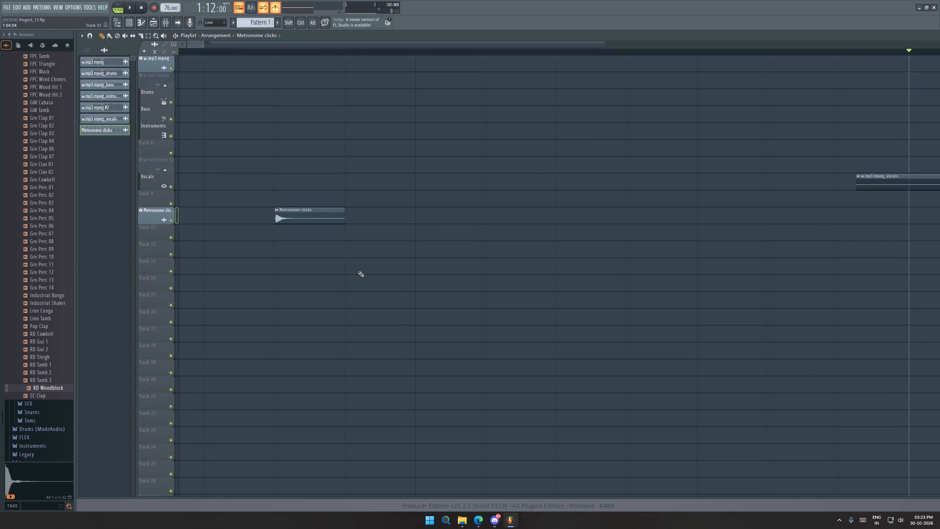
{"action": "scroll", "coordinate": [358, 271], "scroll_direction": "down", "scroll_amount": 6, "text": "ctrl"}
{"action": "scroll", "coordinate": [318, 263], "scroll_direction": "down", "scroll_amount": 6, "text": "ctrl"}
{"action": "scroll", "coordinate": [313, 263], "scroll_direction": "up", "scroll_amount": 6}
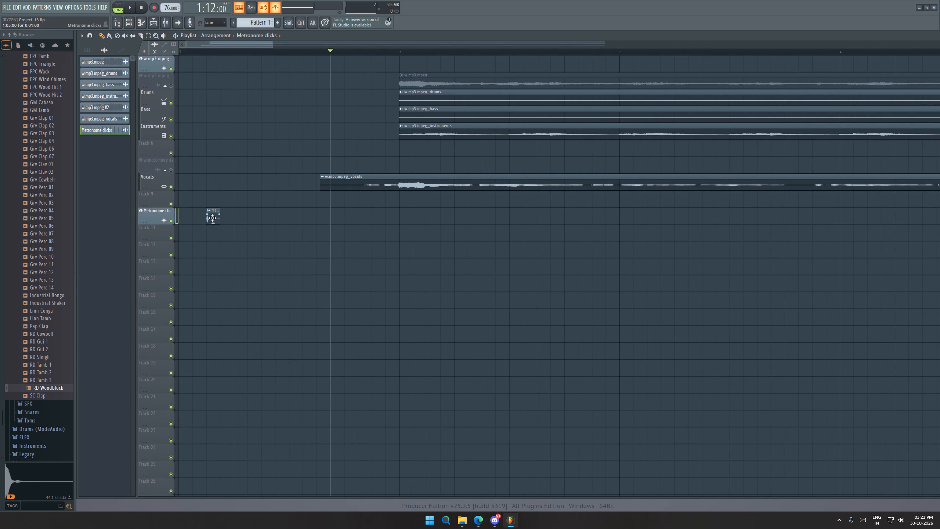
{"action": "left_click_drag", "start_coordinate": [214, 217], "coordinate": [163, 216]}
{"action": "left_click_drag", "start_coordinate": [211, 191], "coordinate": [168, 236], "text": "ctrl"}
{"action": "left_click_drag", "start_coordinate": [185, 217], "coordinate": [241, 219], "text": "shift"}
{"action": "left_click_drag", "start_coordinate": [241, 218], "coordinate": [297, 222], "text": "shift"}
{"action": "left_click_drag", "start_coordinate": [391, 208], "coordinate": [167, 225], "text": "ctrl"}
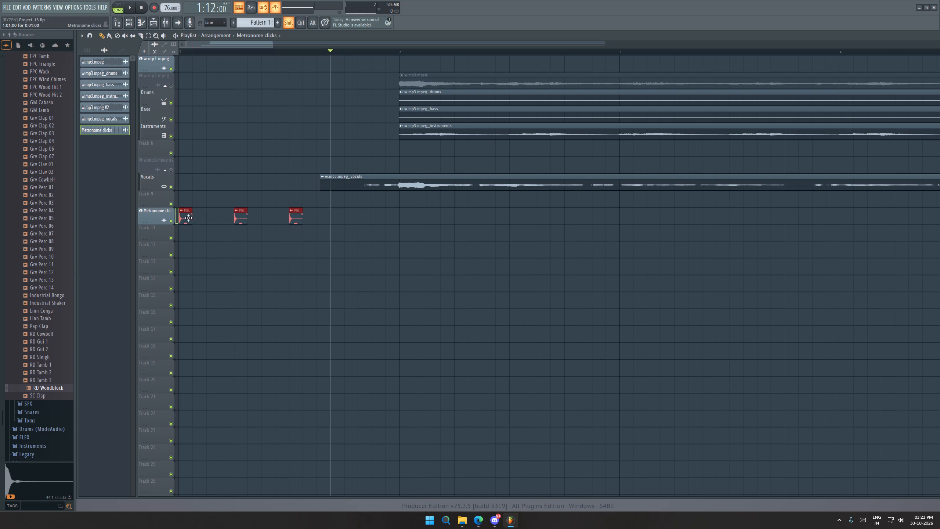
{"action": "left_click_drag", "start_coordinate": [186, 217], "coordinate": [352, 223], "text": "shift"}
Duplicate the metronome clicks twice, aligning each copied group to the next beat to fill bars 1 to 6, and play them back.
{"action": "left_click_drag", "start_coordinate": [577, 192], "coordinate": [160, 236], "text": "ctrl"}
{"action": "key", "text": "ctrl+b"}
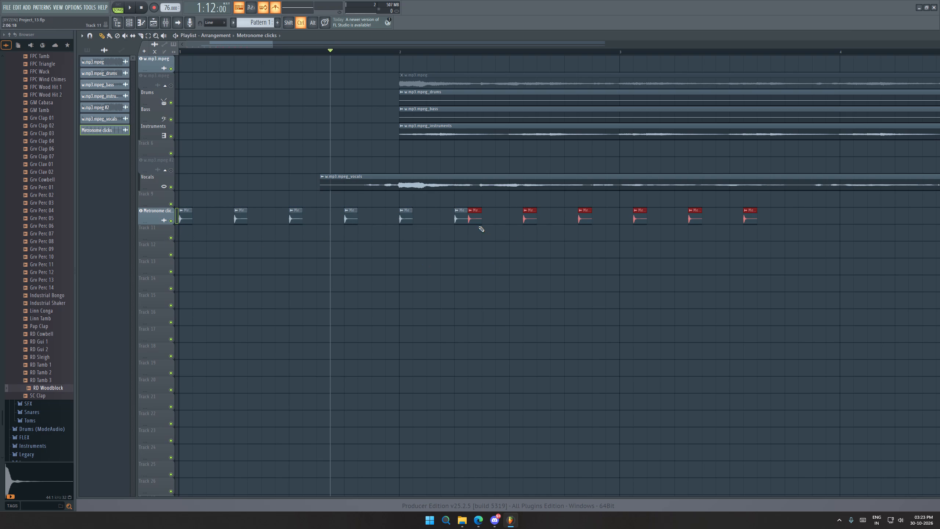
{"action": "left_click_drag", "start_coordinate": [476, 219], "coordinate": [519, 221]}
{"action": "scroll", "coordinate": [424, 251], "scroll_direction": "down", "scroll_amount": 6, "text": "ctrl"}
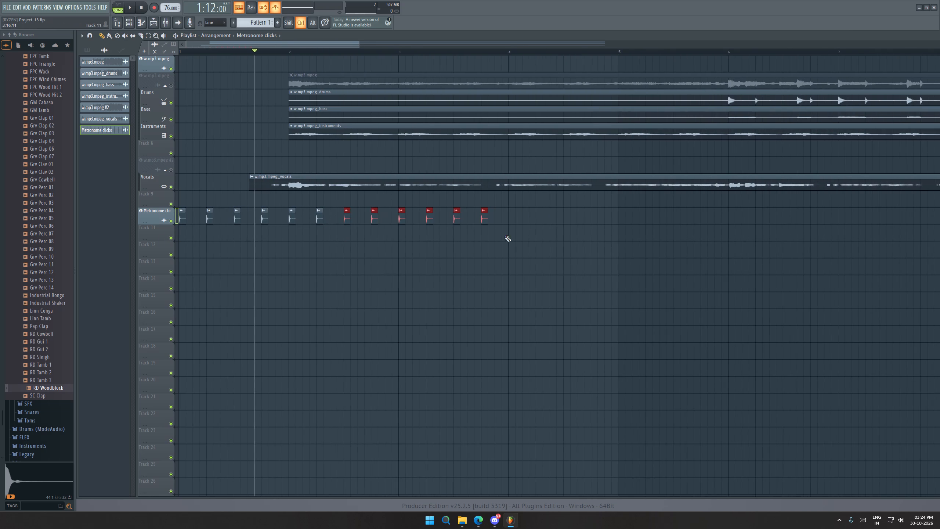
{"action": "left_click_drag", "start_coordinate": [535, 213], "coordinate": [148, 223], "text": "ctrl"}
{"action": "key", "text": "ctrl+b"}
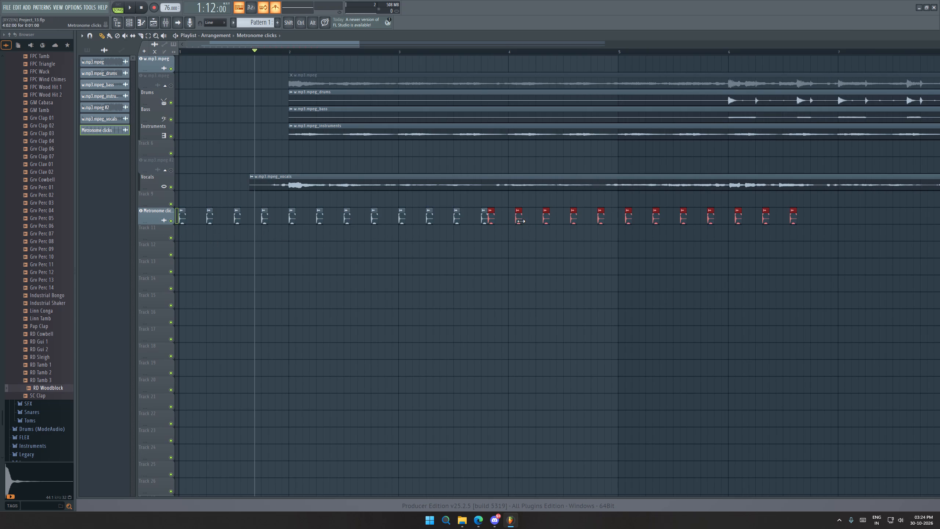
{"action": "left_click_drag", "start_coordinate": [520, 220], "coordinate": [543, 220]}
{"action": "key", "text": "space"}
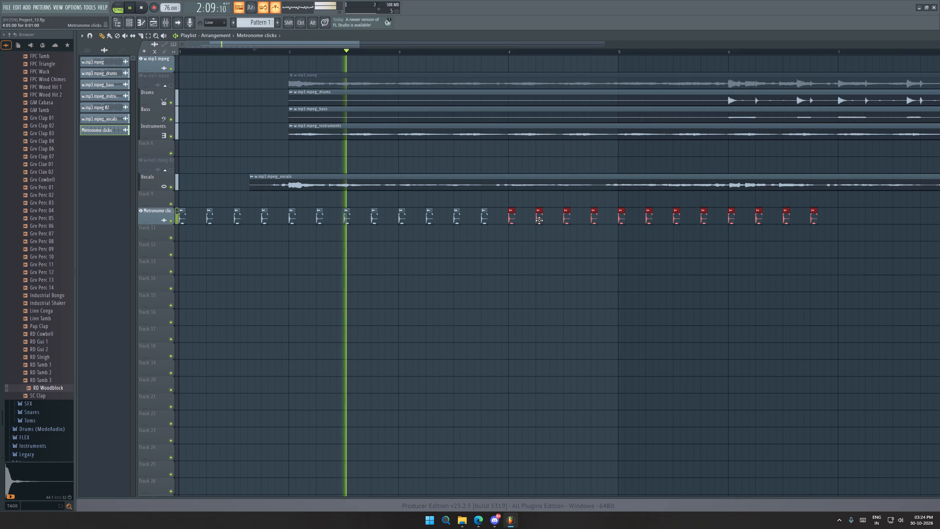
{"action": "key", "text": "space"}
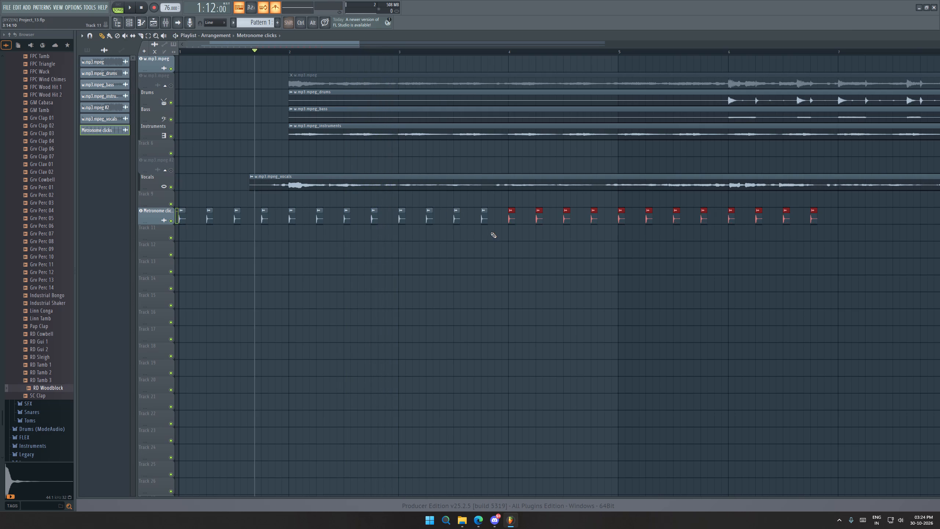
Copy the whole row of metronome clicks to bar 7, and copy the enlarged row again to start at bar 13.
{"action": "scroll", "coordinate": [491, 232], "scroll_direction": "down", "scroll_amount": 12, "text": "shift"}
{"action": "left_click_drag", "start_coordinate": [552, 213], "coordinate": [131, 234], "text": "ctrl"}
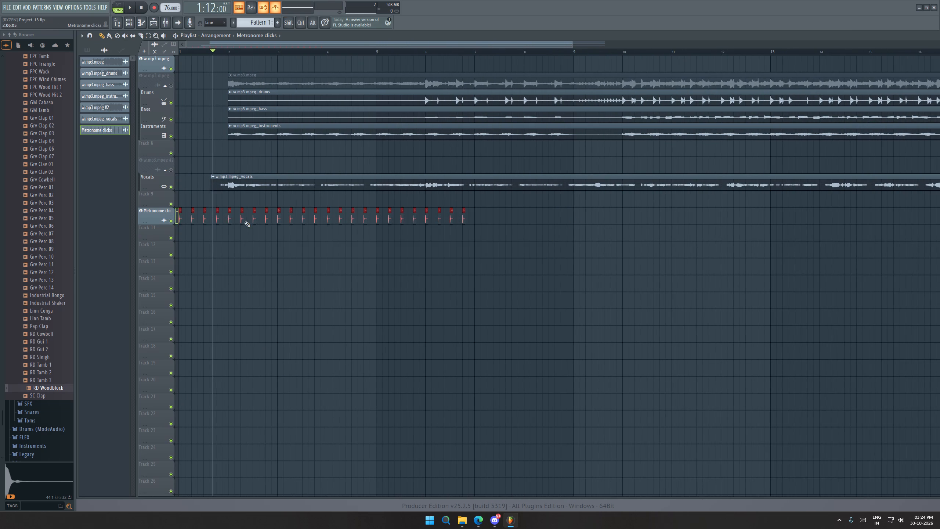
{"action": "left_click_drag", "start_coordinate": [241, 220], "coordinate": [477, 213], "text": "shift"}
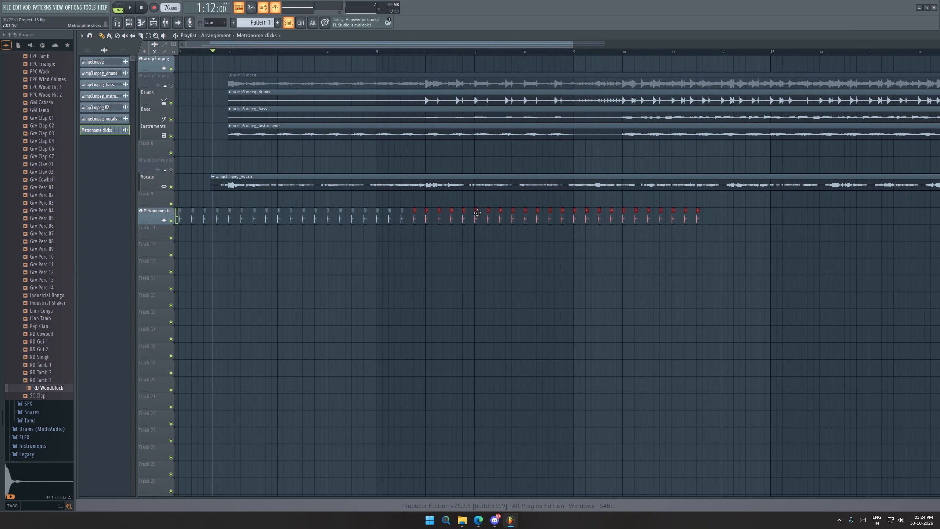
{"action": "left_click_drag", "start_coordinate": [477, 213], "coordinate": [535, 203], "text": "shift"}
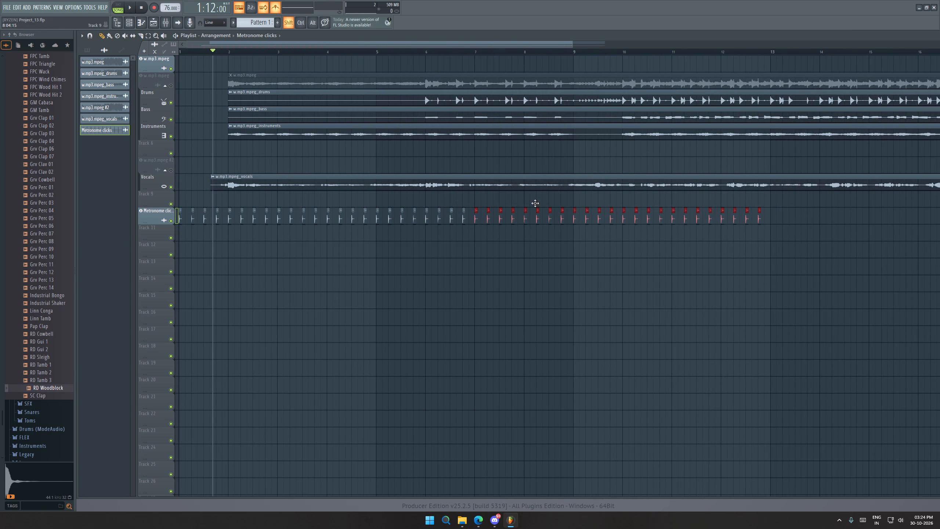
{"action": "left_click_drag", "start_coordinate": [535, 203], "coordinate": [538, 202], "text": "shift"}
{"action": "left_click_drag", "start_coordinate": [816, 208], "coordinate": [127, 230], "text": "ctrl"}
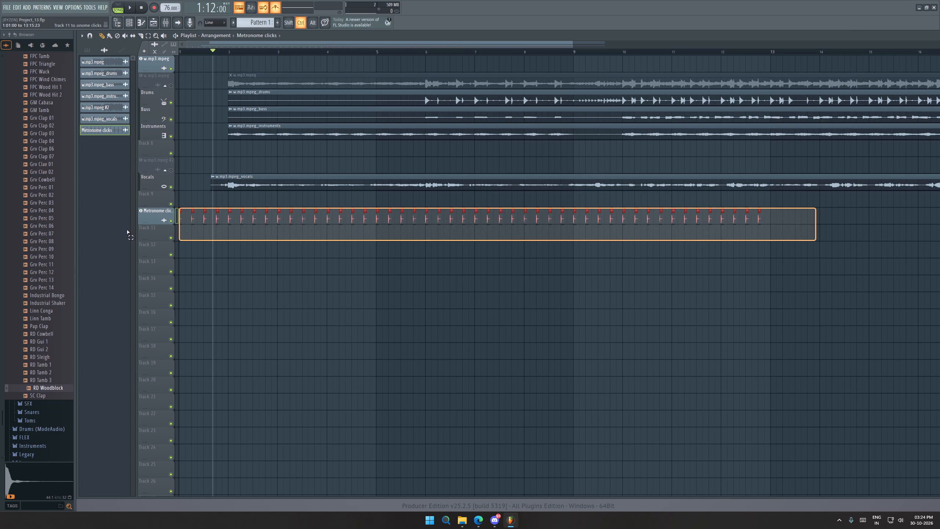
{"action": "left_click_drag", "start_coordinate": [127, 230], "coordinate": [126, 229], "text": "ctrl"}
{"action": "scroll", "coordinate": [369, 280], "scroll_direction": "down", "scroll_amount": 6, "text": "ctrl"}
{"action": "scroll", "coordinate": [421, 235], "scroll_direction": "up", "scroll_amount": 2, "text": "ctrl"}
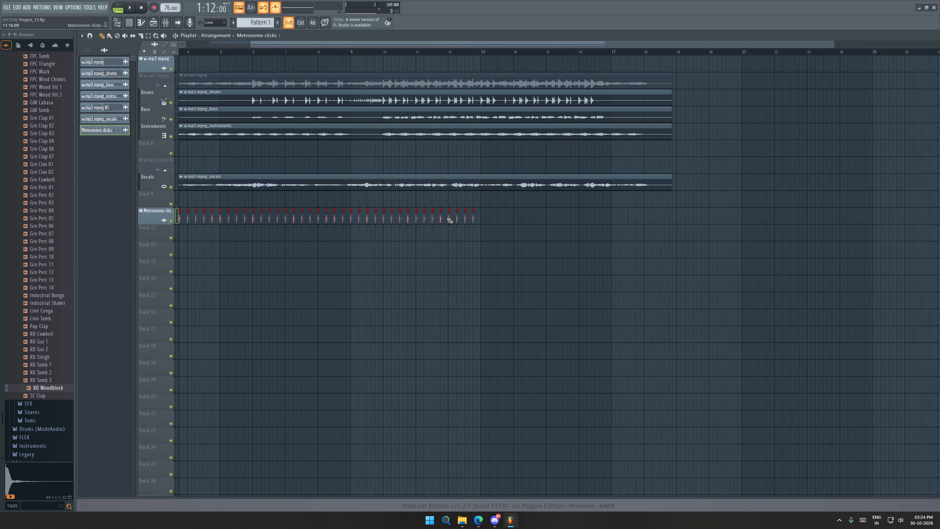
{"action": "left_click_drag", "start_coordinate": [449, 220], "coordinate": [450, 220], "text": "shift"}
{"action": "left_click_drag", "start_coordinate": [450, 220], "coordinate": [842, 197], "text": "shift"}
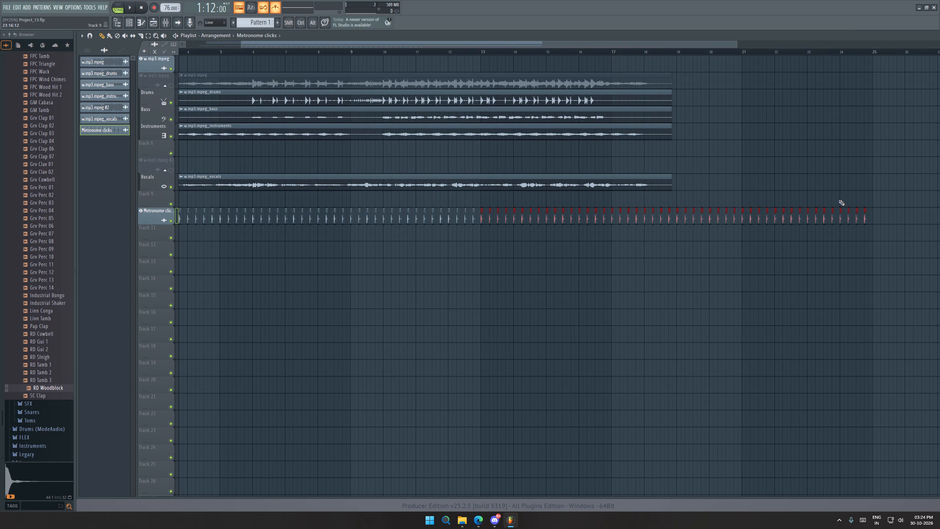
Delete the metronome clicks that extend beyond the end of the stem clips.
{"action": "right_click_drag", "start_coordinate": [895, 207], "coordinate": [687, 209]}
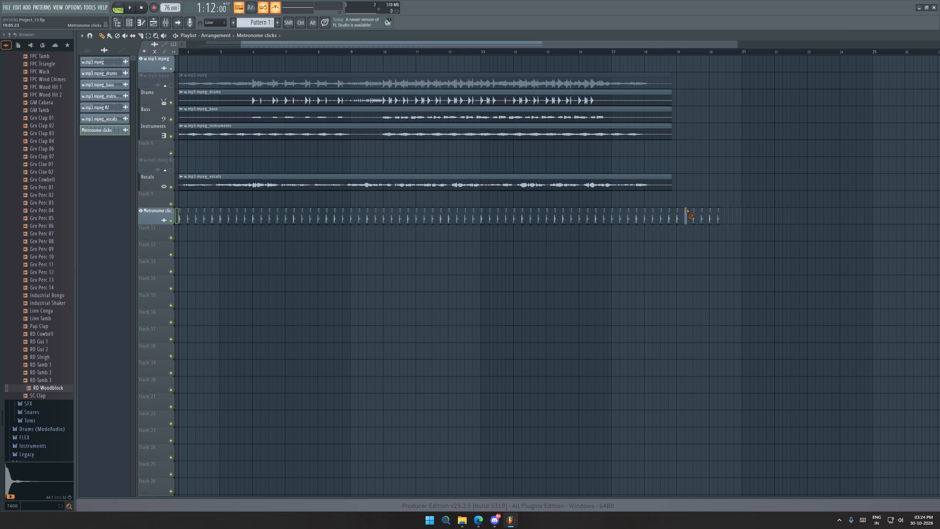
{"action": "right_click_drag", "start_coordinate": [687, 209], "coordinate": [677, 213]}
{"action": "scroll", "coordinate": [272, 251], "scroll_direction": "up", "scroll_amount": 9}
{"action": "scroll", "coordinate": [286, 259], "scroll_direction": "down", "scroll_amount": 7, "text": "ctrl"}
{"action": "right_click_drag", "start_coordinate": [631, 202], "coordinate": [582, 219]}
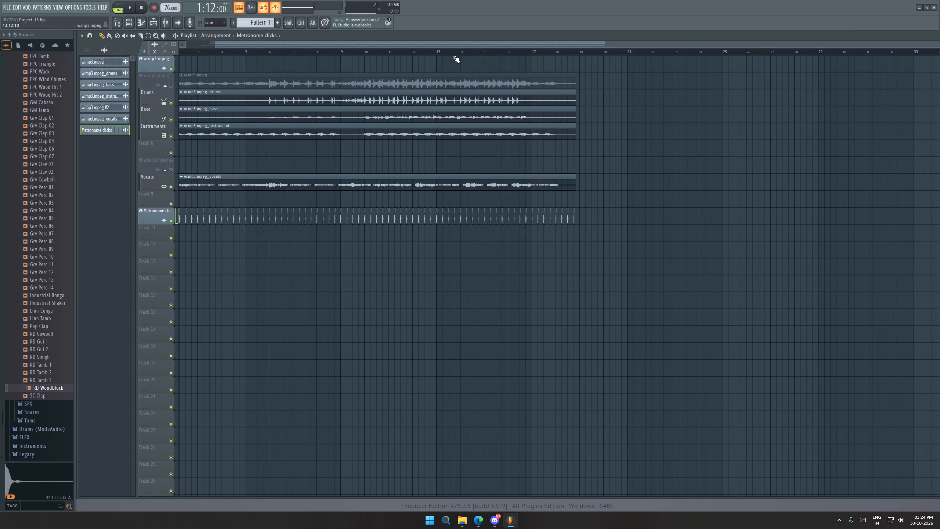
Open the mixer and lower the Metronome clicks track's volume in stages to about 26% while playing the song.
{"action": "left_click_drag", "start_coordinate": [454, 46], "coordinate": [369, 55]}
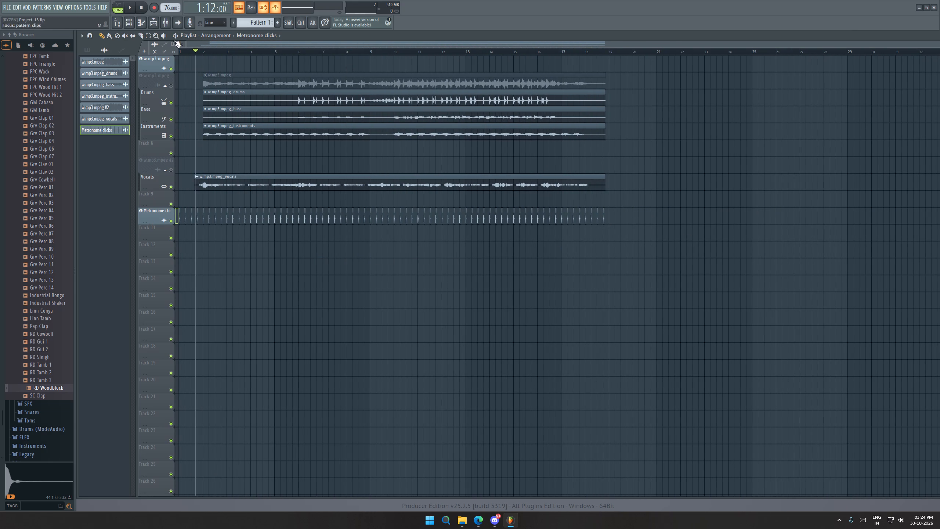
{"action": "left_click", "coordinate": [159, 25]}
{"action": "left_click", "coordinate": [164, 22]}
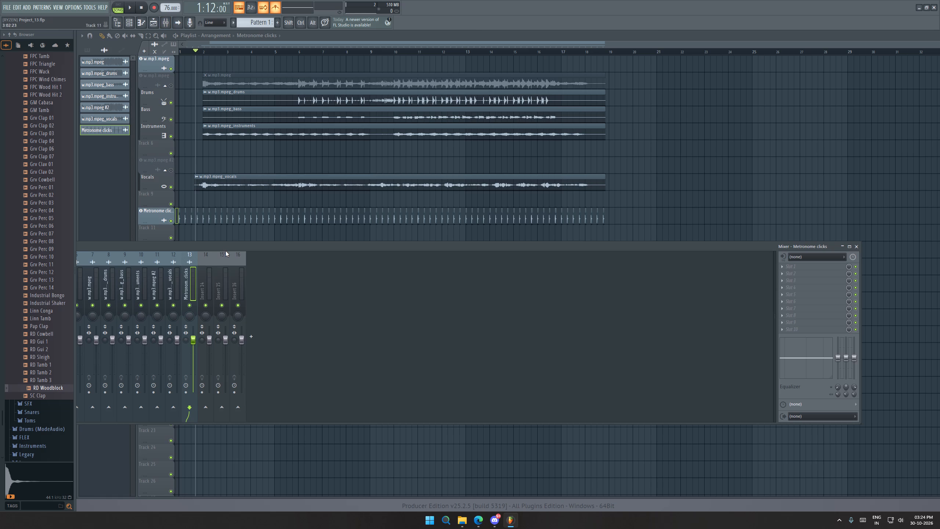
{"action": "left_click_drag", "start_coordinate": [194, 341], "coordinate": [199, 374]}
{"action": "key", "text": "space"}
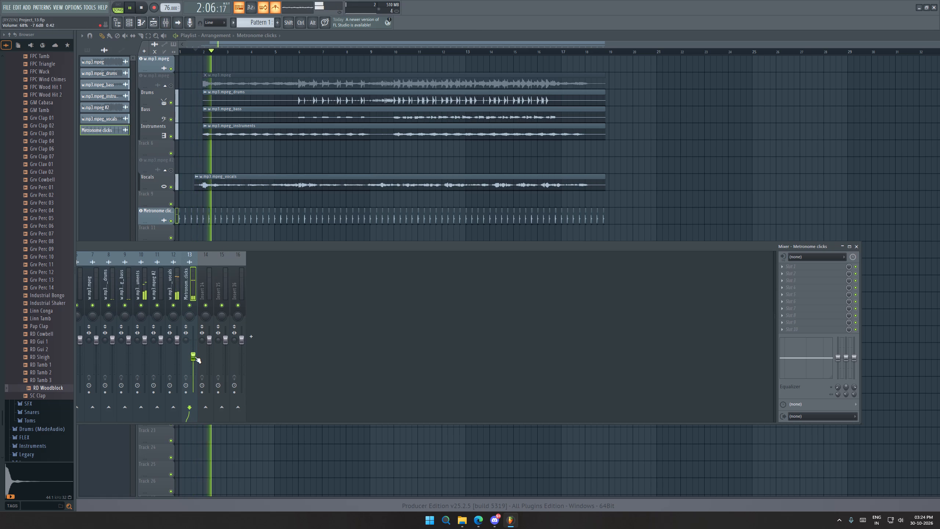
{"action": "key", "text": "space"}
{"action": "left_click_drag", "start_coordinate": [195, 356], "coordinate": [196, 379]}
{"action": "key", "text": "space"}
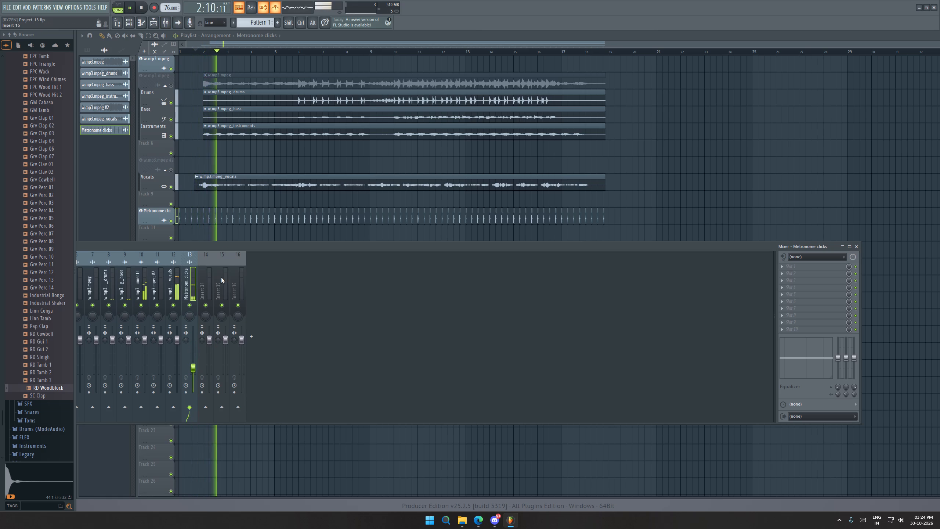
{"action": "left_click_drag", "start_coordinate": [231, 247], "coordinate": [439, 252]}
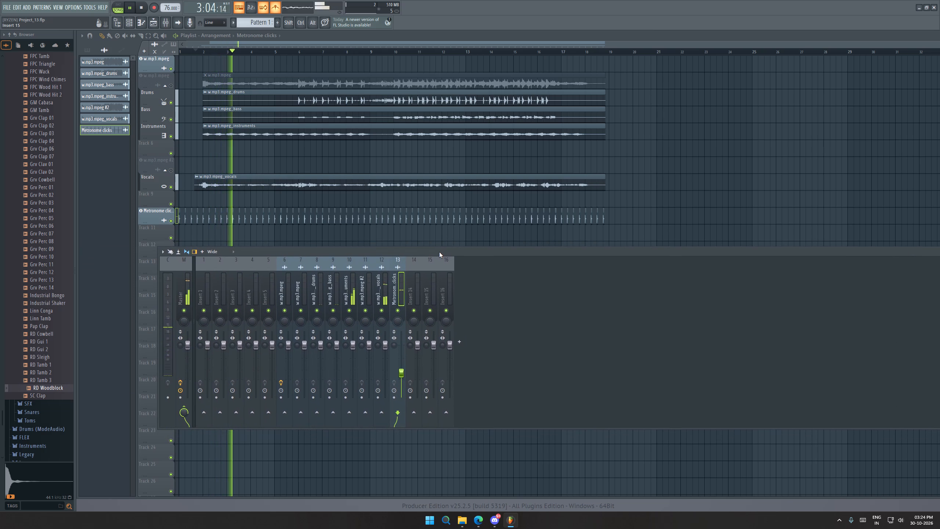
{"action": "left_click_drag", "start_coordinate": [439, 252], "coordinate": [438, 255]}
{"action": "left_click_drag", "start_coordinate": [401, 376], "coordinate": [398, 389]}
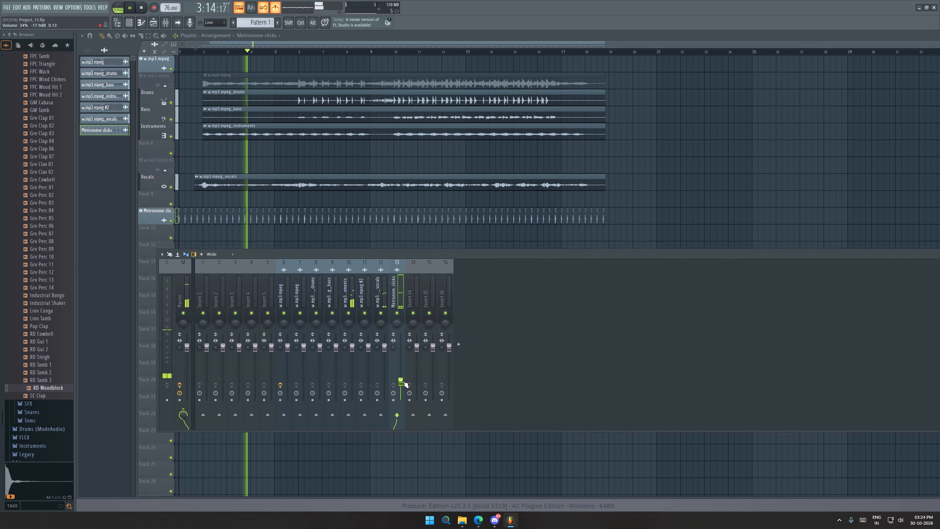
{"action": "left_click_drag", "start_coordinate": [402, 381], "coordinate": [400, 390]}
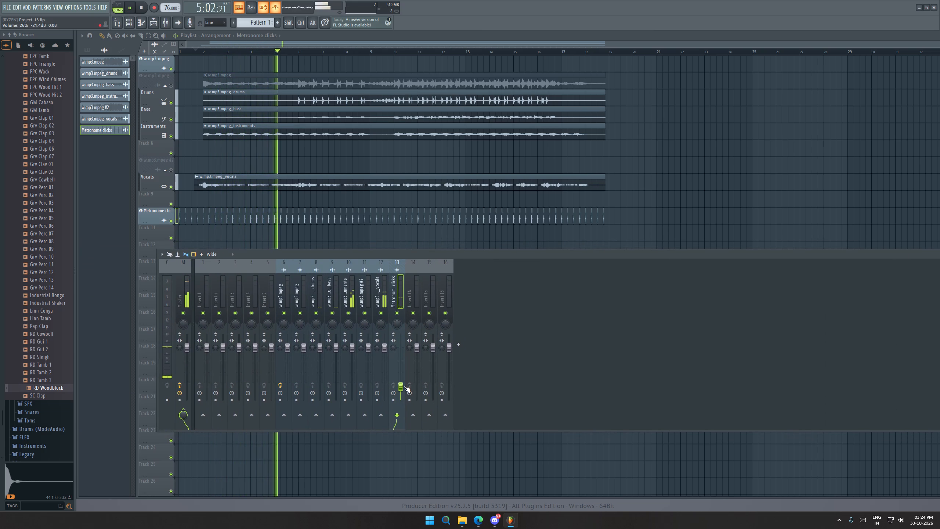
Turn off the built-in metronome and restart playback to hear only the Metronome clicks track.
{"action": "key", "text": "space"}
{"action": "left_click", "coordinate": [275, 7]}
{"action": "key", "text": "space"}
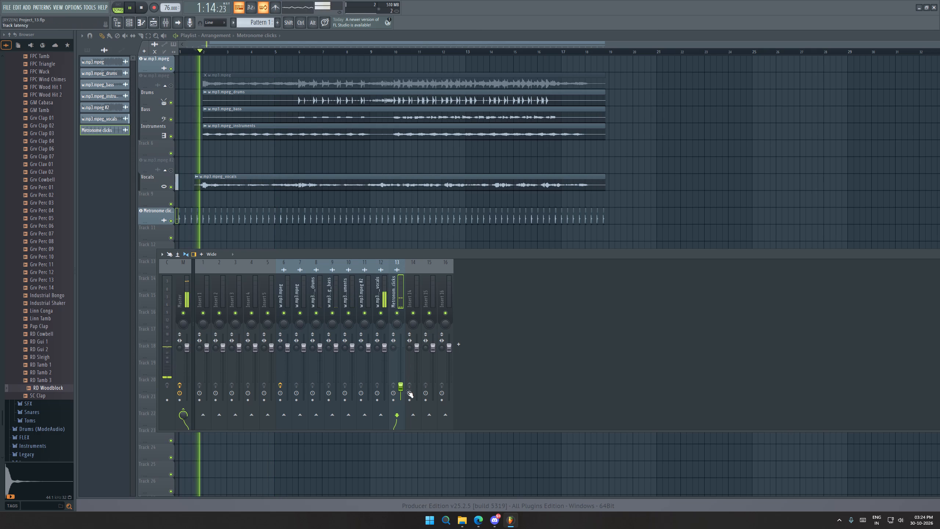
Raise the Metronome clicks mixer track's volume to above 53% during playback and move the mixer window aside.
{"action": "left_click_drag", "start_coordinate": [399, 381], "coordinate": [402, 364]}
{"action": "left_click_drag", "start_coordinate": [400, 379], "coordinate": [403, 368]}
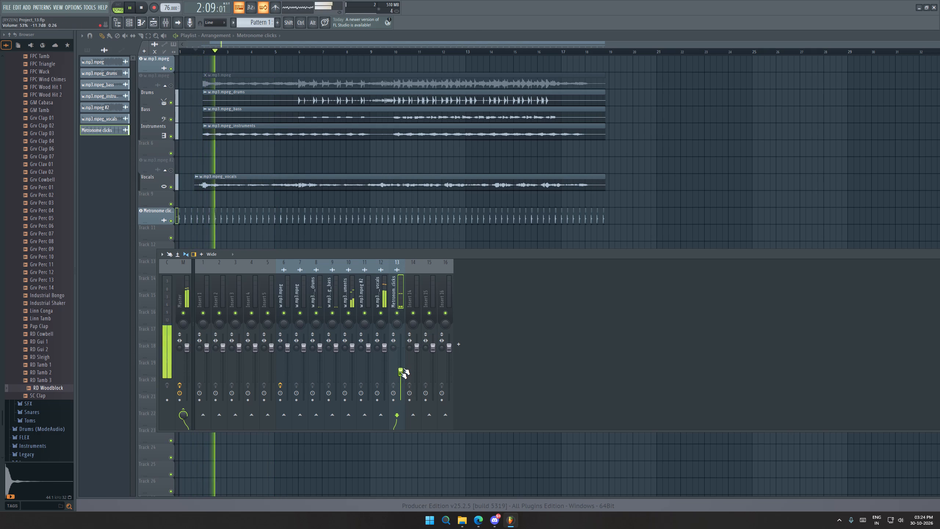
{"action": "left_click_drag", "start_coordinate": [400, 372], "coordinate": [401, 361]}
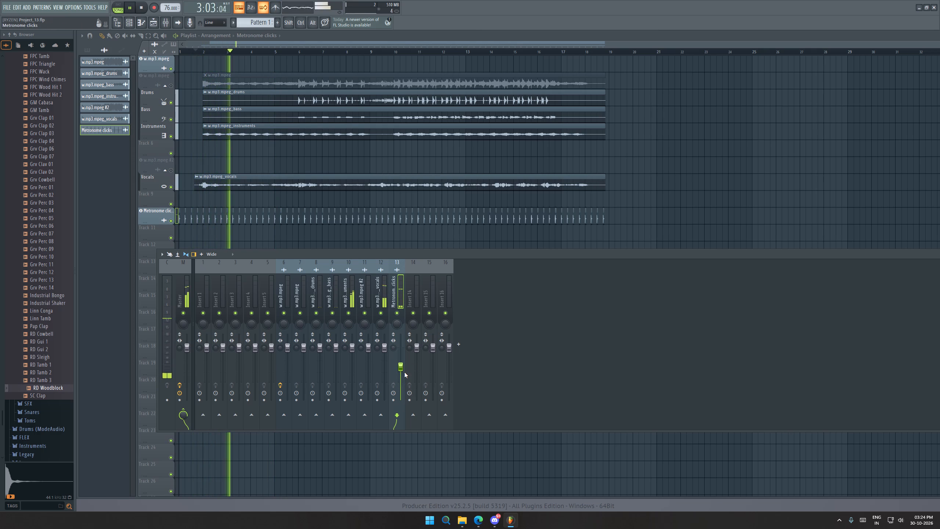
{"action": "left_click_drag", "start_coordinate": [511, 253], "coordinate": [267, 258]}
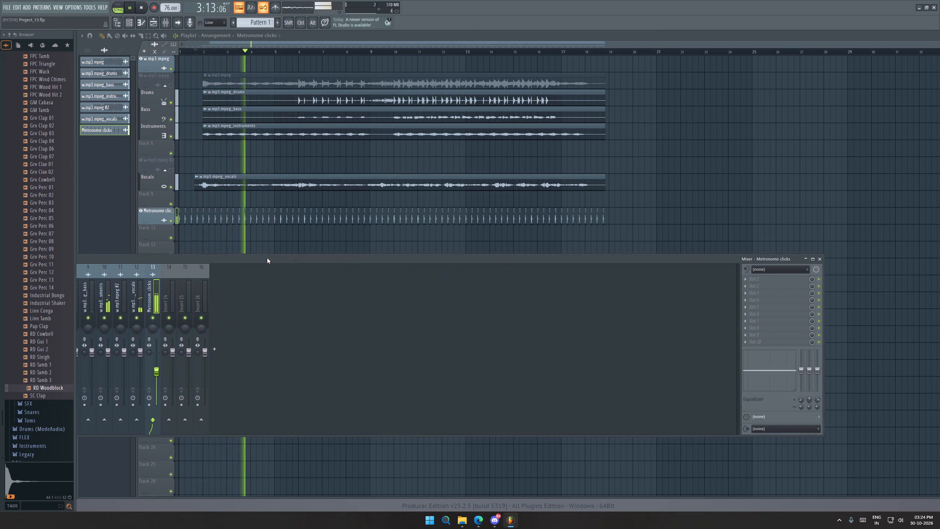
Add Fruity Parametric EQ 2 to the first effect slot of the Metronome clicks mixer track.
{"action": "left_click_drag", "start_coordinate": [267, 258], "coordinate": [266, 260]}
{"action": "left_click", "coordinate": [759, 280]}
{"action": "left_click", "coordinate": [668, 289]}
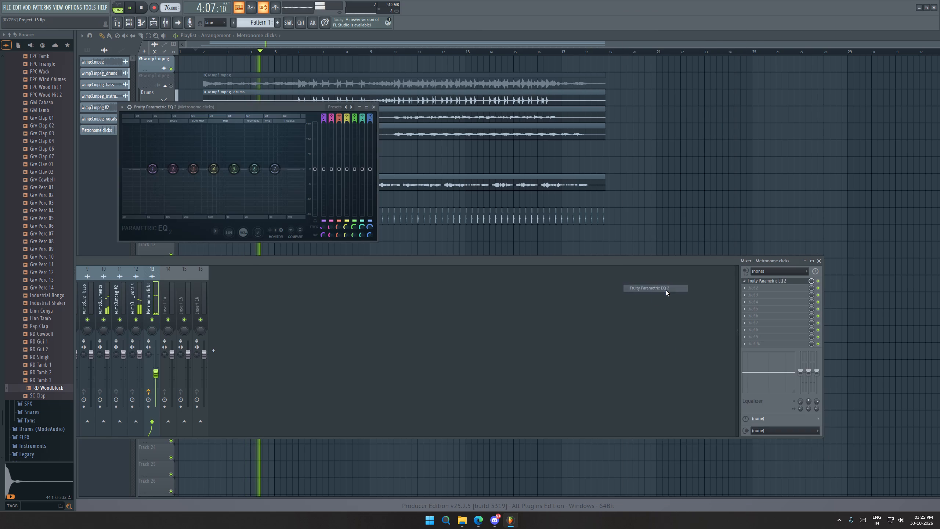
Boost the two lowest EQ bands and cut the band 7 high shelf on the metronome clicks, and close the EQ and mixer.
{"action": "left_click_drag", "start_coordinate": [154, 168], "coordinate": [152, 91]}
{"action": "left_click_drag", "start_coordinate": [172, 166], "coordinate": [178, 84]}
{"action": "left_click_drag", "start_coordinate": [279, 174], "coordinate": [279, 174]}
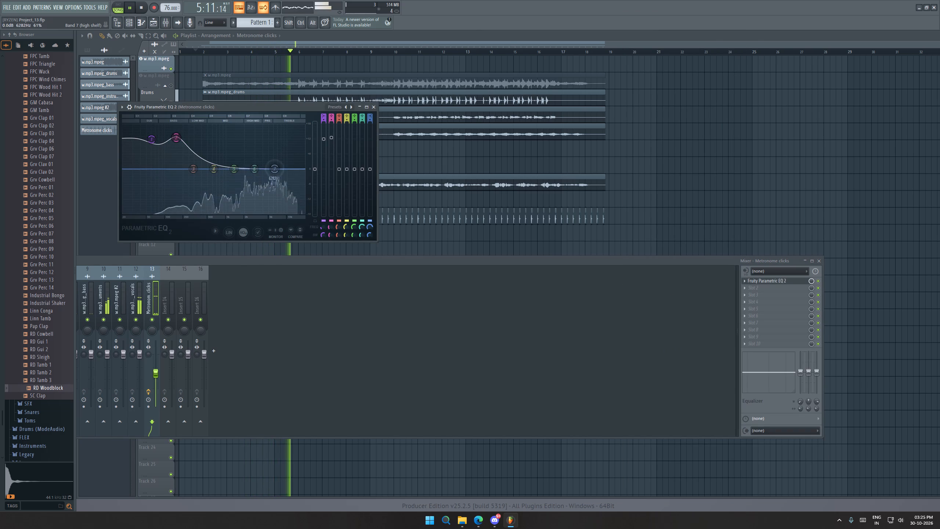
{"action": "left_click_drag", "start_coordinate": [279, 174], "coordinate": [273, 301]}
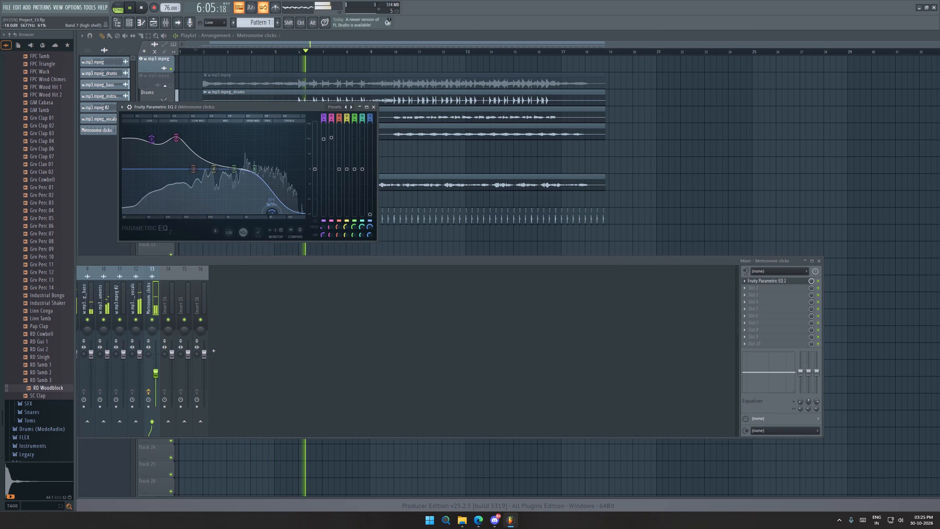
{"action": "left_click_drag", "start_coordinate": [273, 301], "coordinate": [288, 212]}
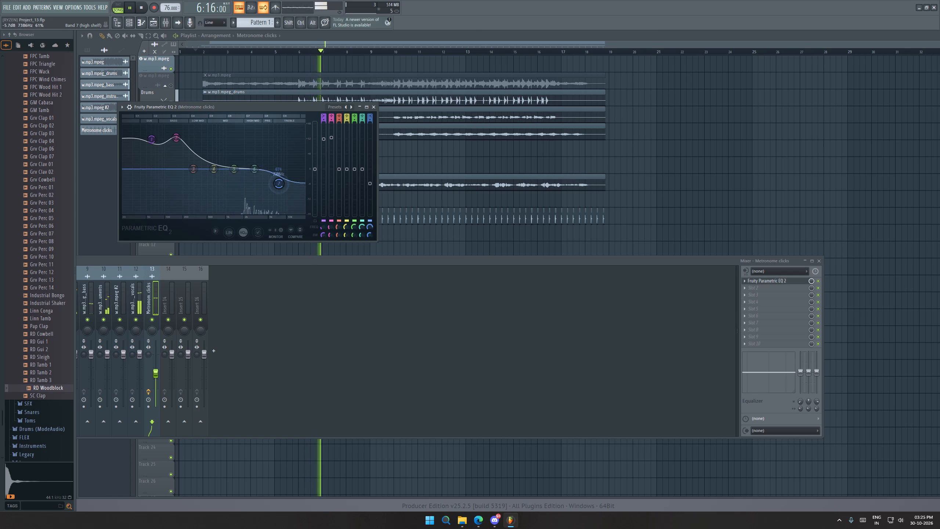
{"action": "left_click_drag", "start_coordinate": [288, 212], "coordinate": [297, 188]}
{"action": "left_click", "coordinate": [373, 106]}
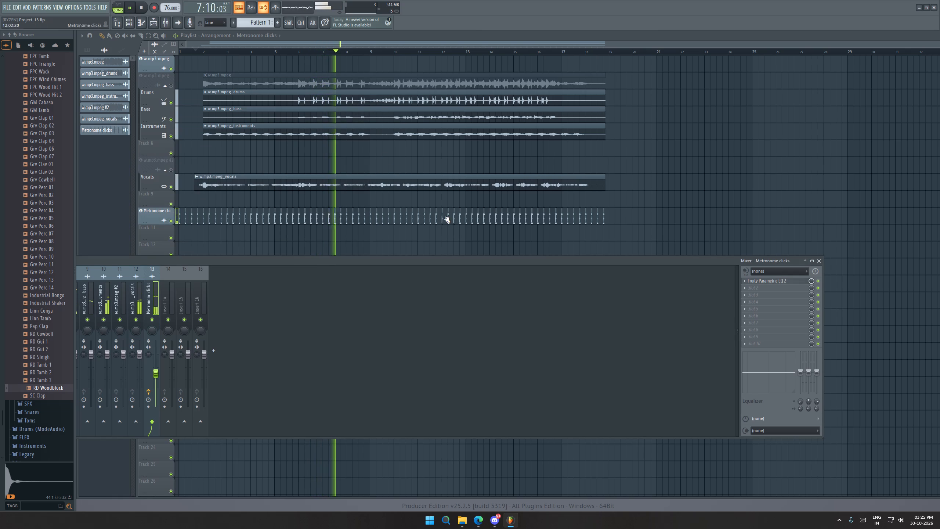
{"action": "left_click", "coordinate": [820, 260]}
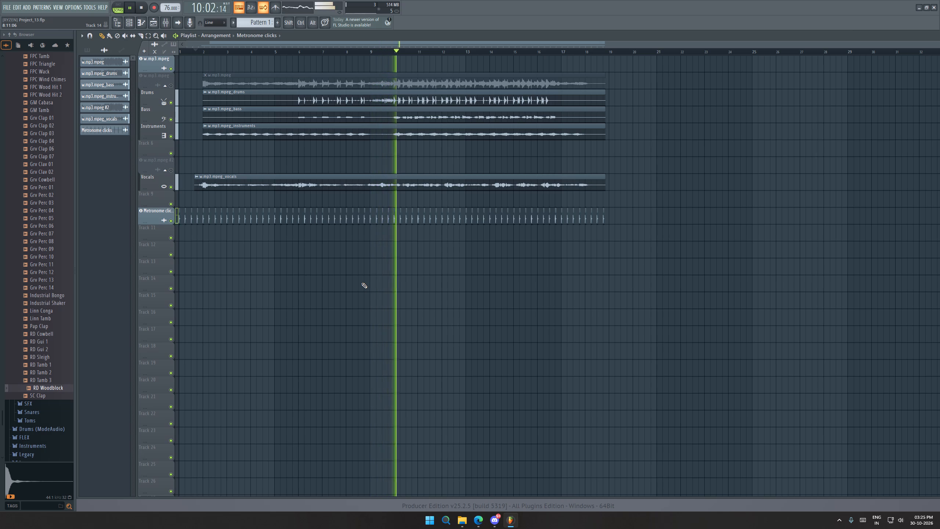
Stop playback, delete the metronome clicks from just after the start of bar 6 to the end, and replay the song.
{"action": "key", "text": "space"}
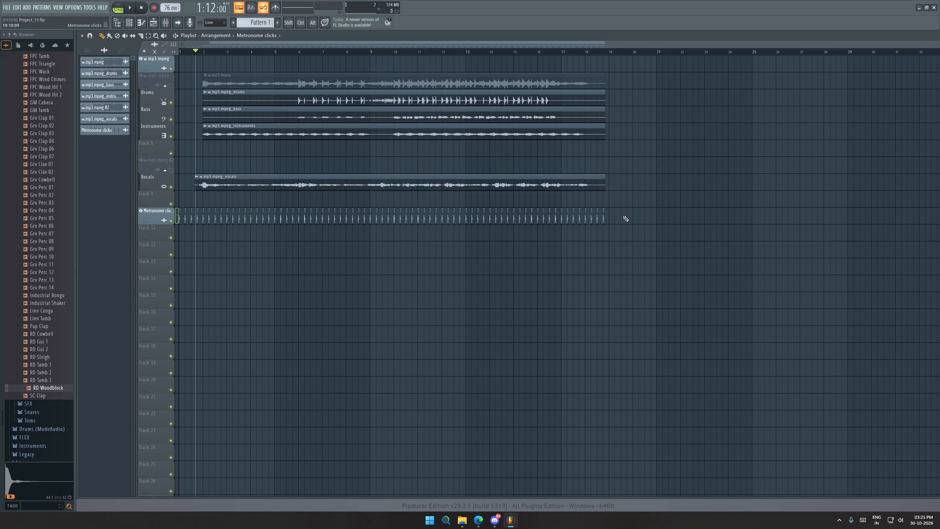
{"action": "right_click_drag", "start_coordinate": [622, 215], "coordinate": [419, 209]}
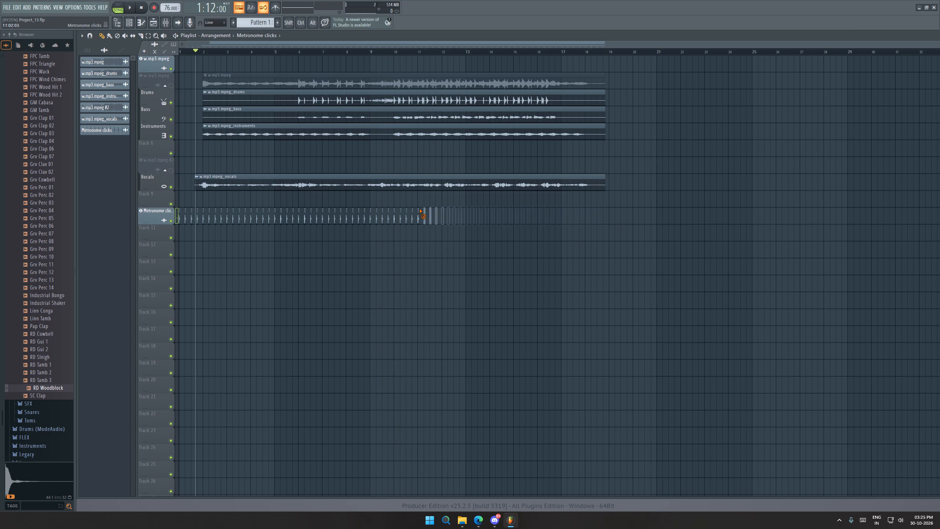
{"action": "right_click_drag", "start_coordinate": [419, 209], "coordinate": [311, 218]}
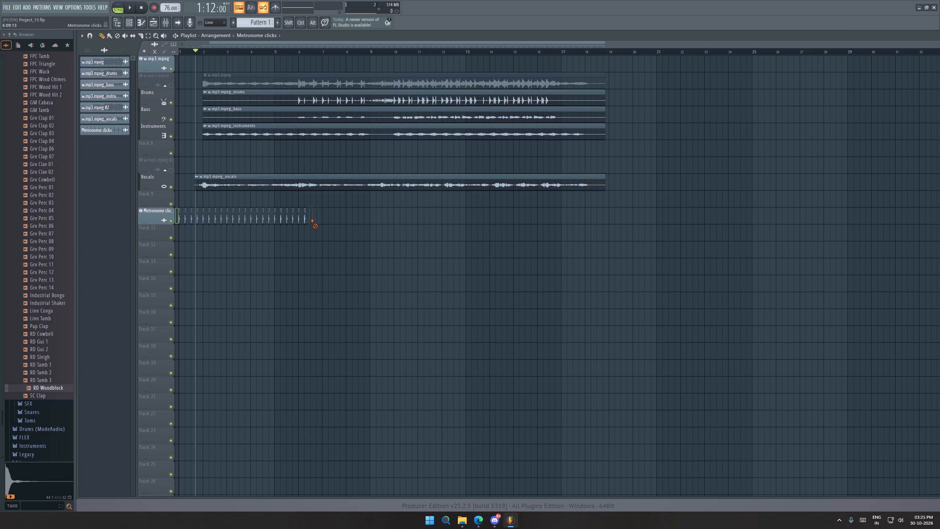
{"action": "right_click_drag", "start_coordinate": [311, 218], "coordinate": [301, 220]}
{"action": "key", "text": "space"}
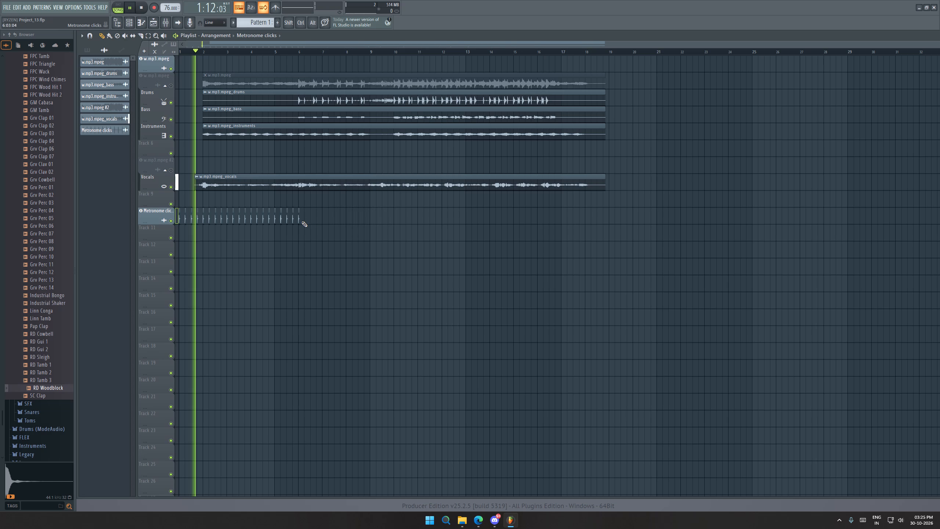
{"action": "key", "text": "space"}
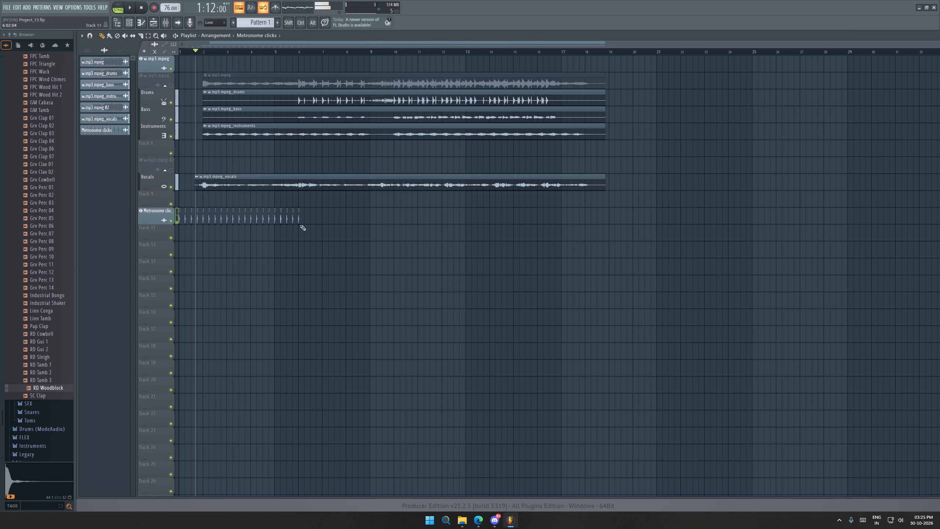
{"action": "key", "text": "space"}
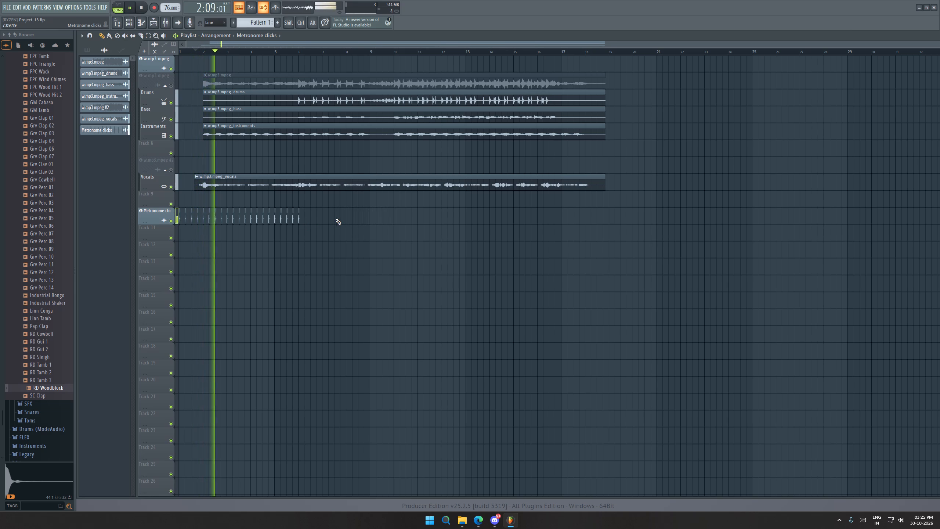
Start an MP3 export of the project, choose the Downloads folder, and select the file name for editing.
{"action": "left_click", "coordinate": [4, 6]}
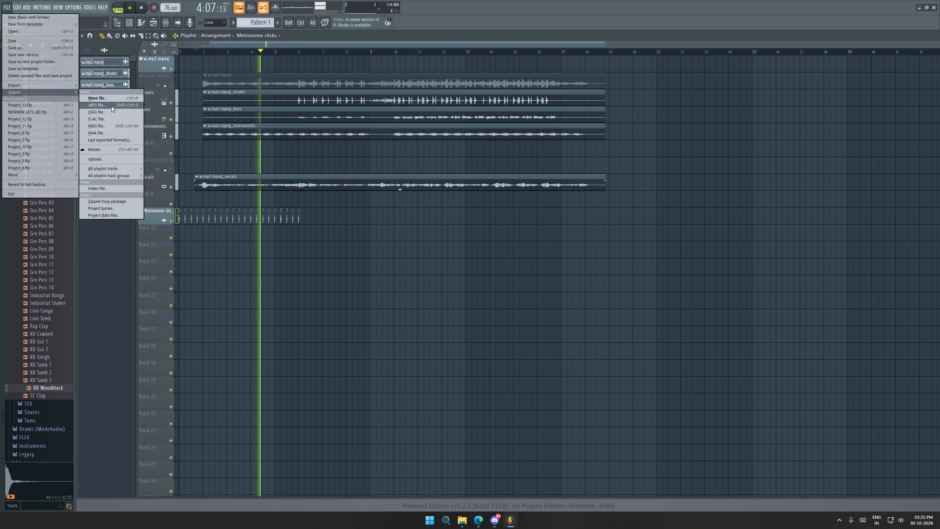
{"action": "left_click", "coordinate": [111, 106]}
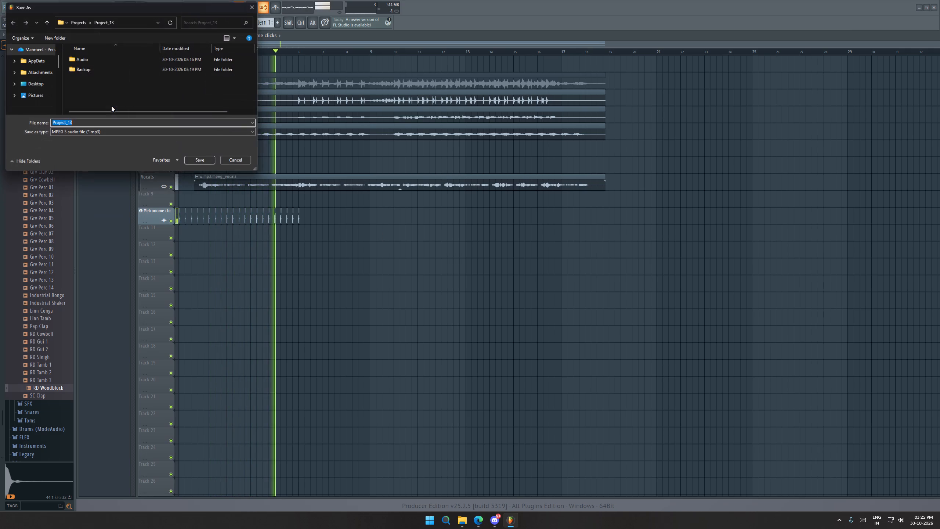
{"action": "scroll", "coordinate": [23, 84], "scroll_direction": "down", "scroll_amount": 1}
{"action": "left_click", "coordinate": [35, 94]}
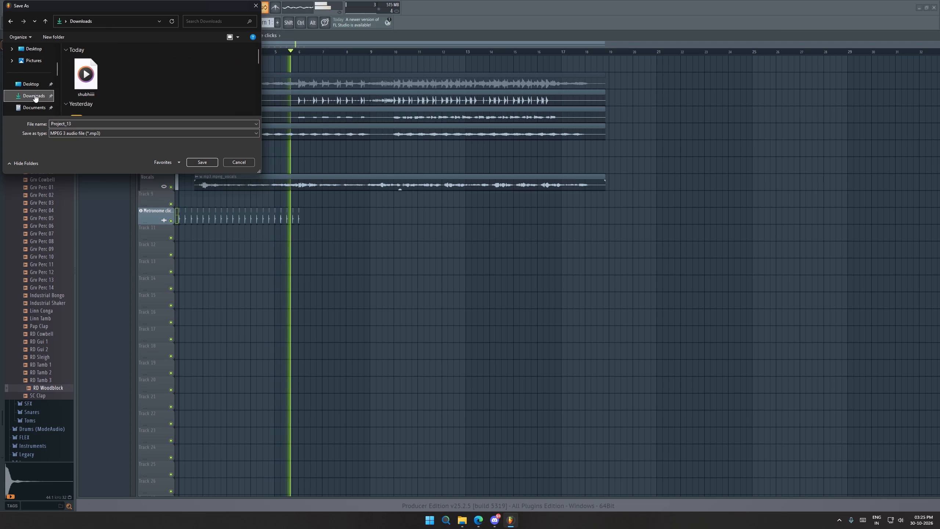
{"action": "left_click", "coordinate": [98, 127]}
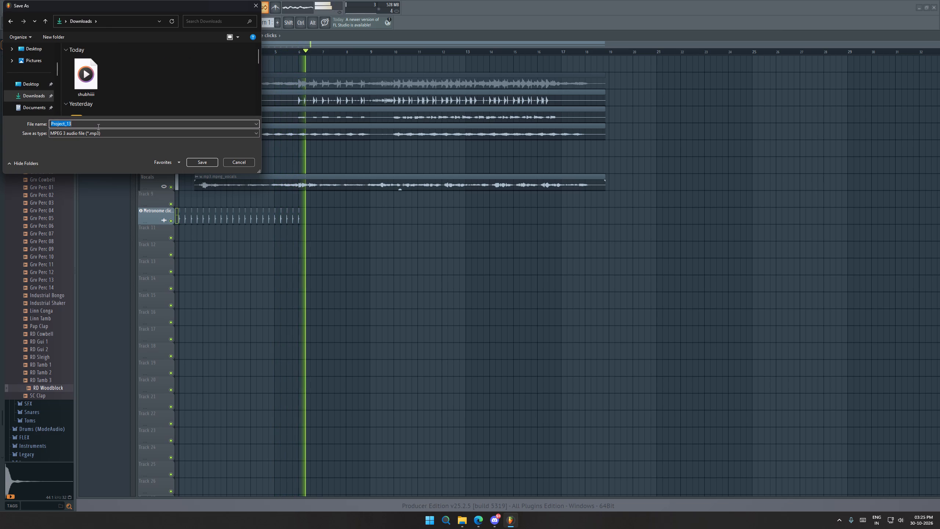
Name the MP3 export "Tkk tkk", save it in Downloads, and start rendering the full song.
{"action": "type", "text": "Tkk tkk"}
{"action": "left_click", "coordinate": [210, 158]}
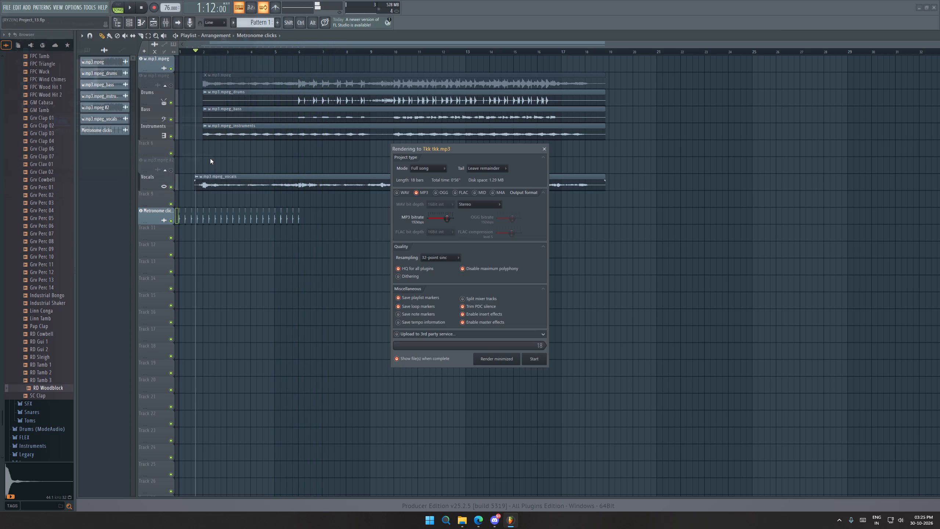
{"action": "left_click", "coordinate": [541, 361]}
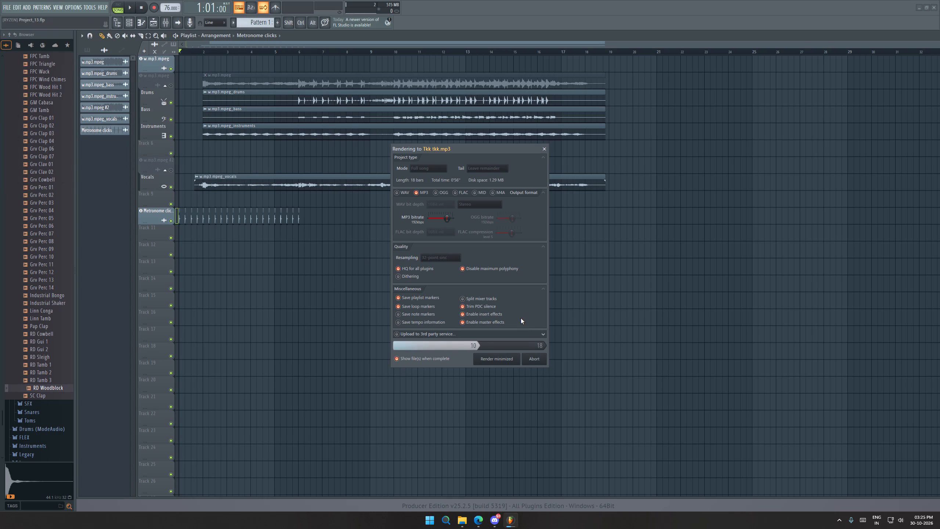
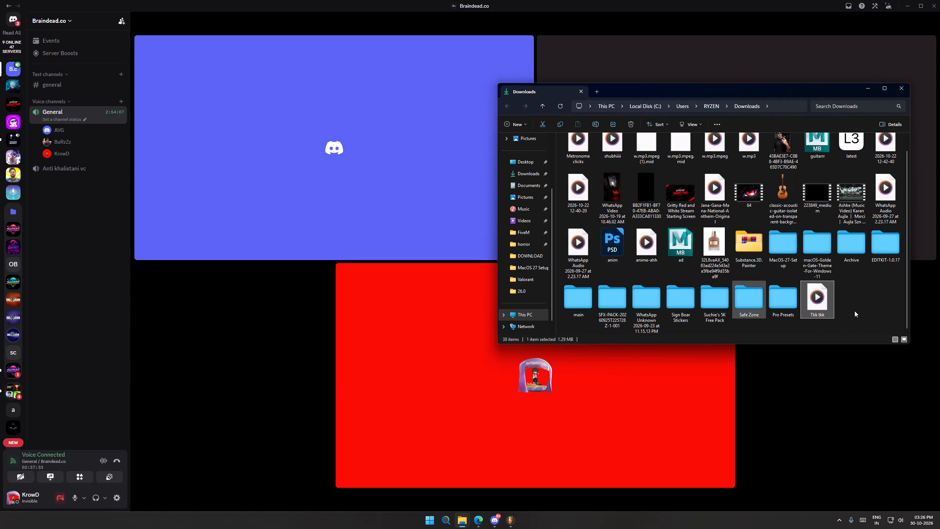
Deselect the exported file in the Downloads folder and switch to the Microsoft Edge window with a blank new tab.
{"action": "left_click", "coordinate": [844, 301]}
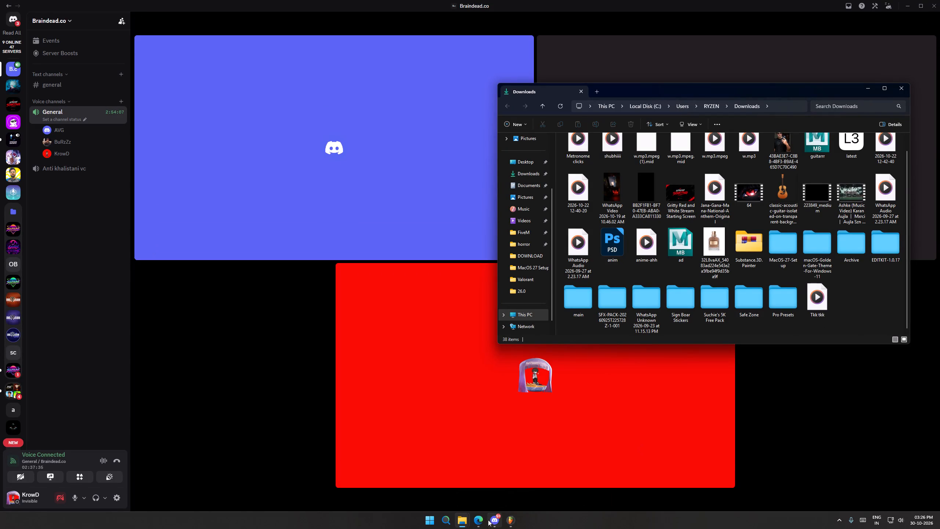
{"action": "left_click", "coordinate": [484, 522]}
{"action": "left_click", "coordinate": [444, 478]}
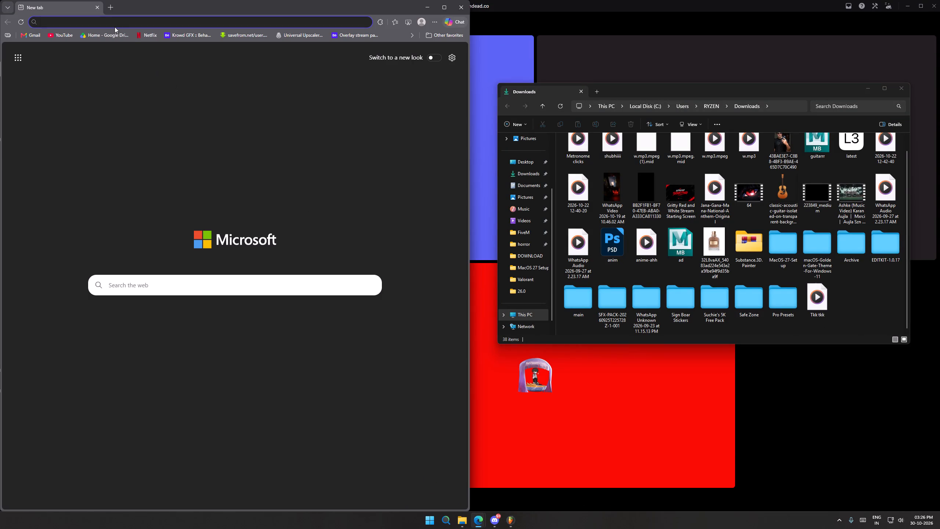
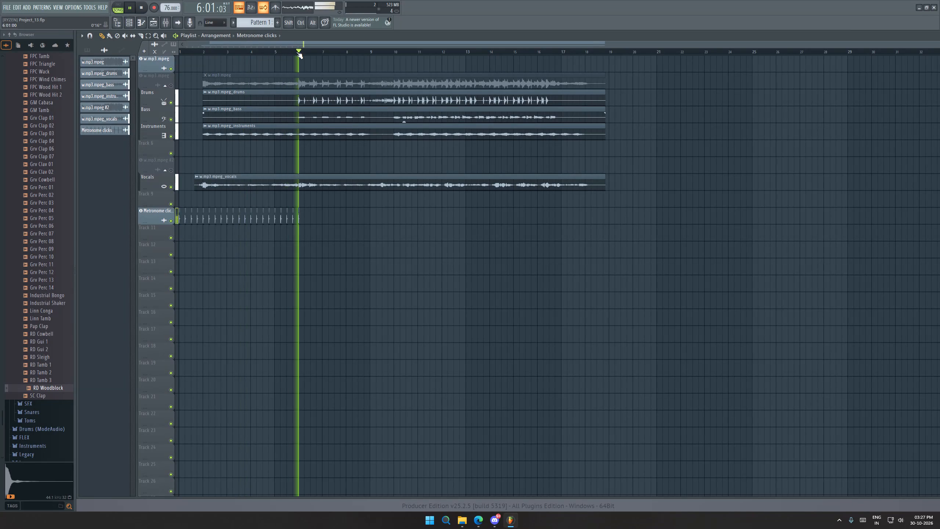
Stop playback and replay the song from the middle of bar 5 to check where the metronome clicks end.
{"action": "left_click", "coordinate": [293, 54]}
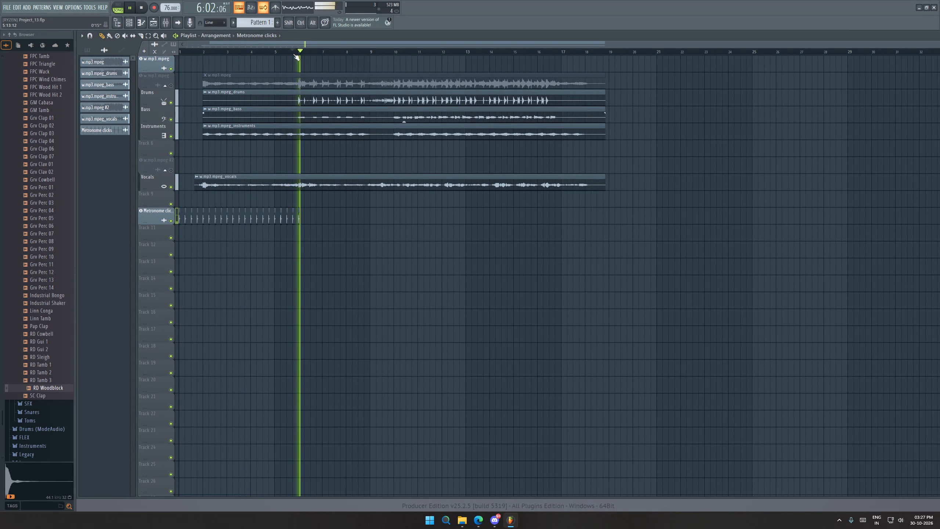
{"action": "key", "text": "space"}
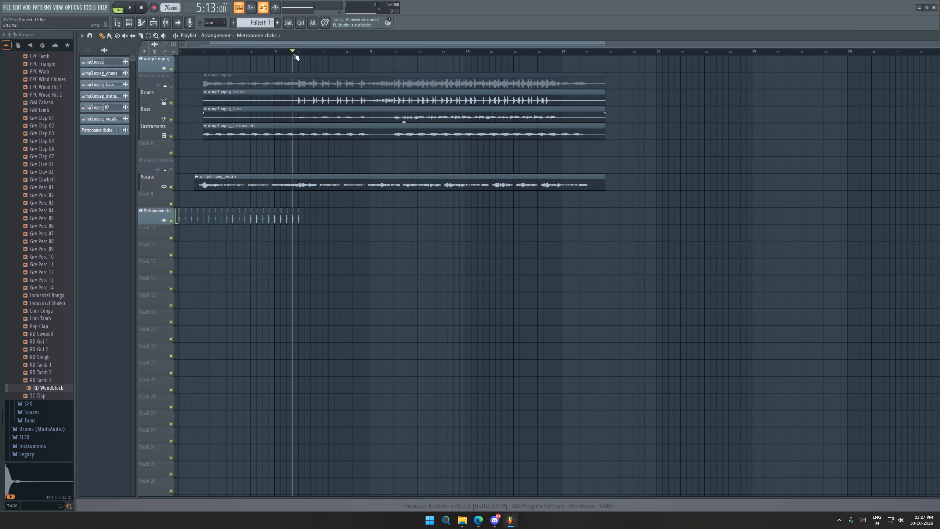
{"action": "left_click", "coordinate": [283, 53]}
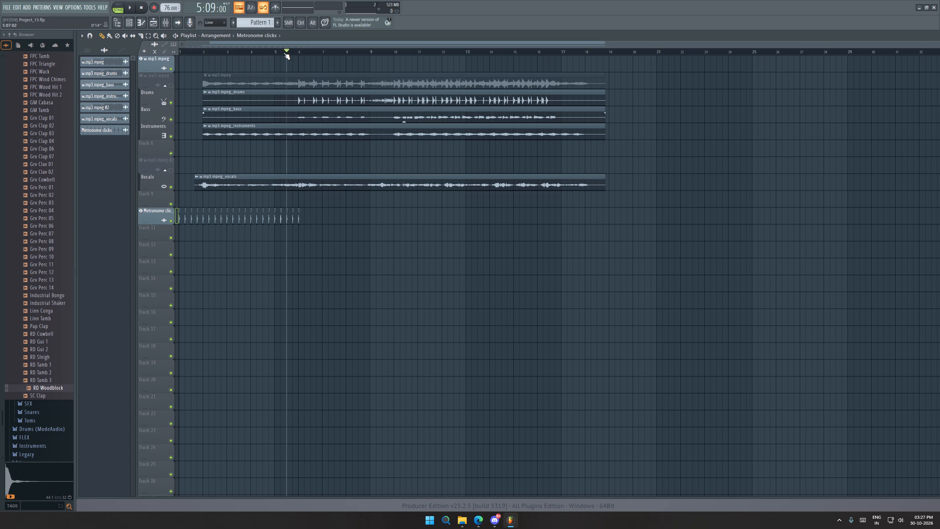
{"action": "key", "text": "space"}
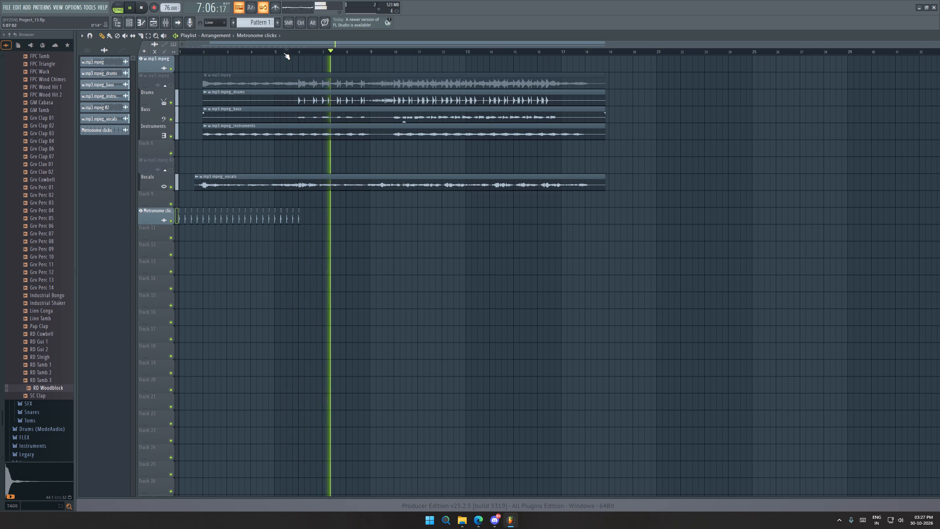
Stop playback, lower the gain of the w.mp3.mpeg_drums clip on the Drums track, and replay the song.
{"action": "key", "text": "space"}
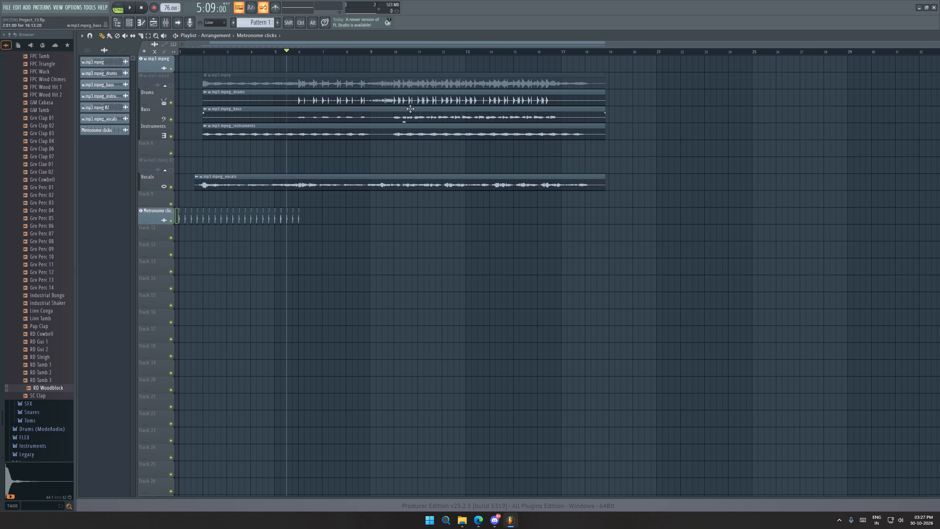
{"action": "left_click_drag", "start_coordinate": [406, 105], "coordinate": [406, 105]}
{"action": "left_click_drag", "start_coordinate": [406, 105], "coordinate": [408, 122]}
{"action": "key", "text": "space"}
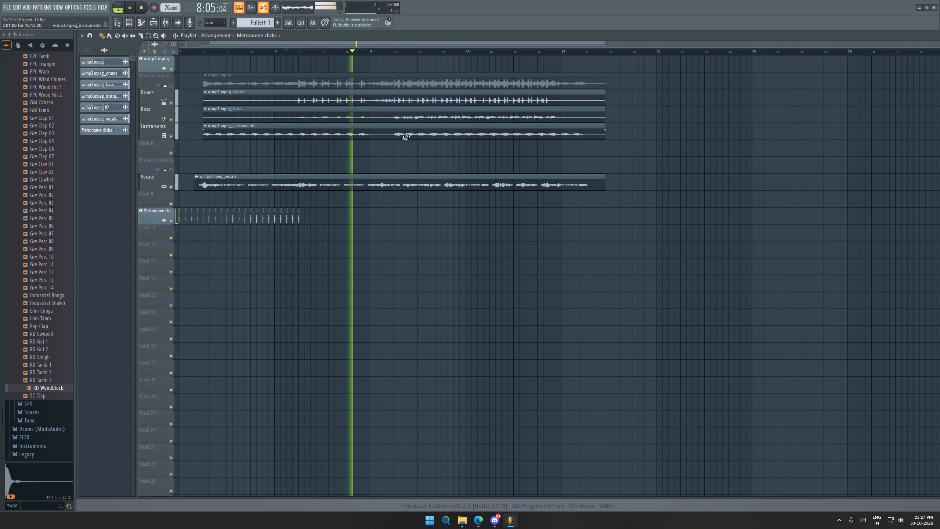
Lower the gain of the w.mp3.mpeg_instruments clip to about -4.9 dB while the song plays.
{"action": "left_click_drag", "start_coordinate": [406, 137], "coordinate": [406, 141]}
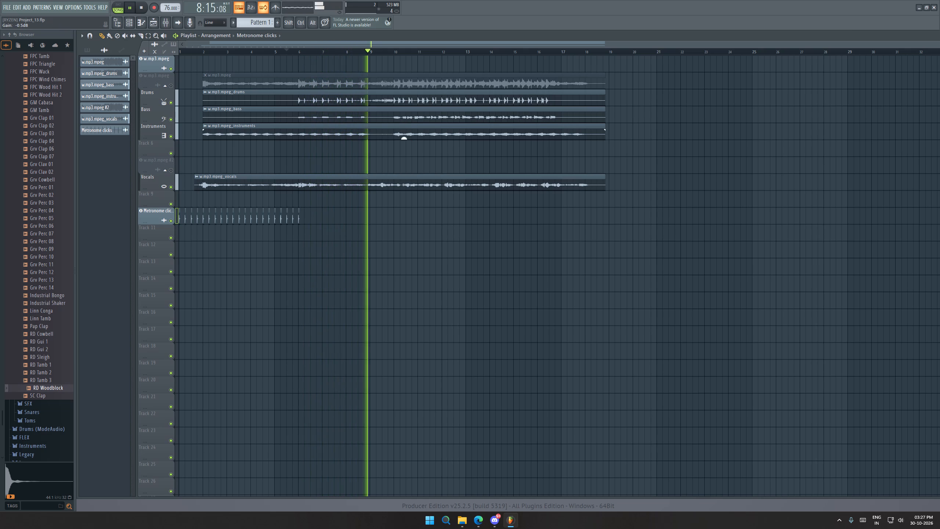
{"action": "left_click_drag", "start_coordinate": [406, 141], "coordinate": [406, 161]}
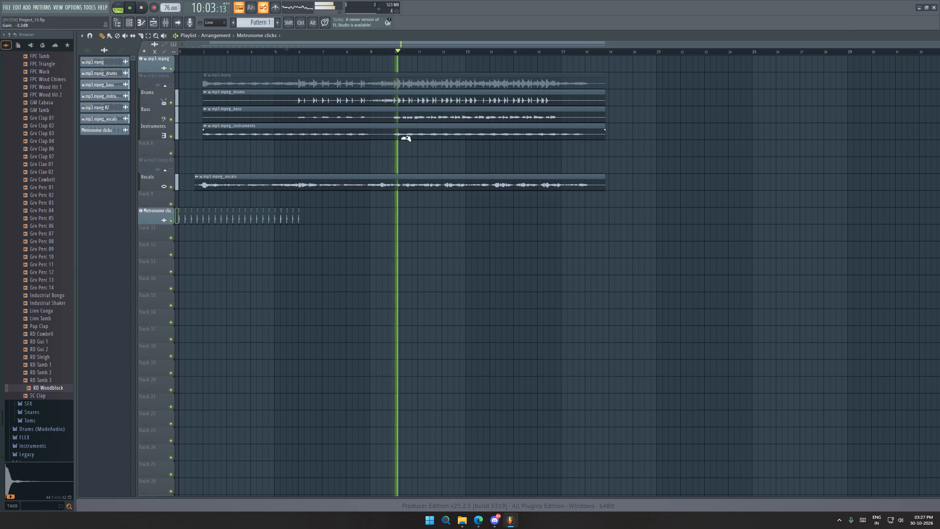
{"action": "left_click_drag", "start_coordinate": [406, 137], "coordinate": [404, 150]}
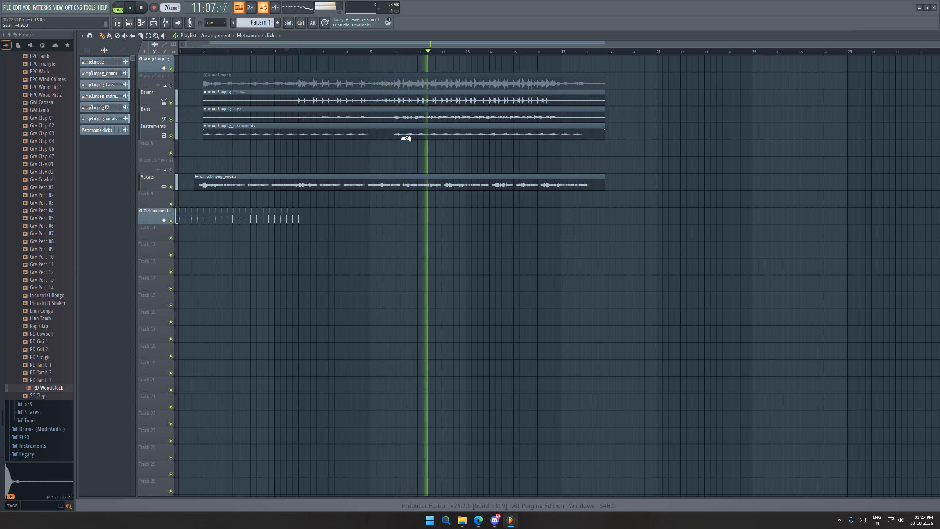
Lower the gain of the w.mp3.mpeg_bass clip on the Bass track and stop playback.
{"action": "left_click_drag", "start_coordinate": [402, 120], "coordinate": [402, 134]}
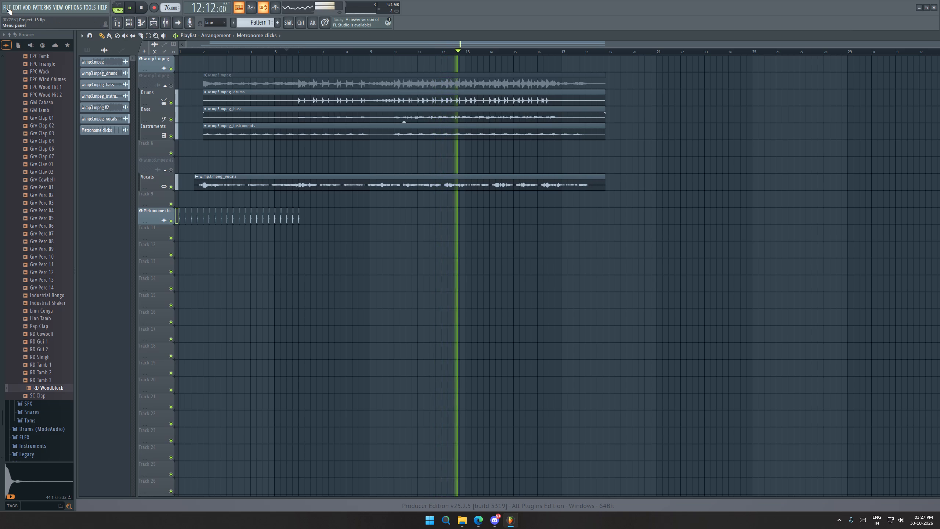
{"action": "key", "text": "space"}
Export the full song as an MP3 to Downloads, replacing the existing Tkk tkk file, and start the render.
{"action": "left_click", "coordinate": [6, 8]}
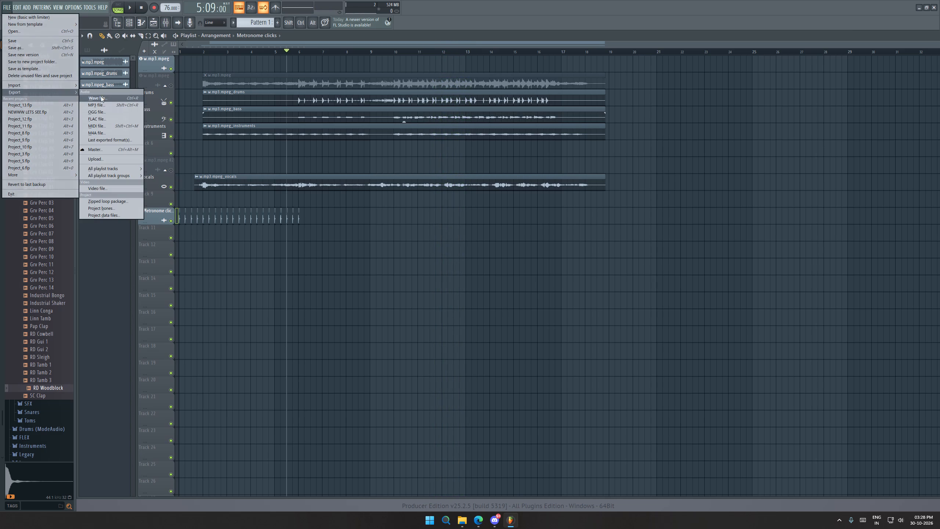
{"action": "left_click", "coordinate": [99, 104]}
{"action": "scroll", "coordinate": [41, 83], "scroll_direction": "down", "scroll_amount": 1}
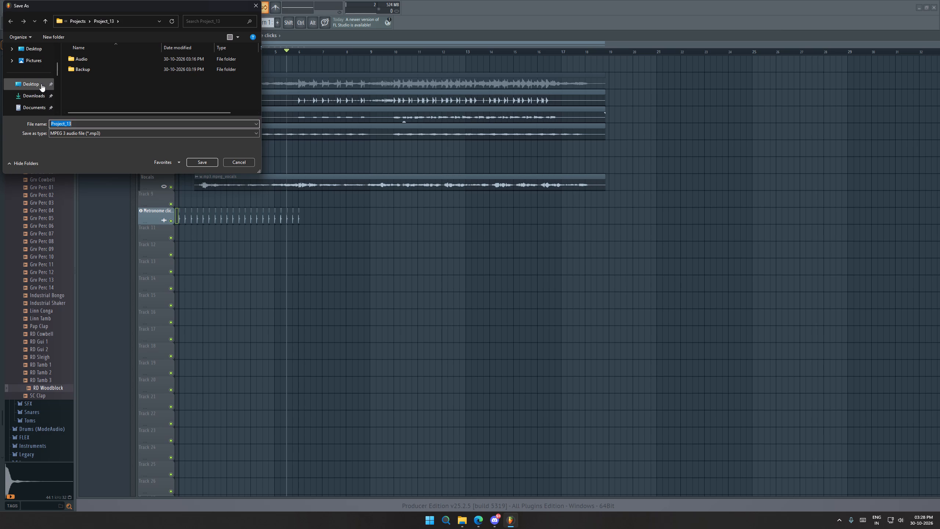
{"action": "left_click", "coordinate": [30, 101]}
{"action": "left_click", "coordinate": [86, 72]}
{"action": "double_click", "coordinate": [195, 157]}
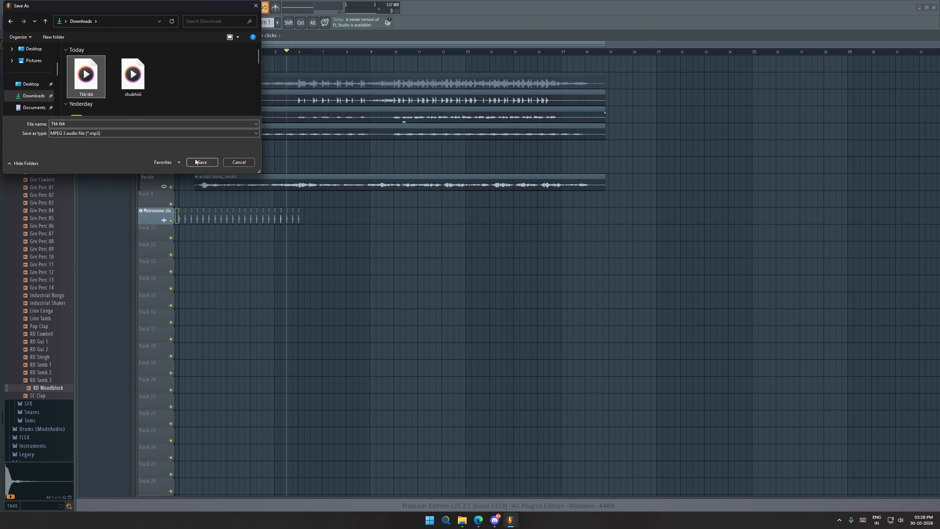
{"action": "left_click", "coordinate": [481, 257]}
{"action": "left_click", "coordinate": [543, 361]}
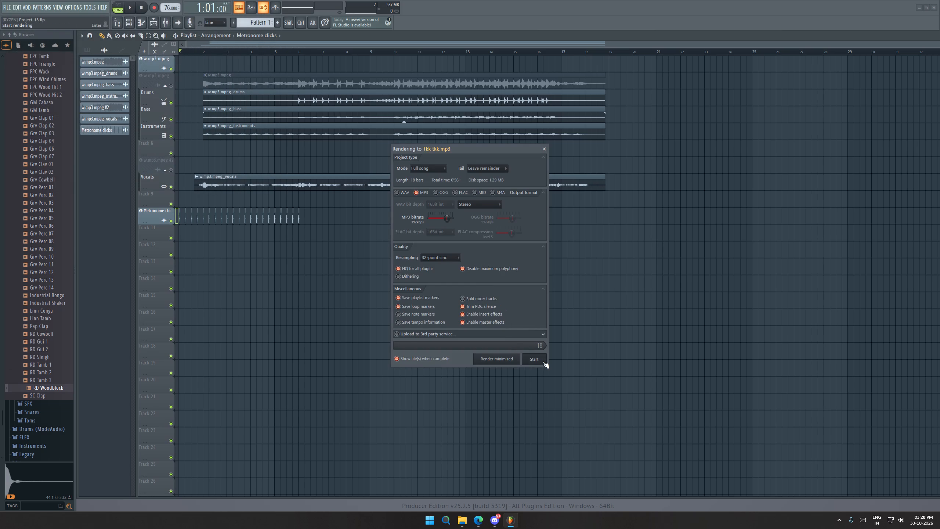